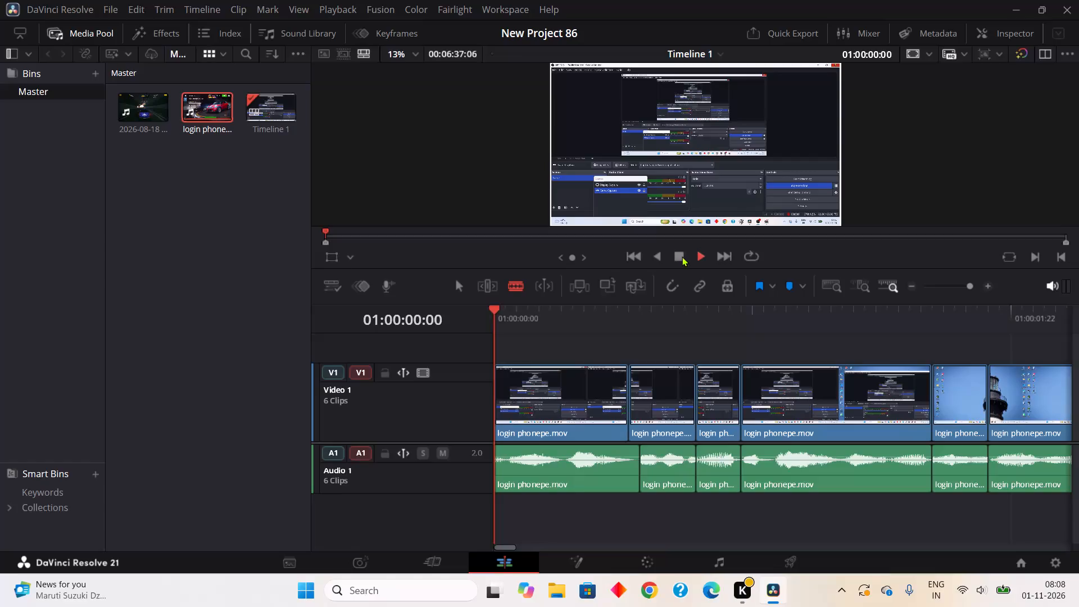
Stop the timeline playback and lower the system volume to about 8.
{"action": "left_click", "coordinate": [676, 256]}
{"action": "left_click", "coordinate": [1003, 599]}
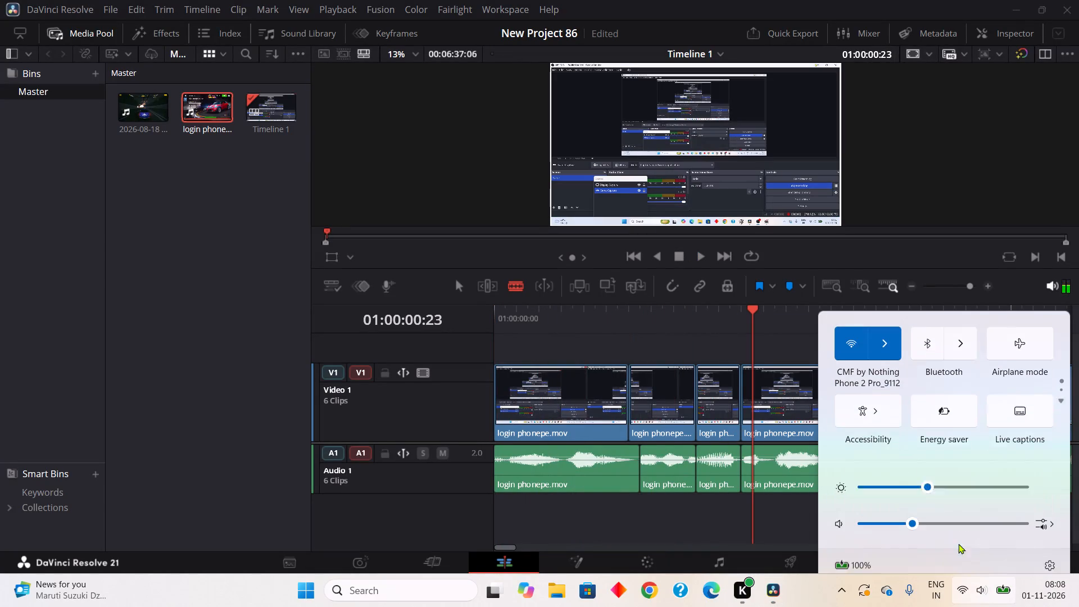
{"action": "left_click_drag", "start_coordinate": [909, 505], "coordinate": [872, 511]}
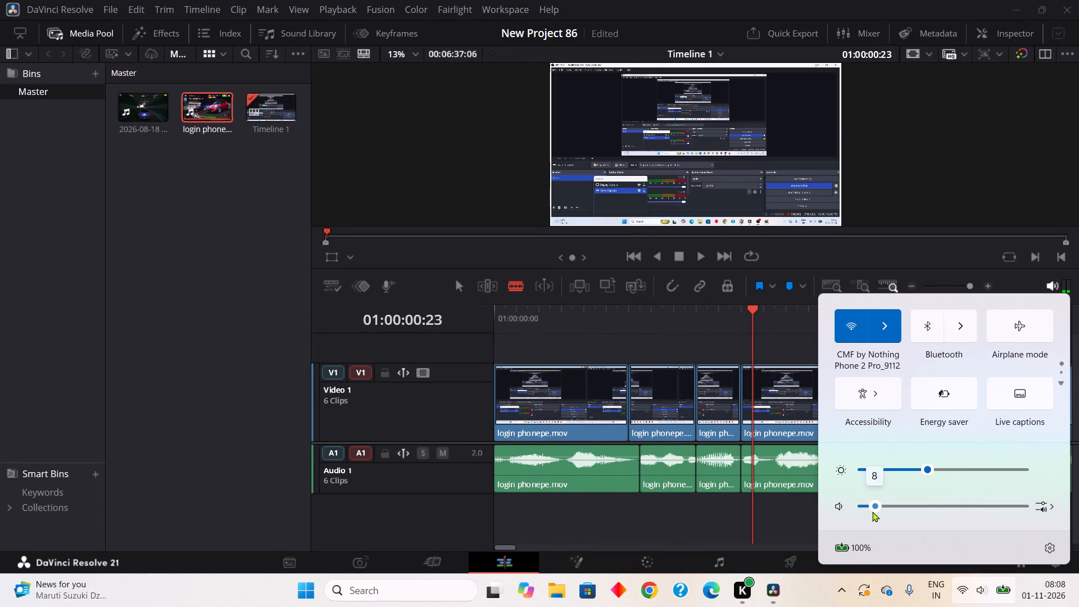
{"action": "left_click_drag", "start_coordinate": [872, 511], "coordinate": [876, 512]}
{"action": "left_click", "coordinate": [876, 512]}
{"action": "left_click", "coordinate": [801, 512]}
Play on to 01:00:02:16, blade Audio 1 around the short quiet gap just before it, and ripple cut that piece.
{"action": "left_click", "coordinate": [697, 254]}
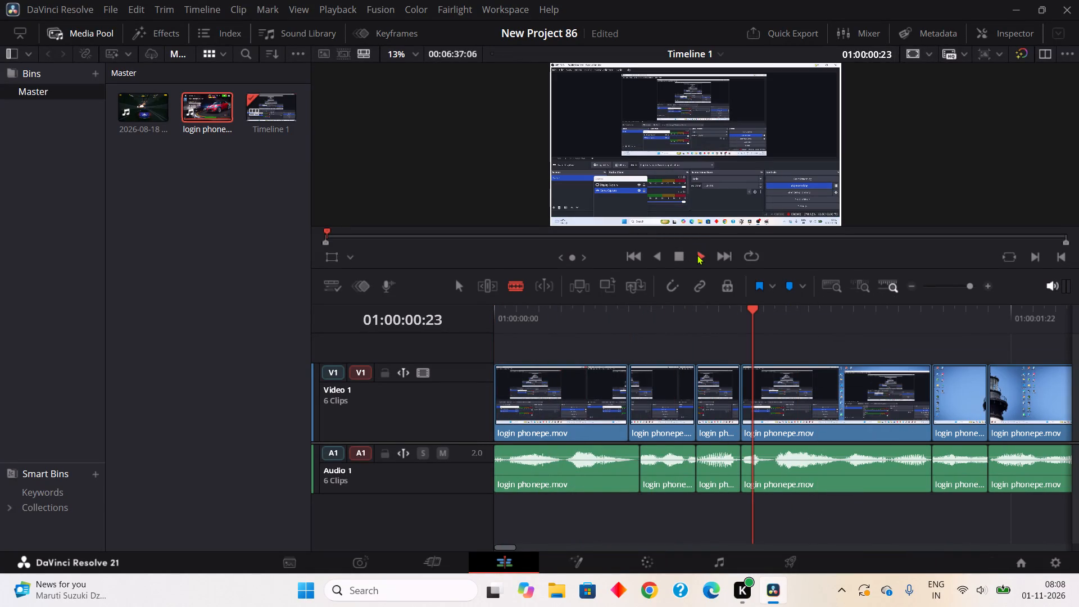
{"action": "left_click", "coordinate": [679, 251]}
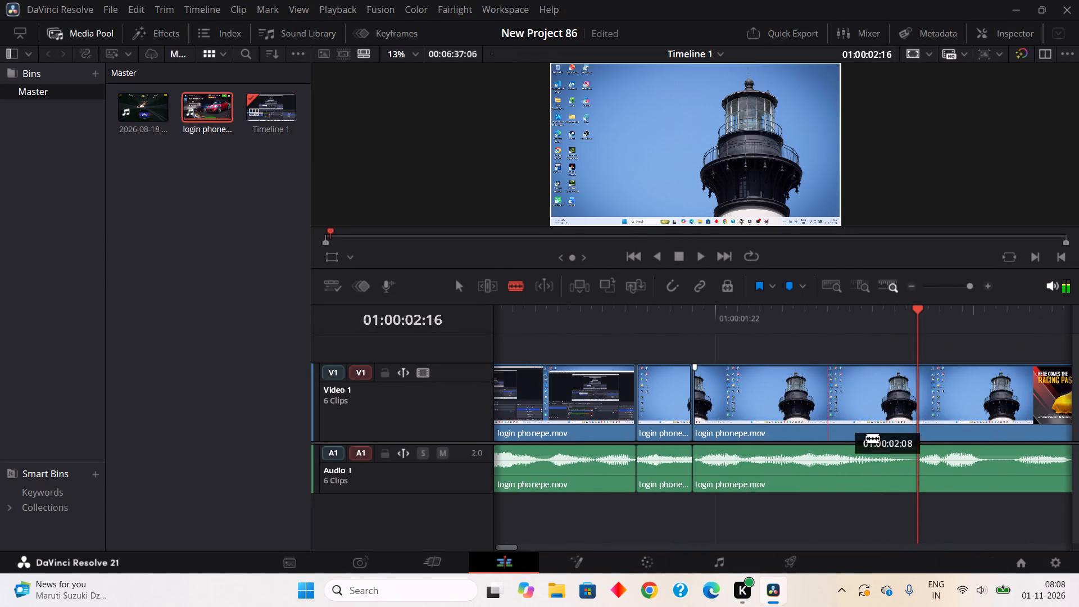
{"action": "left_click", "coordinate": [909, 479]}
{"action": "left_click", "coordinate": [921, 479]}
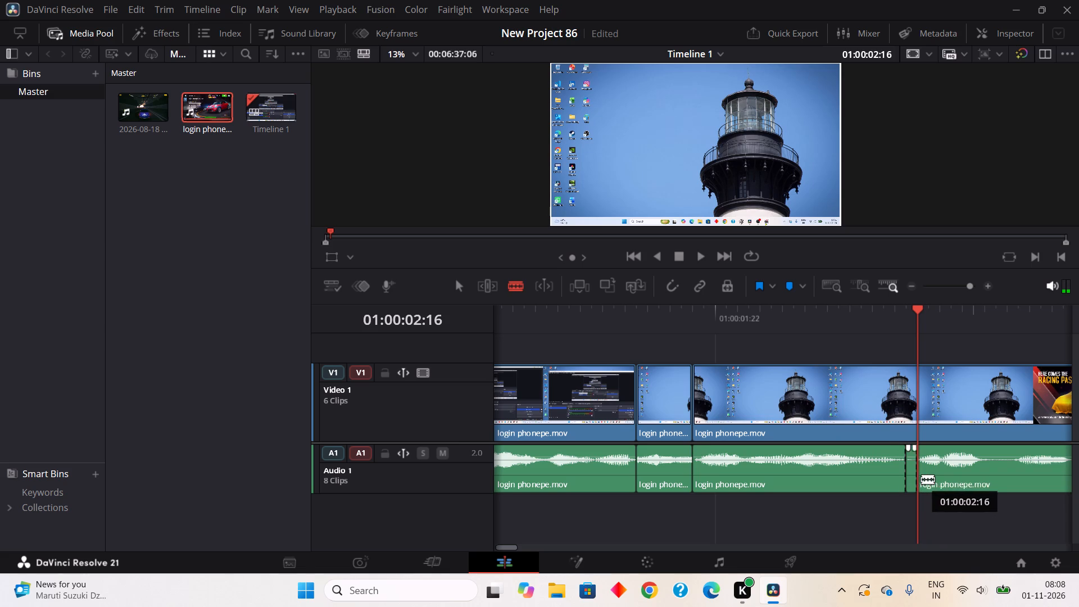
{"action": "right_click", "coordinate": [910, 479]}
{"action": "left_click", "coordinate": [859, 232]}
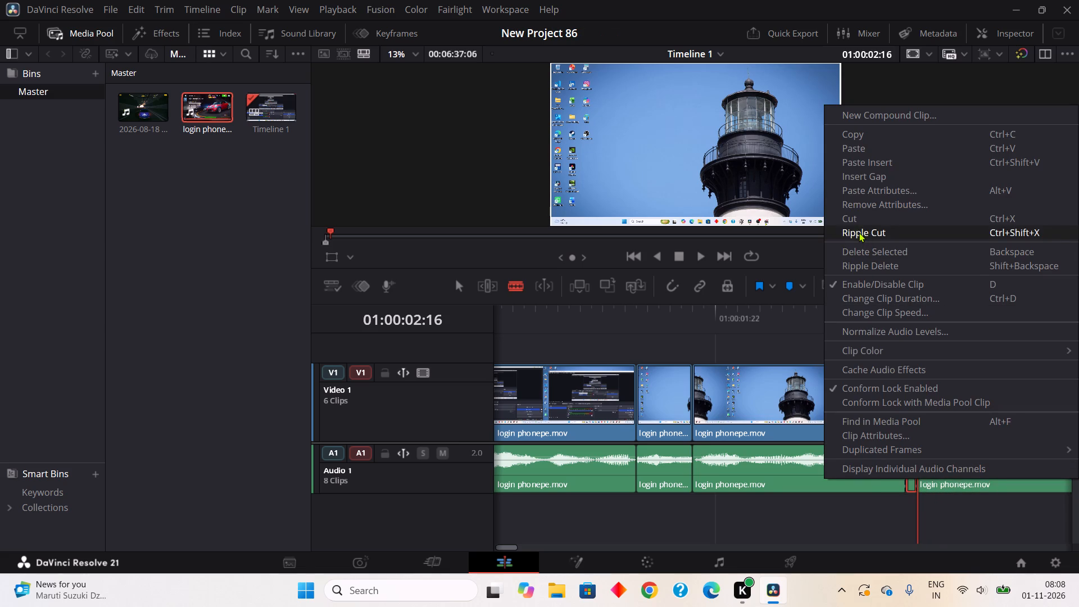
Blade Audio 1 at both ends of the next quiet gap, shortly after 01:00:02:15, and remove the short piece between the cuts.
{"action": "left_click", "coordinate": [980, 481]}
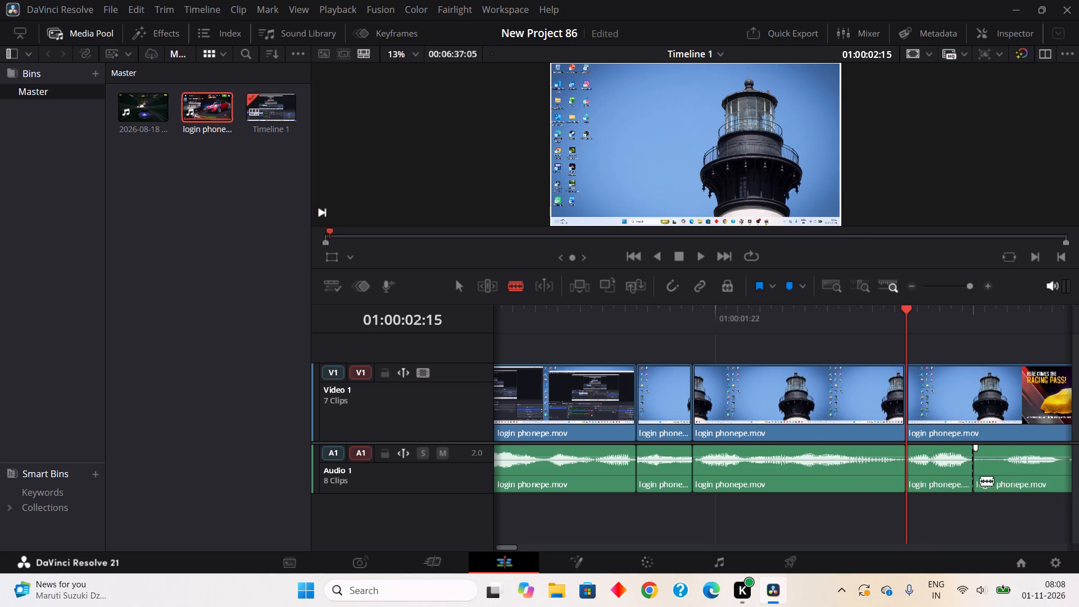
{"action": "left_click", "coordinate": [1012, 479]}
{"action": "right_click", "coordinate": [1000, 475]}
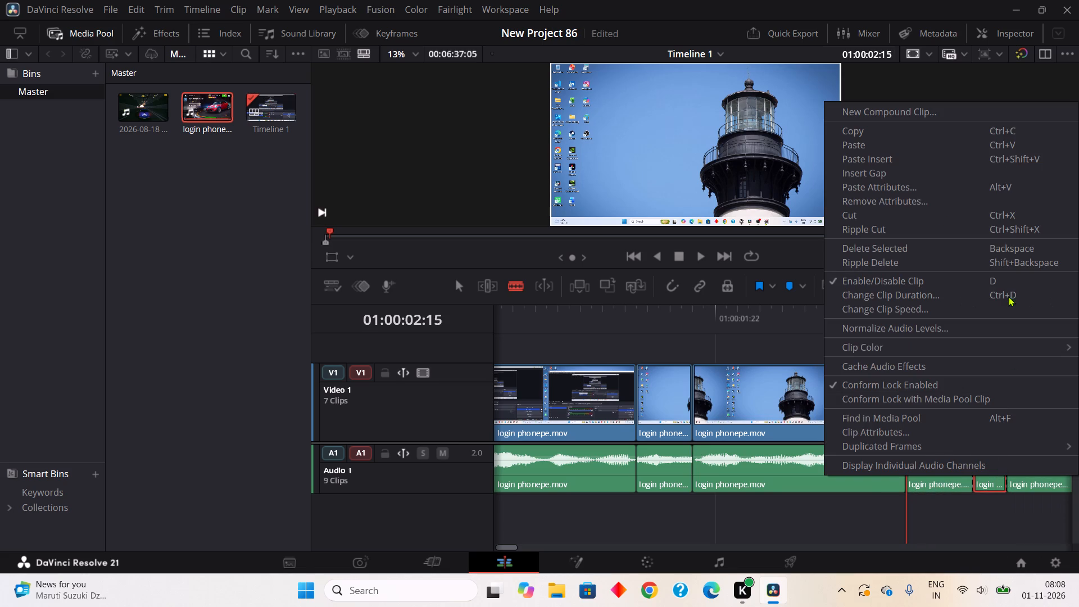
Ripple cut the isolated pause at about 01:00:02:21, and split off and ripple cut the pause at about 01:00:03:02.
{"action": "left_click", "coordinate": [909, 225]}
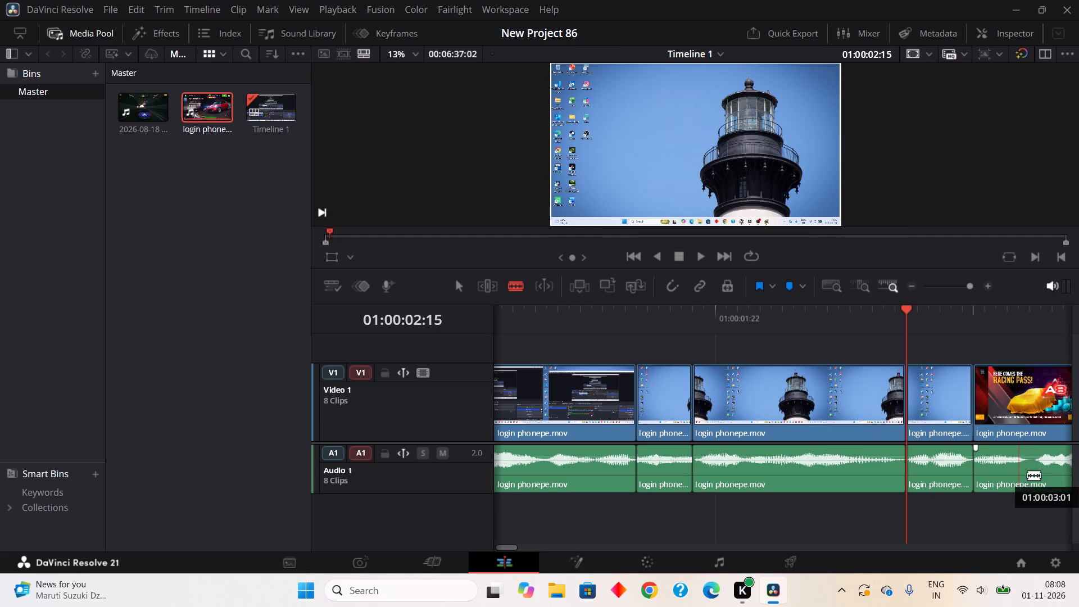
{"action": "left_click", "coordinate": [1036, 473]}
{"action": "left_click", "coordinate": [1043, 467]}
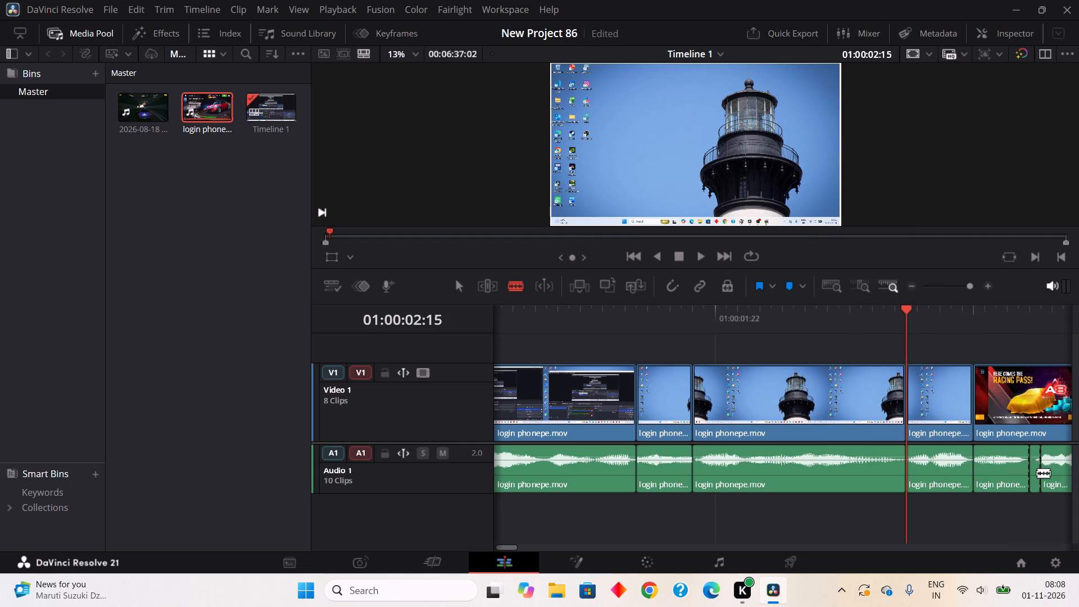
{"action": "right_click", "coordinate": [1037, 473]}
{"action": "left_click", "coordinate": [864, 225]}
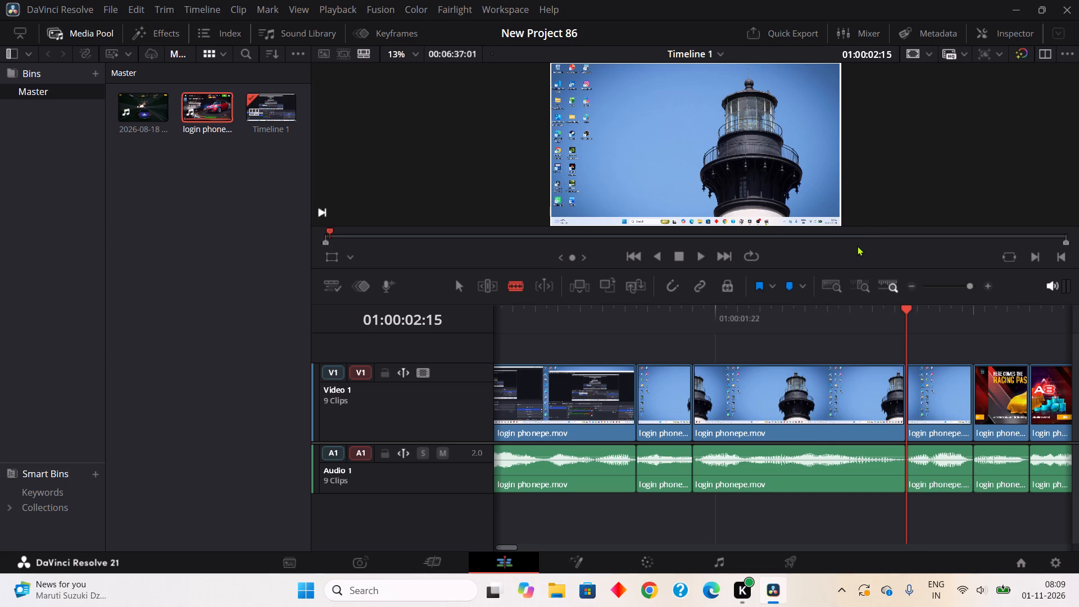
Play on to preview the speech, and split off and ripple cut the short pause at about 01:00:03:07.
{"action": "left_click", "coordinate": [701, 252]}
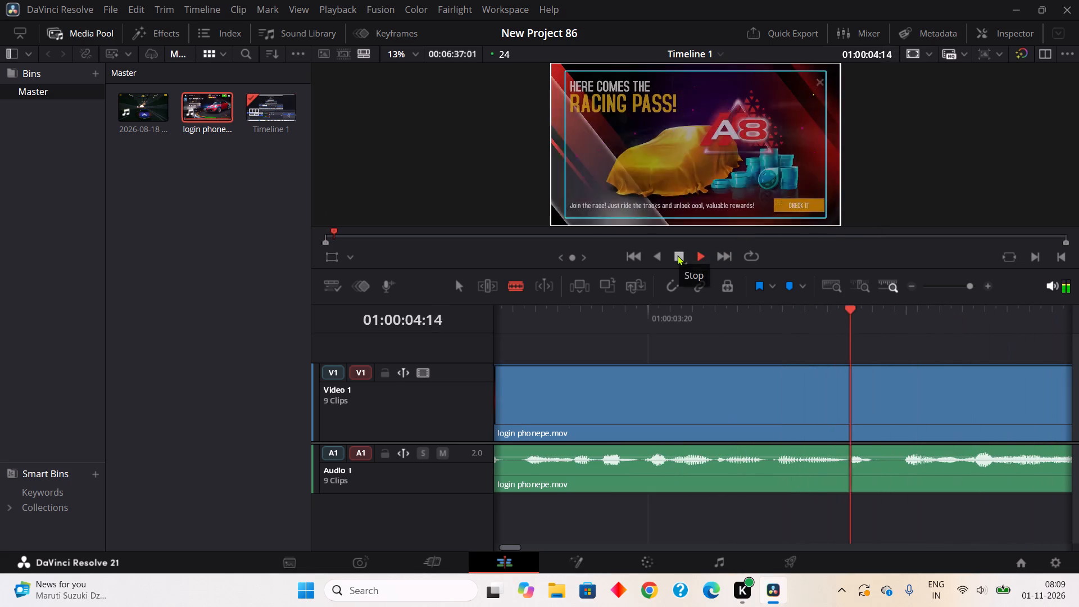
{"action": "left_click", "coordinate": [677, 255]}
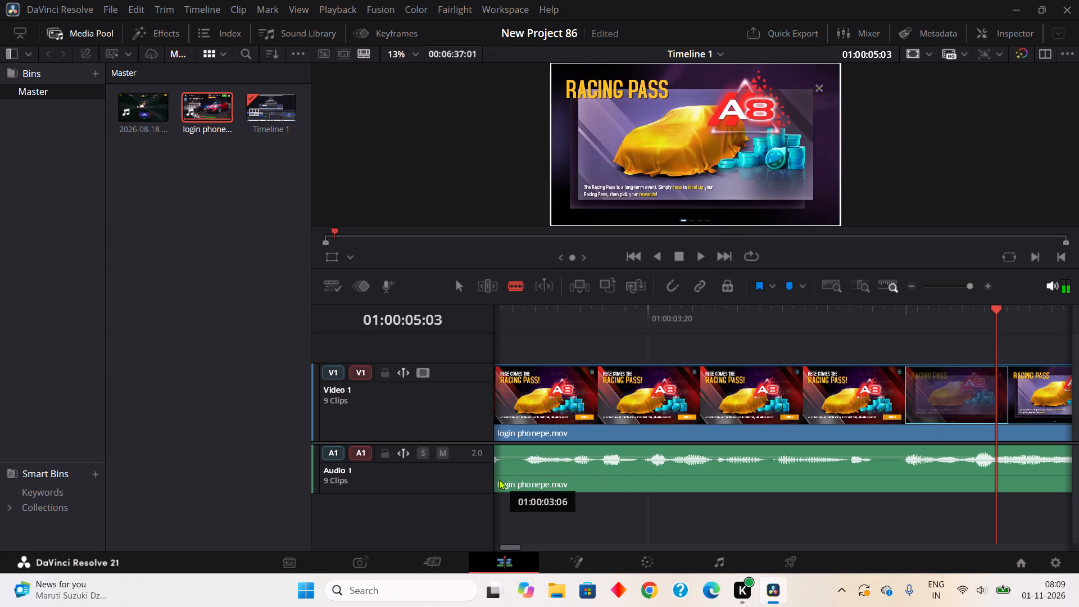
{"action": "left_click", "coordinate": [507, 470]}
{"action": "left_click", "coordinate": [527, 475]}
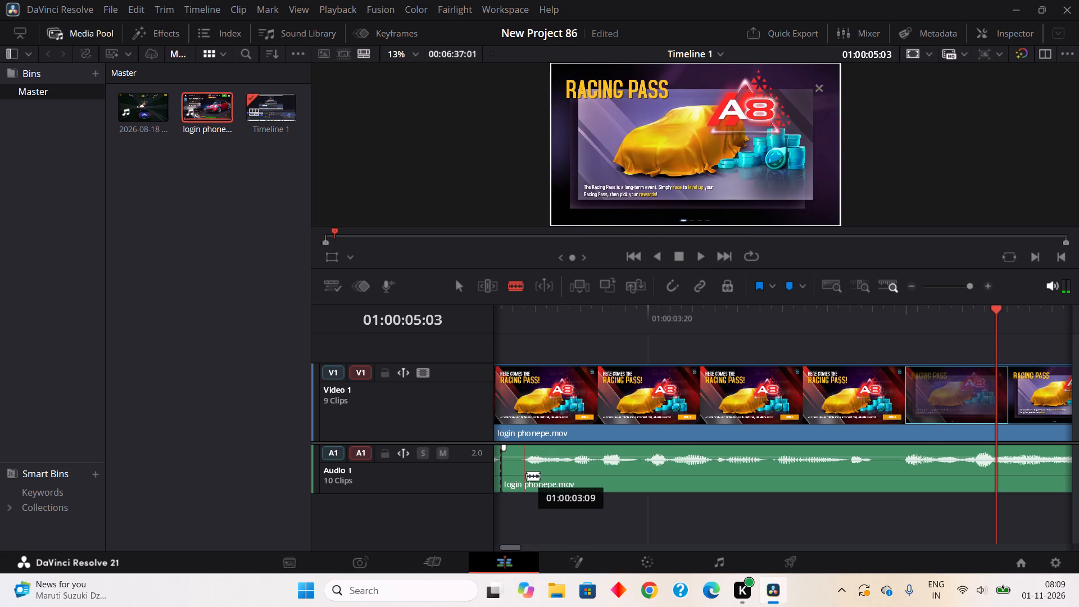
{"action": "right_click", "coordinate": [501, 474]}
{"action": "right_click", "coordinate": [509, 463]}
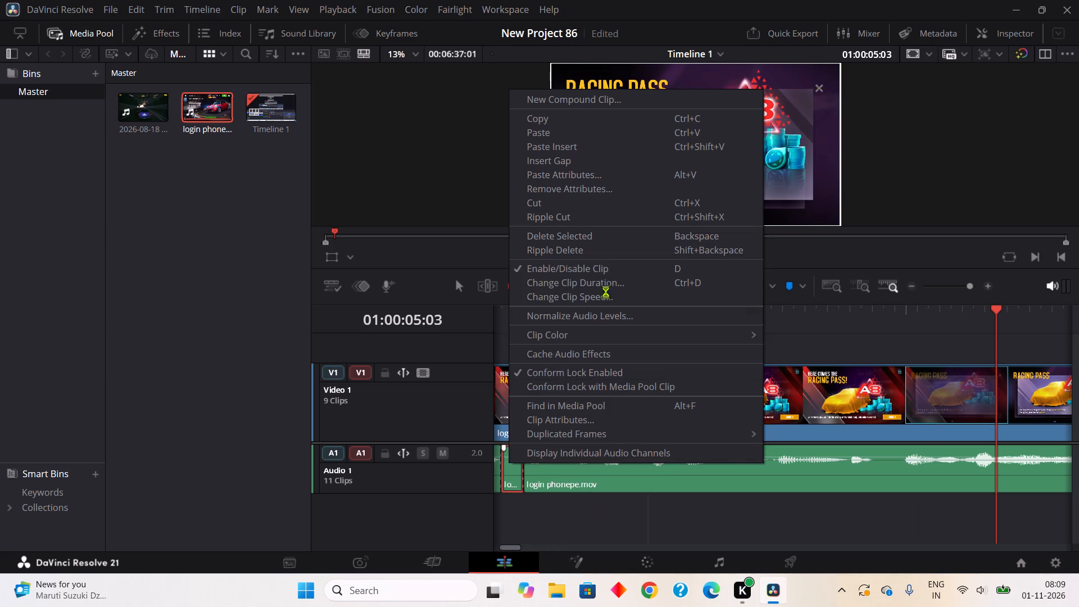
{"action": "left_click", "coordinate": [590, 210]}
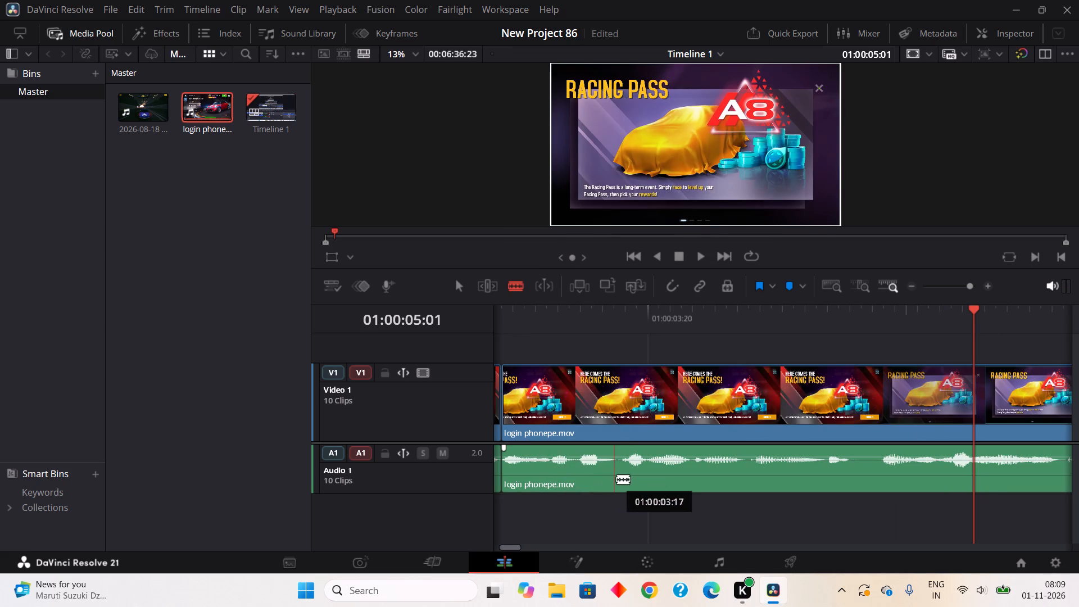
Split off and ripple cut the short audio pauses at about 01:00:03:17 and 01:00:04:03.
{"action": "left_click", "coordinate": [616, 479]}
{"action": "left_click", "coordinate": [628, 472]}
{"action": "right_click", "coordinate": [622, 478]}
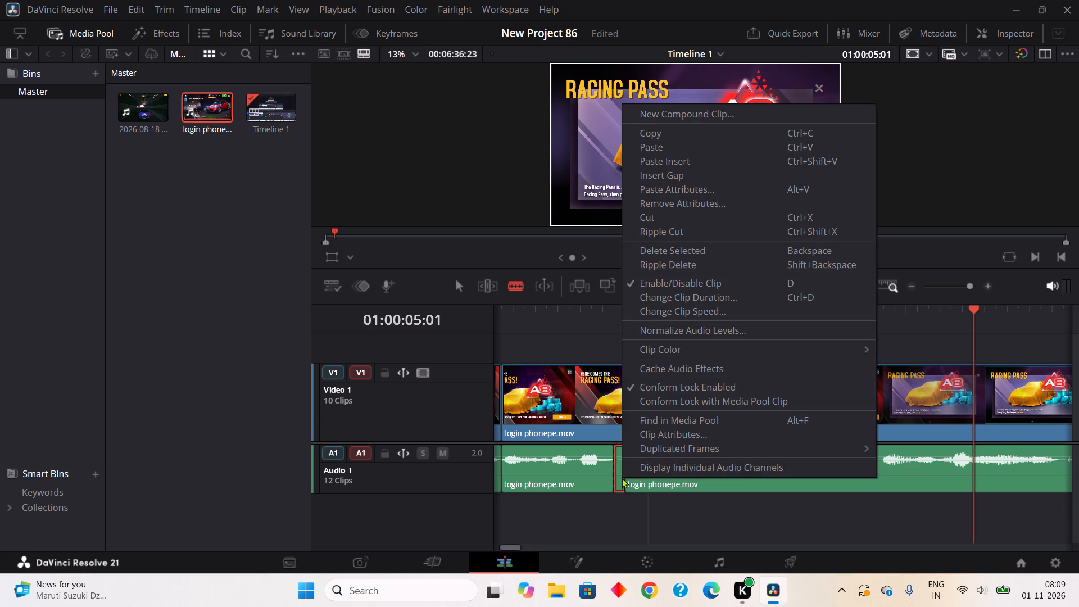
{"action": "left_click", "coordinate": [746, 233]}
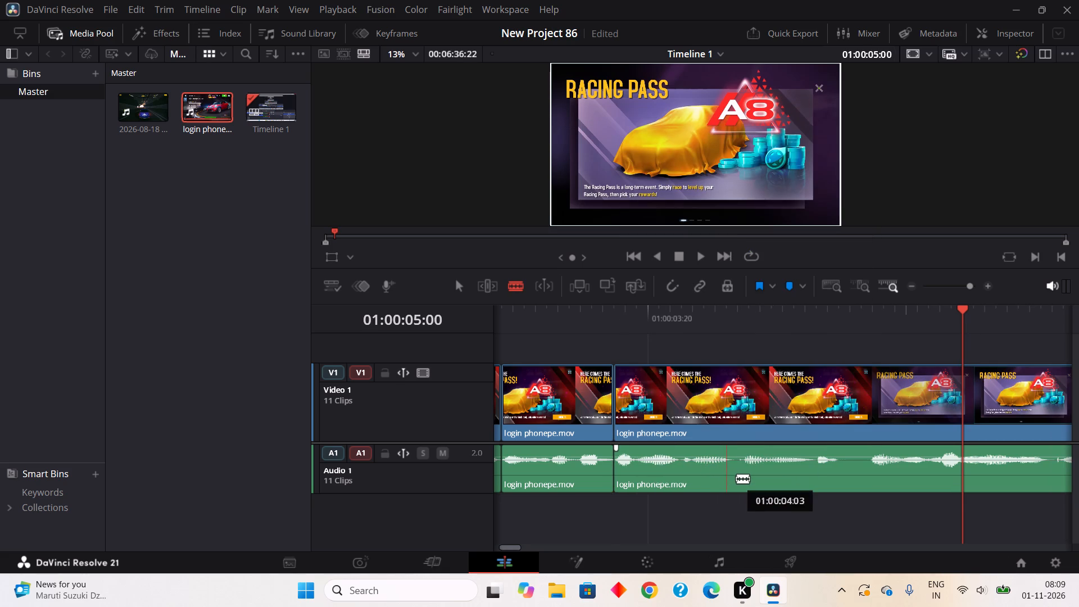
{"action": "left_click", "coordinate": [732, 479]}
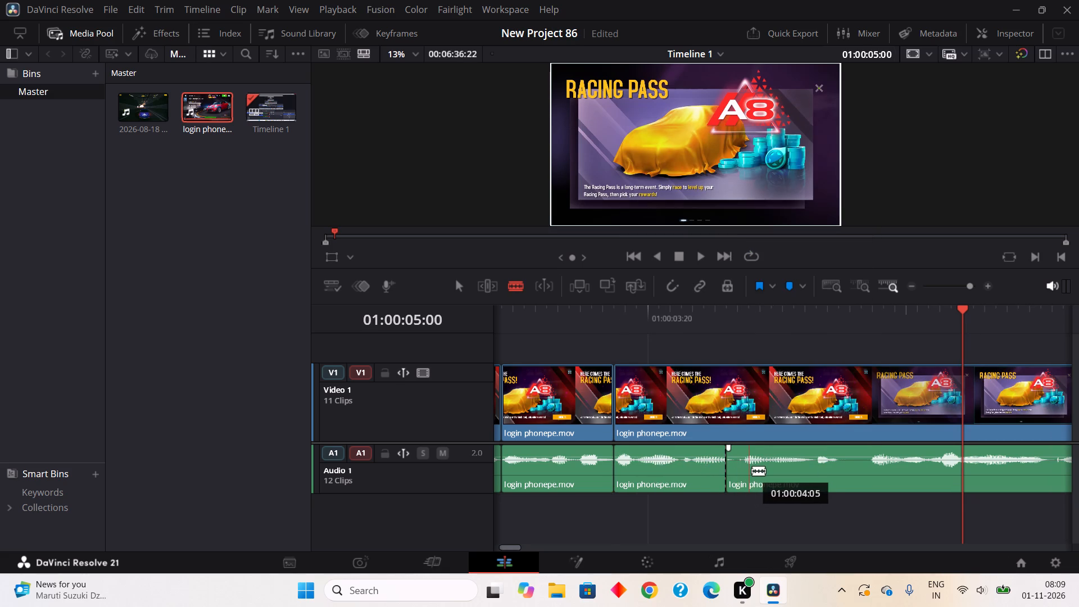
{"action": "left_click", "coordinate": [748, 472]}
{"action": "right_click", "coordinate": [732, 479]}
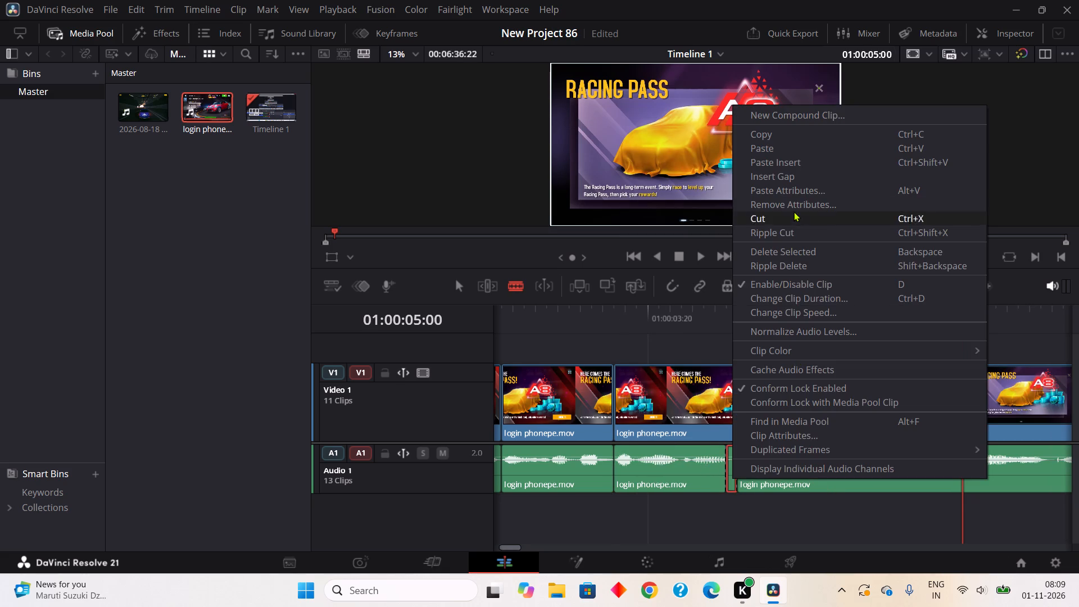
{"action": "left_click", "coordinate": [788, 236]}
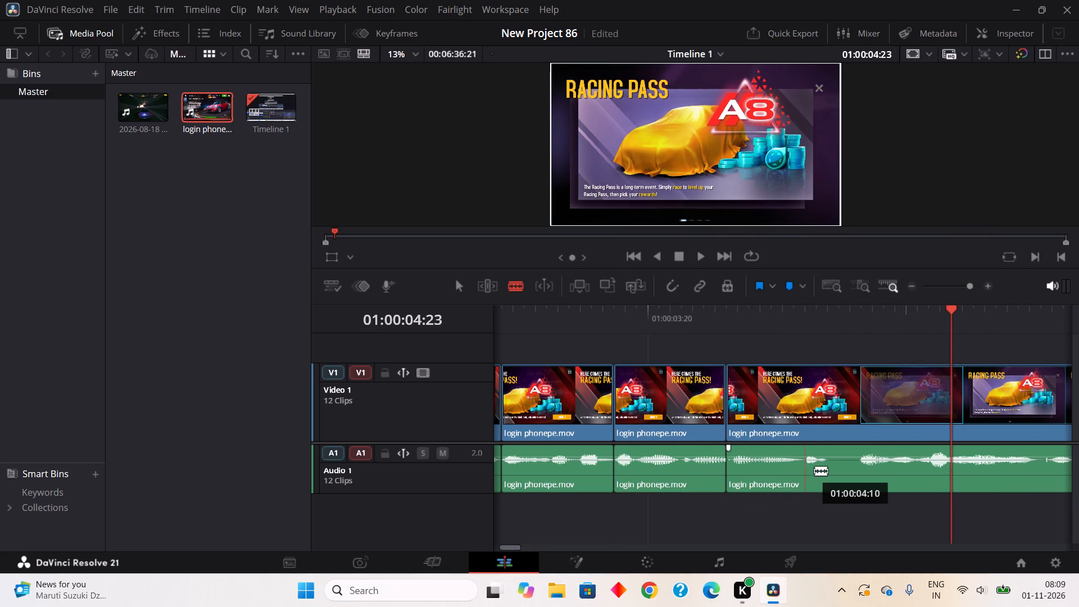
Split off and ripple cut the quiet gaps in the audio at about 01:00:04:12 and 01:00:05:03.
{"action": "left_click", "coordinate": [831, 472]}
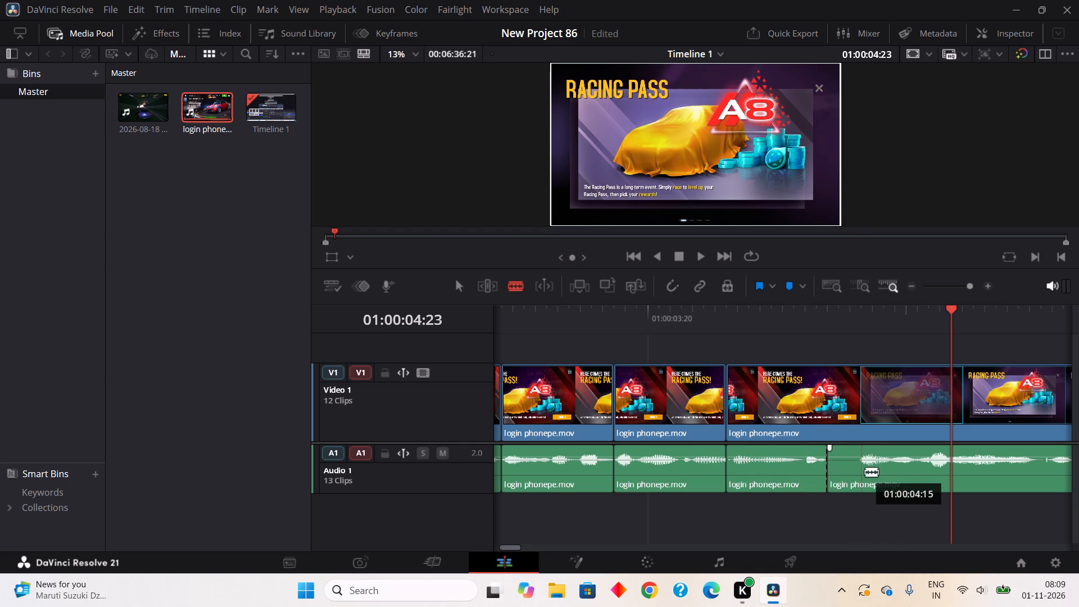
{"action": "left_click", "coordinate": [865, 472]}
{"action": "right_click", "coordinate": [842, 475]}
{"action": "left_click", "coordinate": [913, 223]}
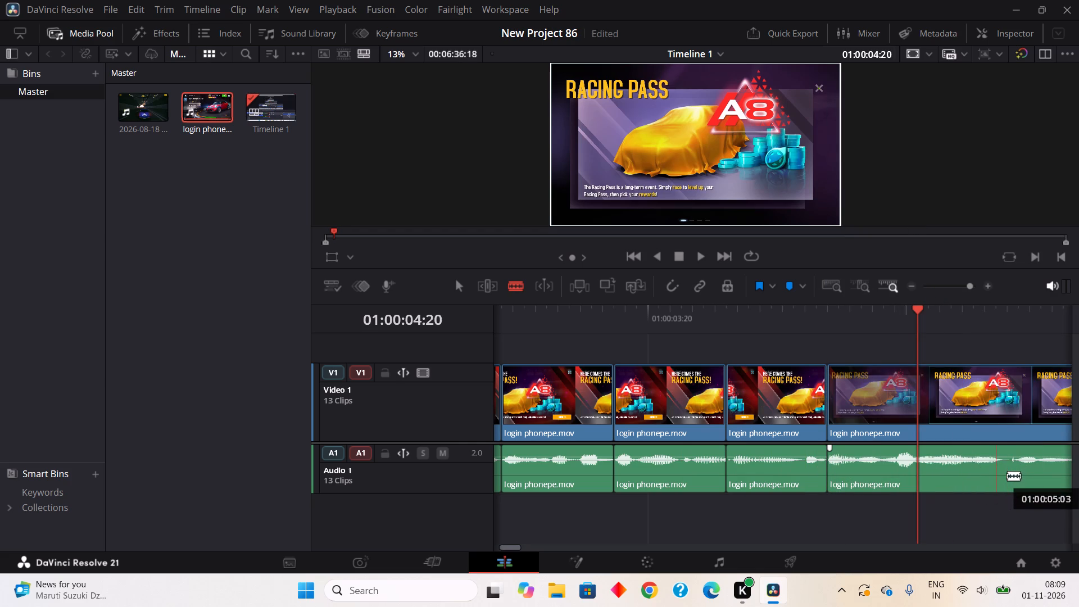
{"action": "left_click", "coordinate": [1007, 475]}
{"action": "left_click", "coordinate": [1013, 472]}
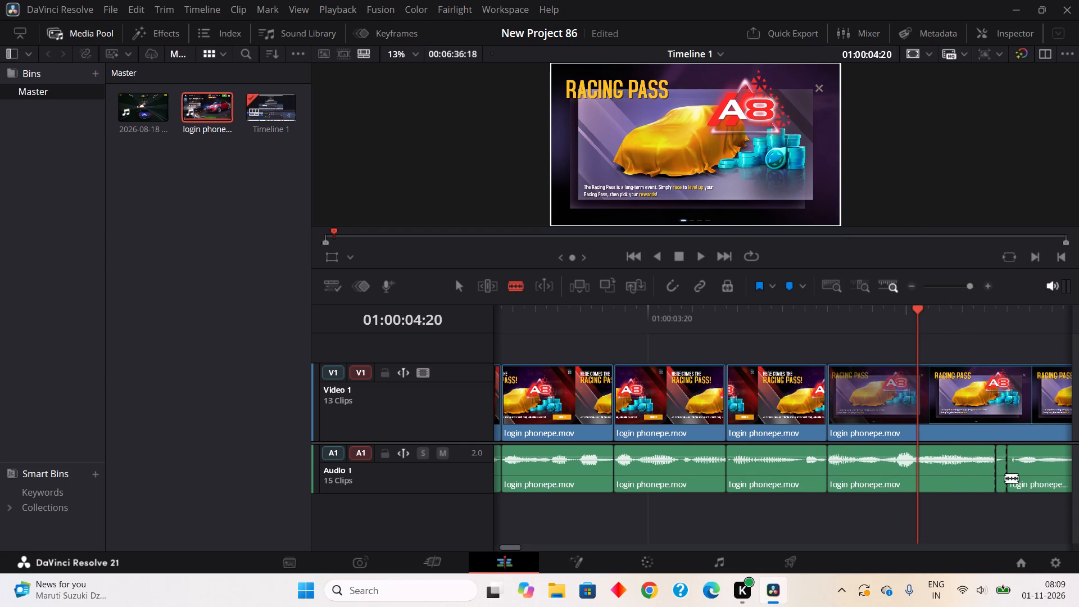
{"action": "right_click", "coordinate": [1005, 478]}
{"action": "left_click", "coordinate": [899, 234]}
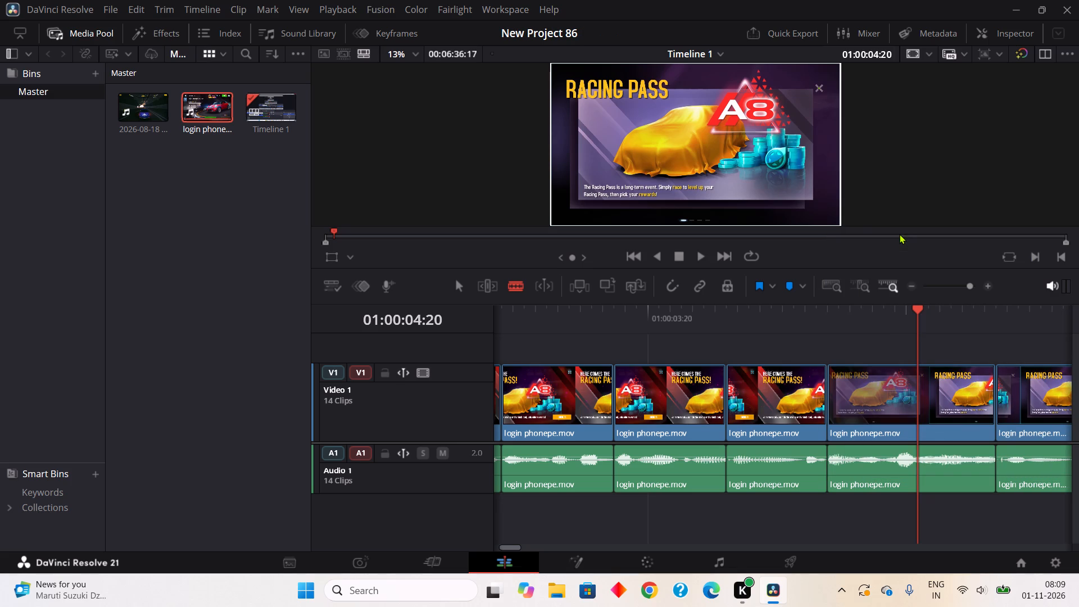
Play on from 01:00:04:20, and split off and ripple out the pauses at about 01:00:06:00 and 01:00:06:07.
{"action": "left_click", "coordinate": [695, 257]}
{"action": "left_click", "coordinate": [678, 255]}
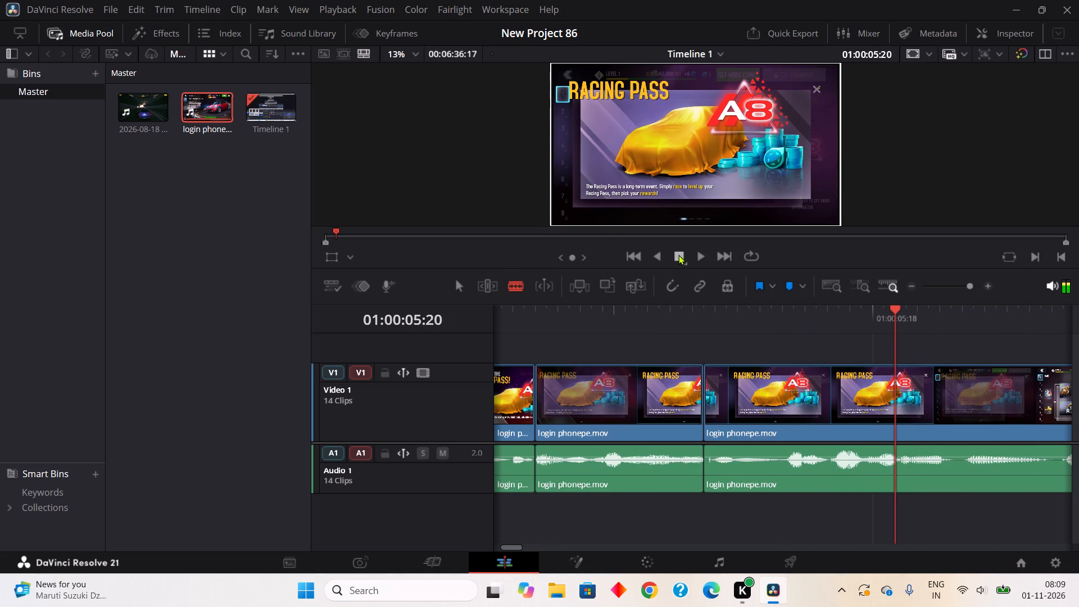
{"action": "left_click", "coordinate": [948, 477]}
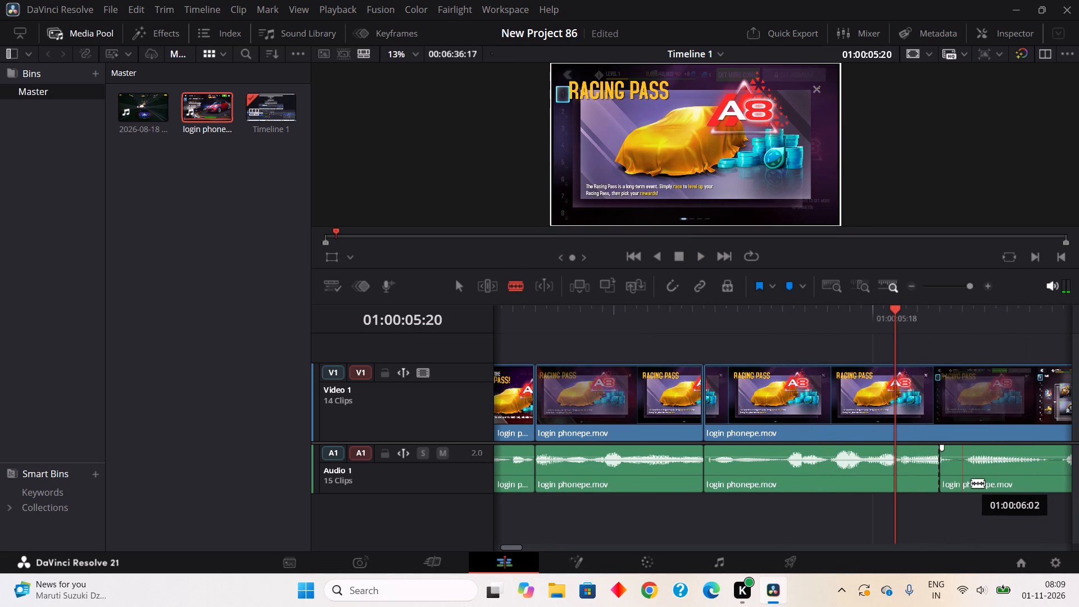
{"action": "left_click", "coordinate": [971, 483]}
{"action": "right_click", "coordinate": [955, 479]}
{"action": "left_click", "coordinate": [891, 233]}
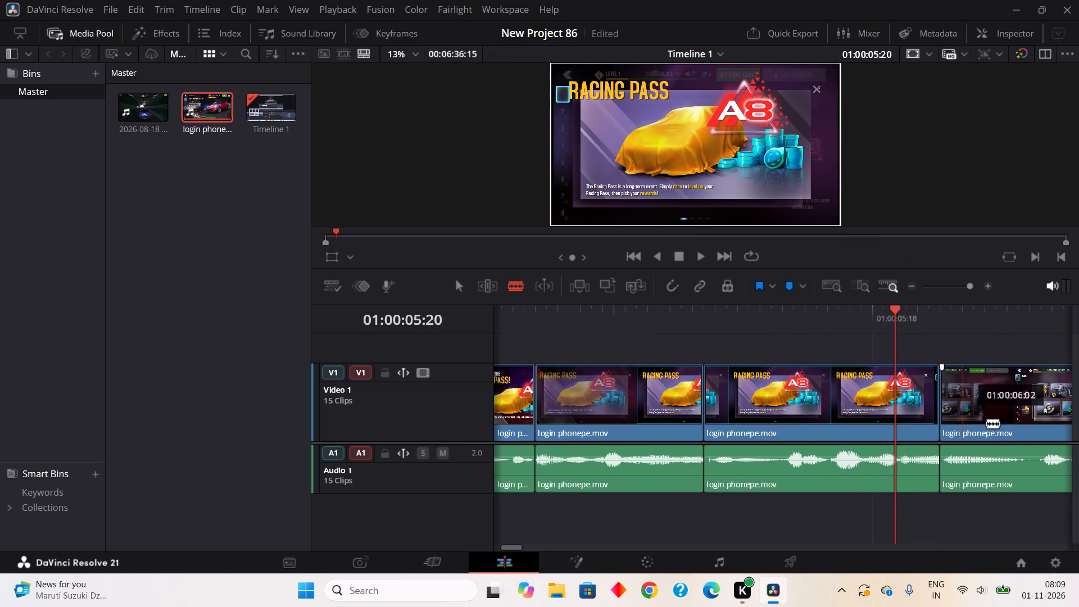
{"action": "left_click", "coordinate": [1026, 474]}
{"action": "left_click", "coordinate": [1049, 469]}
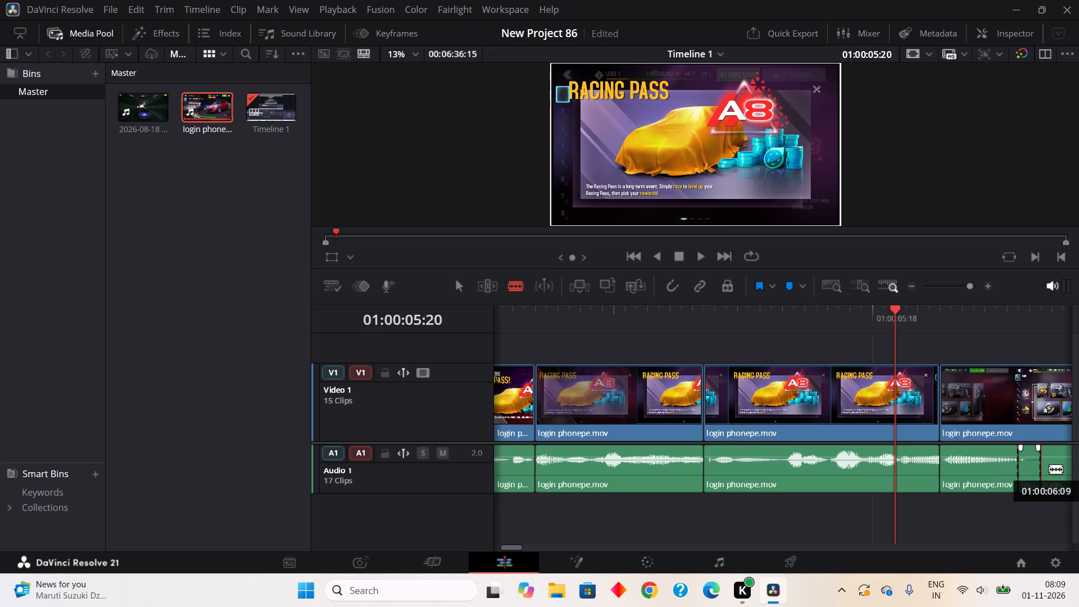
{"action": "right_click", "coordinate": [1023, 479]}
{"action": "left_click", "coordinate": [908, 363]}
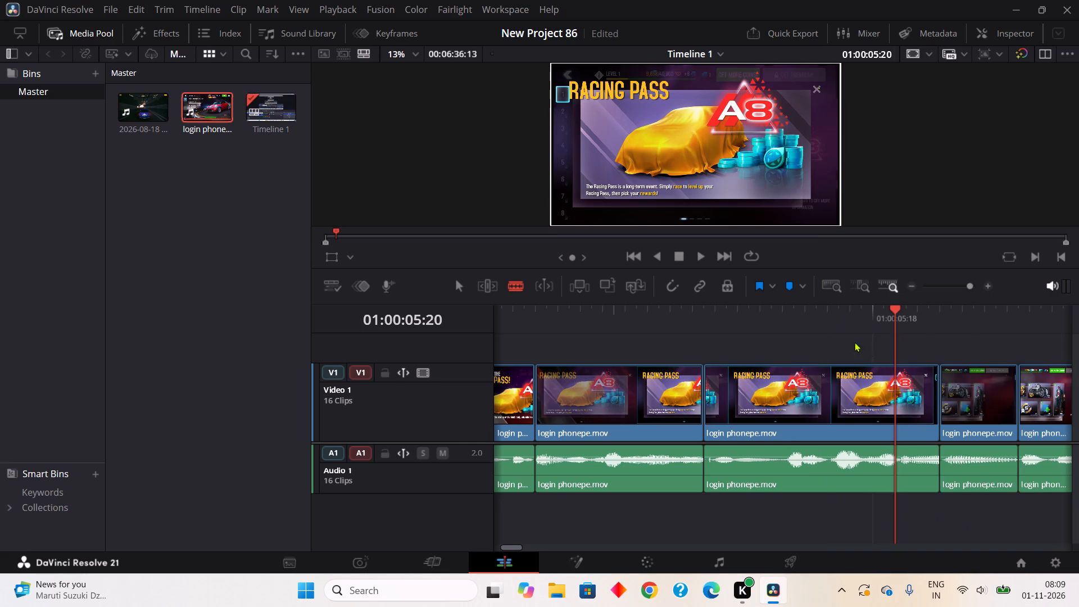
Play the following section, and split off and ripple out the quiet gaps at about 01:00:06:13 and 01:00:06:19.
{"action": "left_click", "coordinate": [701, 256]}
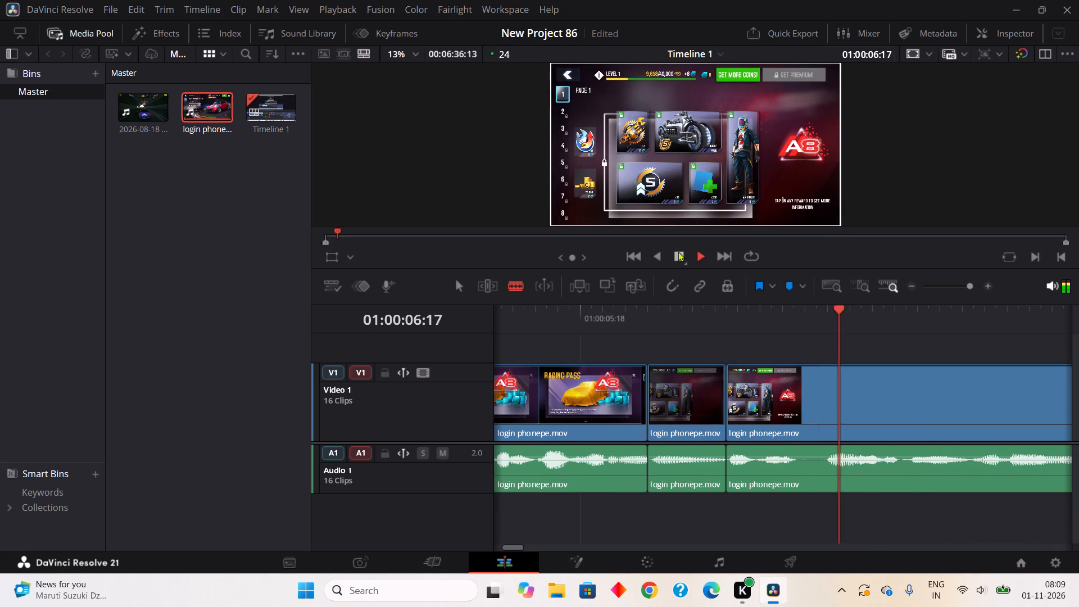
{"action": "left_click", "coordinate": [678, 251]}
{"action": "left_click", "coordinate": [795, 469]}
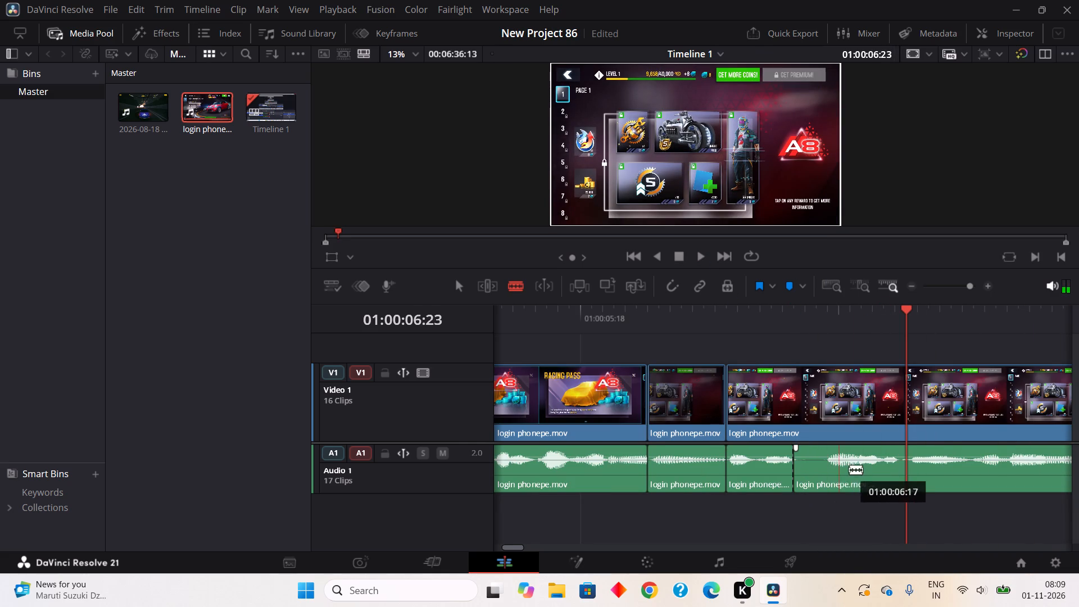
{"action": "left_click", "coordinate": [829, 477]}
{"action": "right_click", "coordinate": [817, 475]}
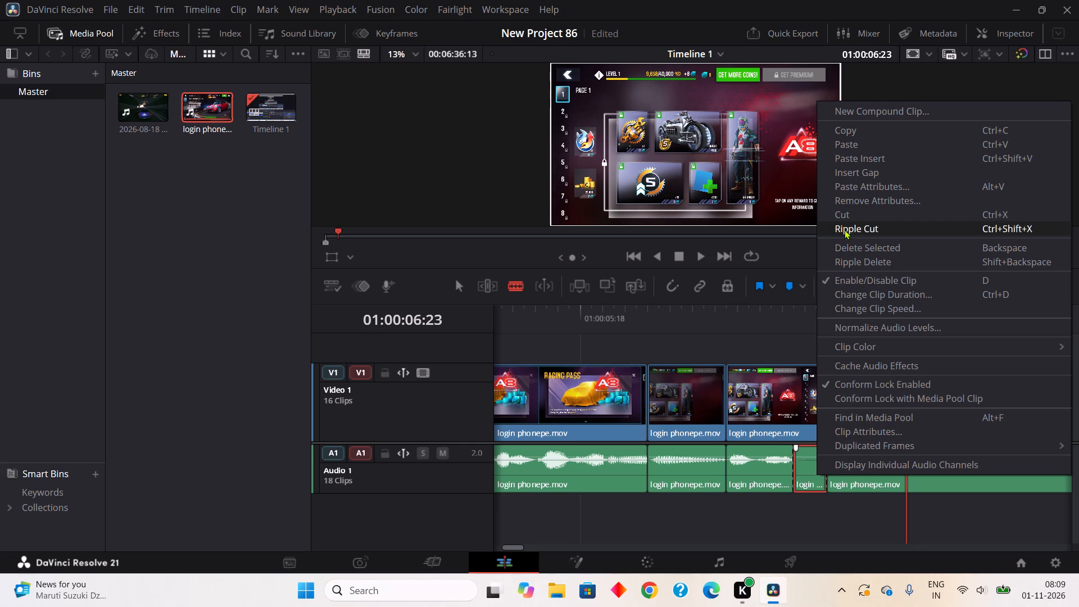
{"action": "left_click", "coordinate": [844, 230]}
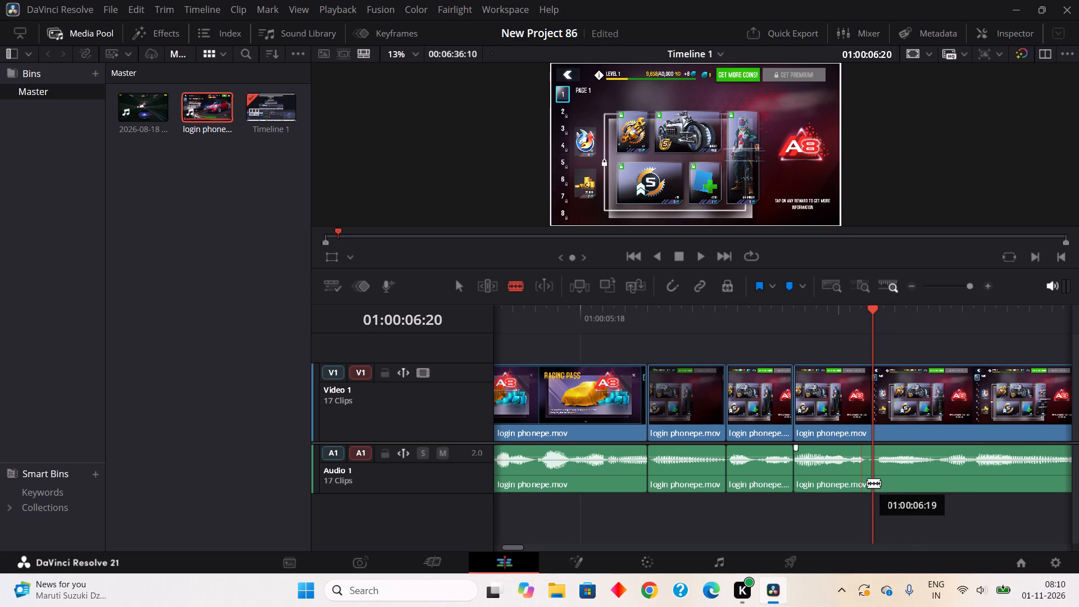
{"action": "left_click", "coordinate": [867, 483]}
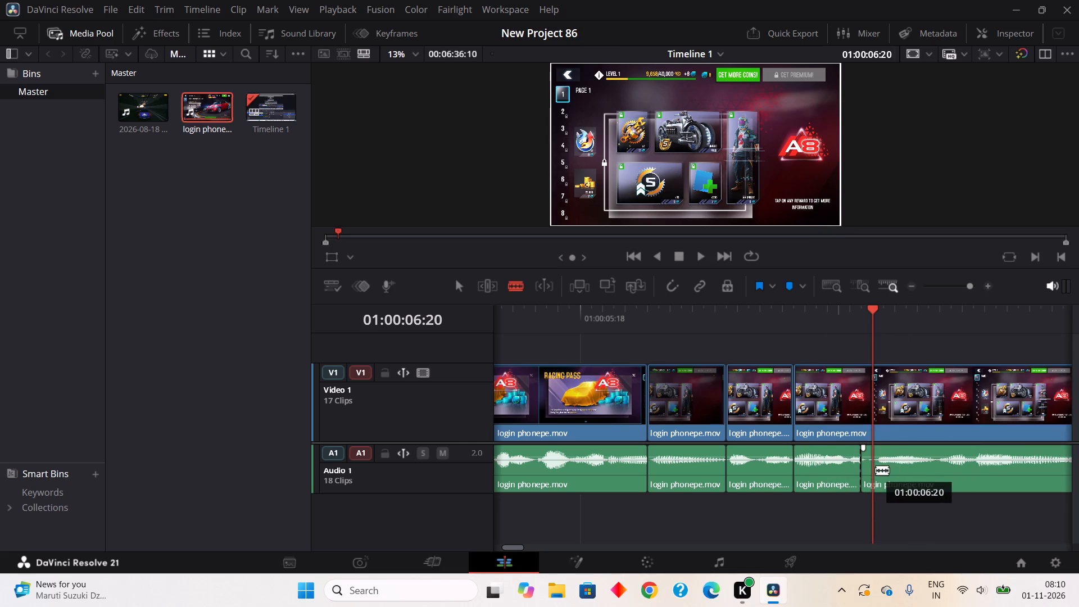
{"action": "left_click", "coordinate": [886, 475]}
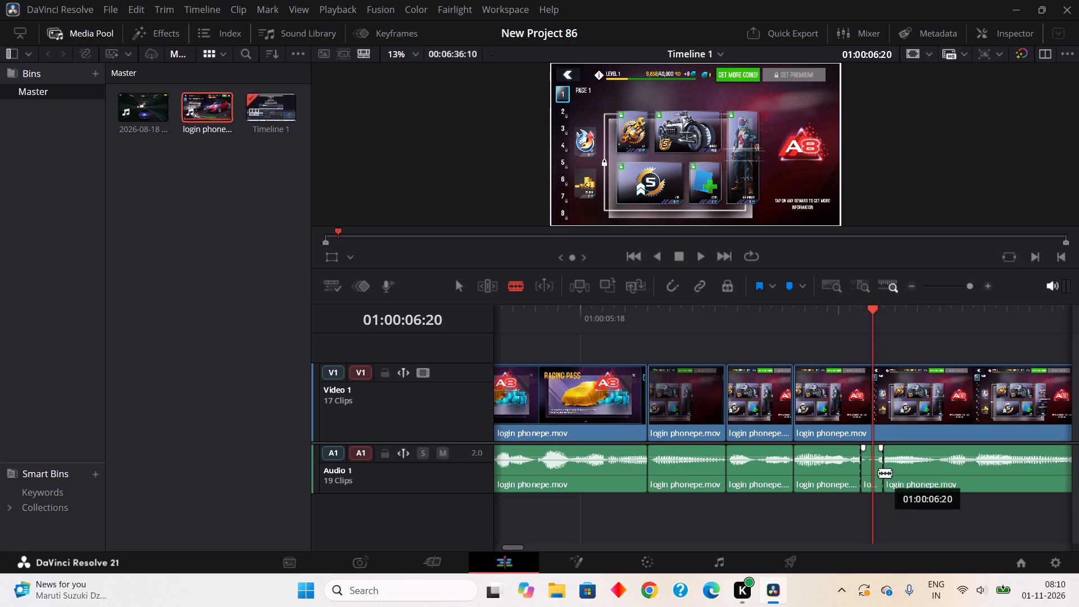
{"action": "right_click", "coordinate": [877, 472]}
{"action": "left_click", "coordinate": [877, 361]}
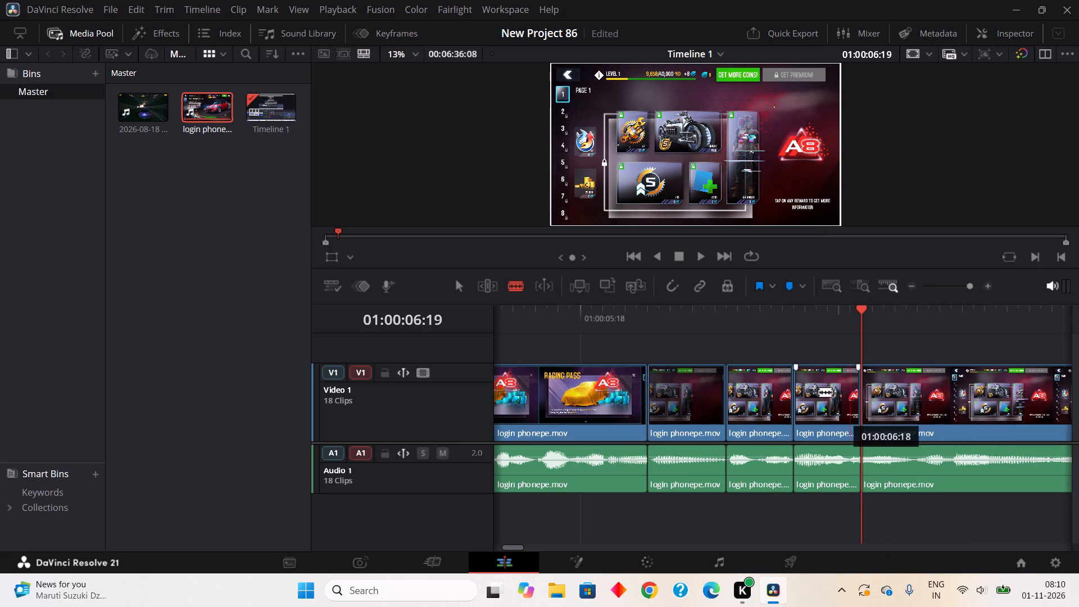
Play on from 01:00:06:19, and split off and ripple cut the short pause at about 01:00:07:18.
{"action": "left_click", "coordinate": [696, 255]}
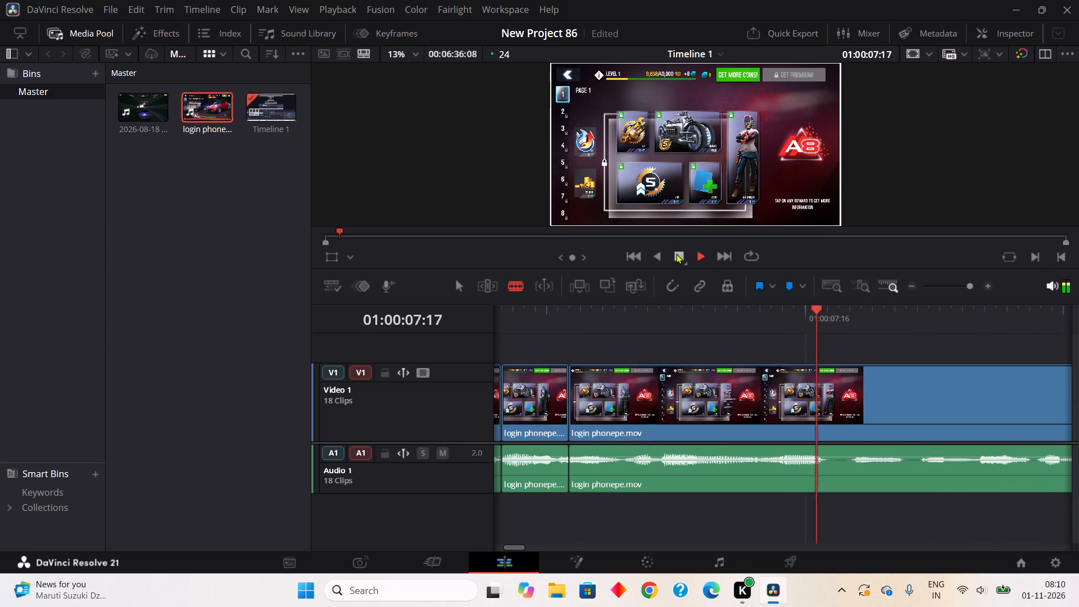
{"action": "left_click", "coordinate": [676, 253]}
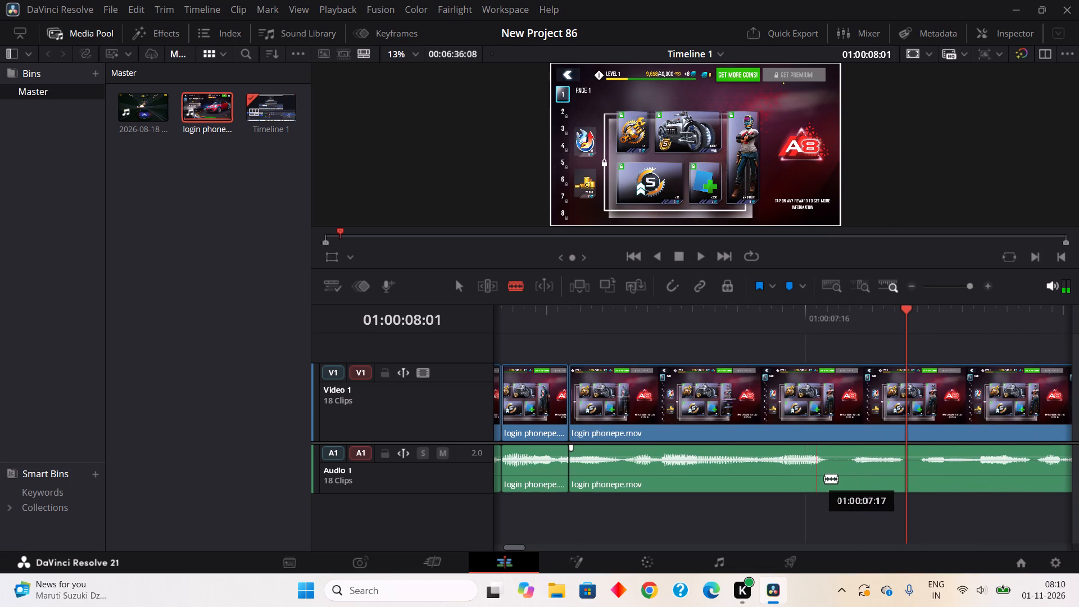
{"action": "left_click", "coordinate": [832, 478]}
{"action": "left_click", "coordinate": [854, 470]}
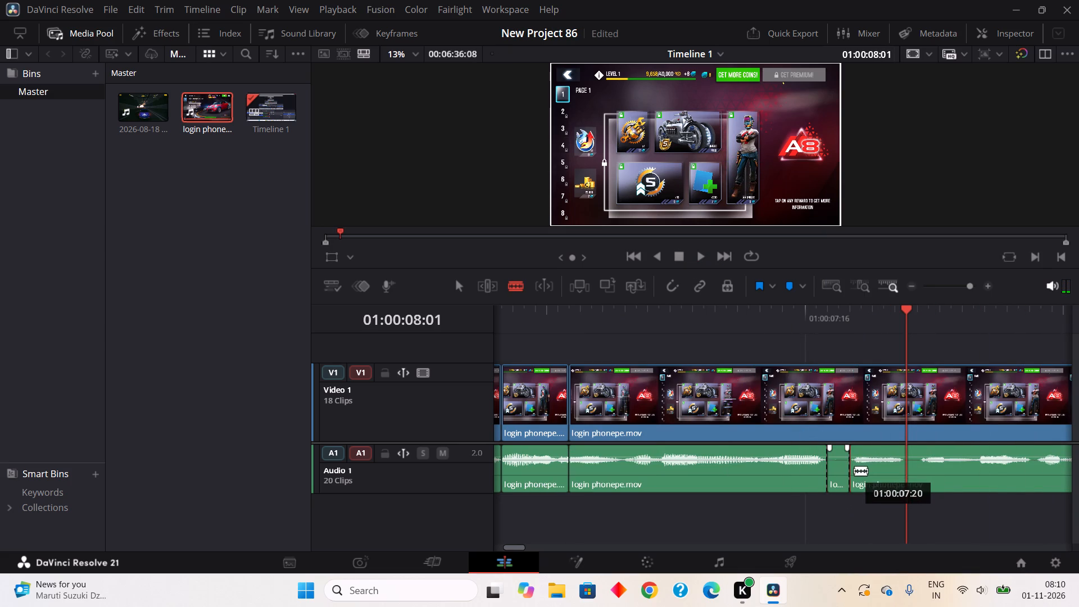
{"action": "right_click", "coordinate": [847, 472]}
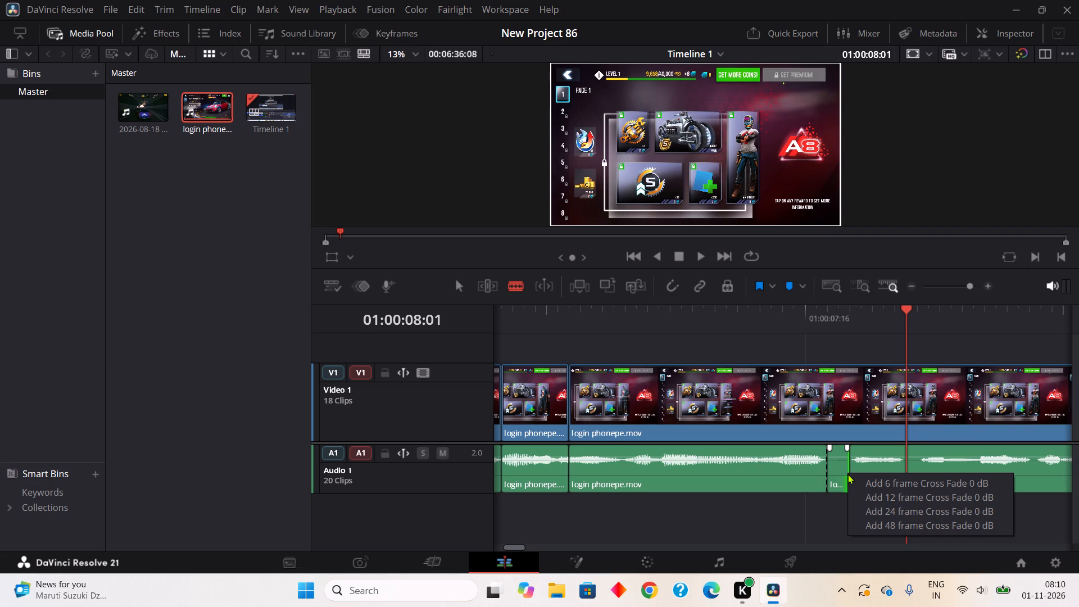
{"action": "right_click", "coordinate": [846, 473]}
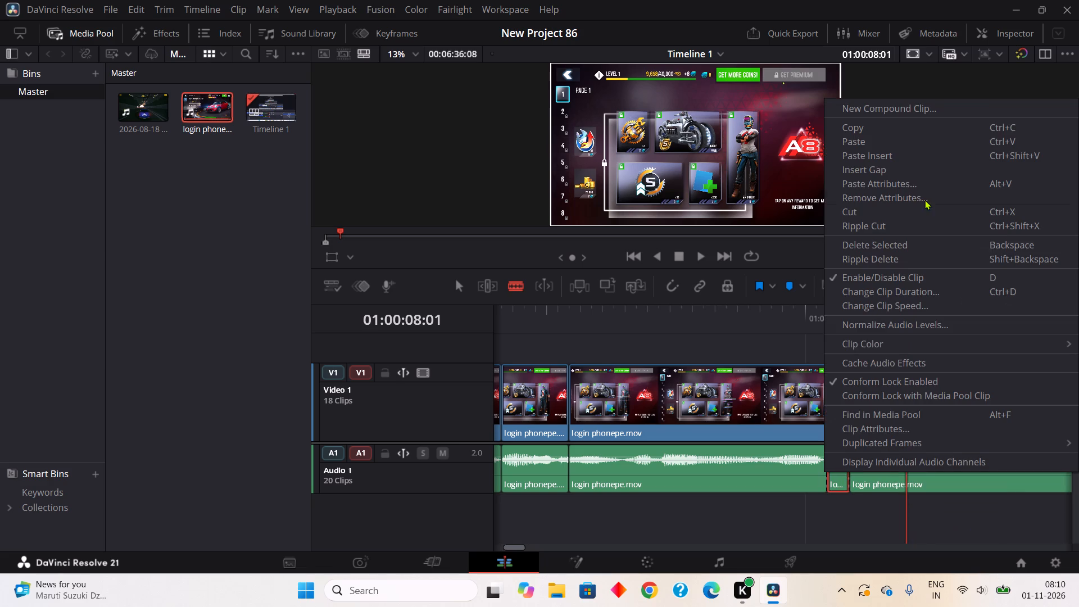
{"action": "left_click", "coordinate": [899, 227]}
Split off and ripple cut the quiet gaps in the audio at about 01:00:07:23 and 01:00:08:09.
{"action": "left_click", "coordinate": [887, 478]}
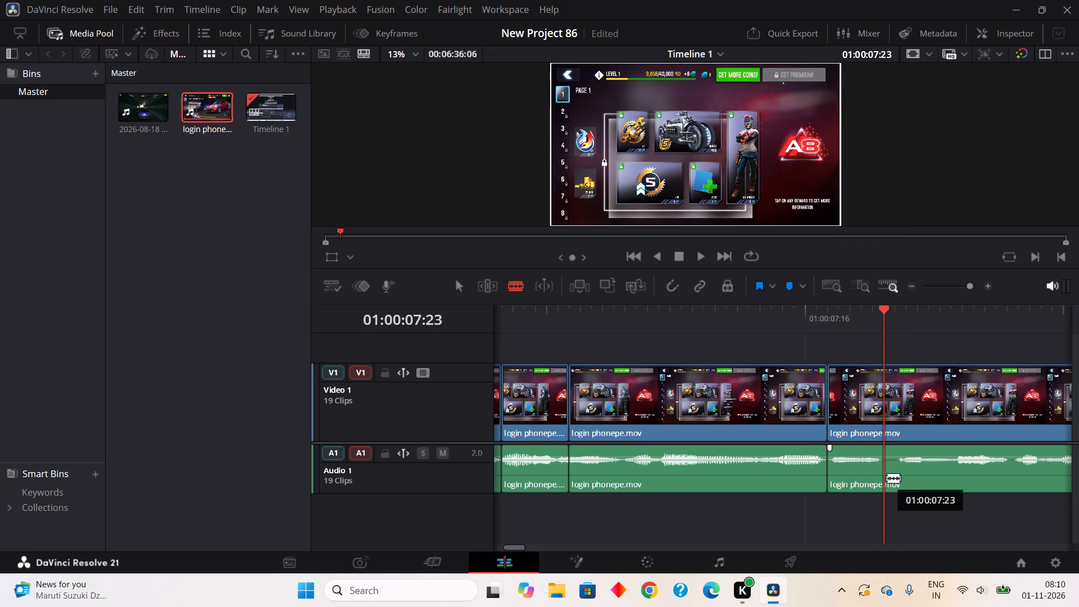
{"action": "left_click", "coordinate": [903, 481]}
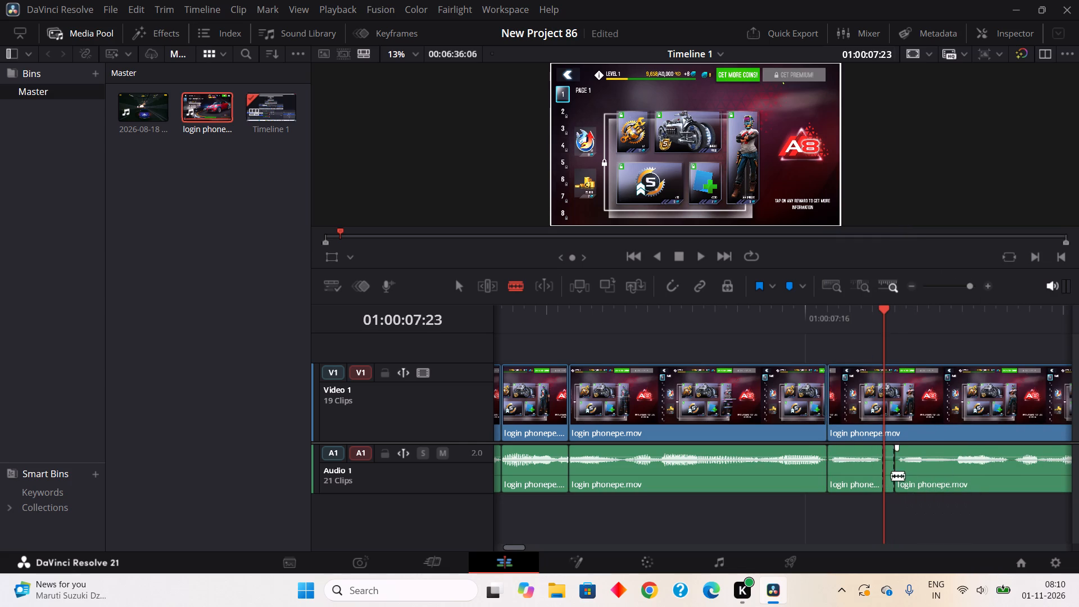
{"action": "right_click", "coordinate": [891, 475]}
{"action": "left_click_drag", "start_coordinate": [867, 223], "coordinate": [876, 229]}
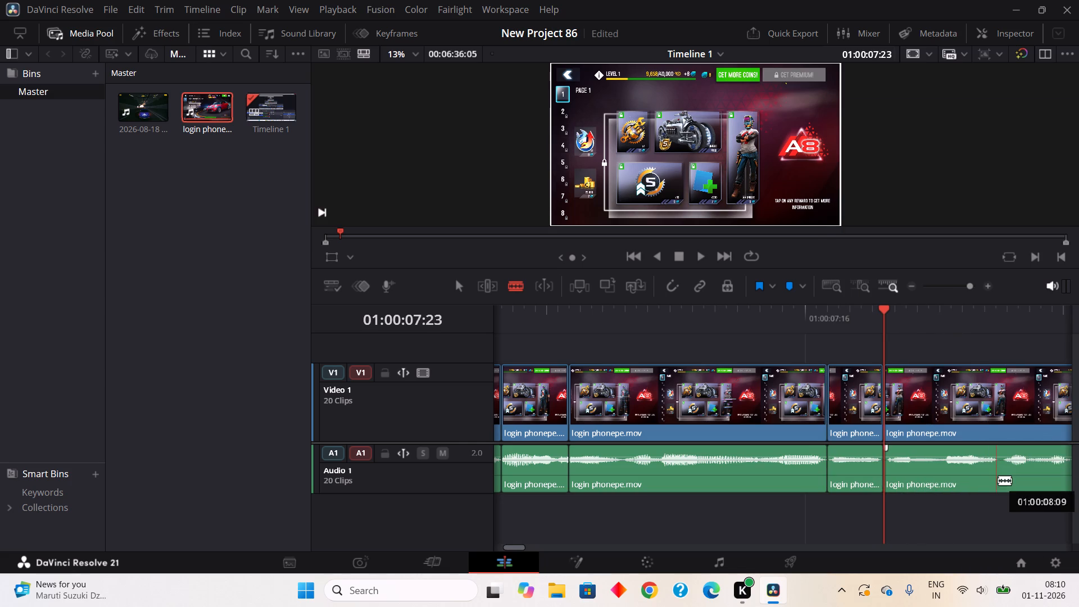
{"action": "left_click", "coordinate": [996, 481]}
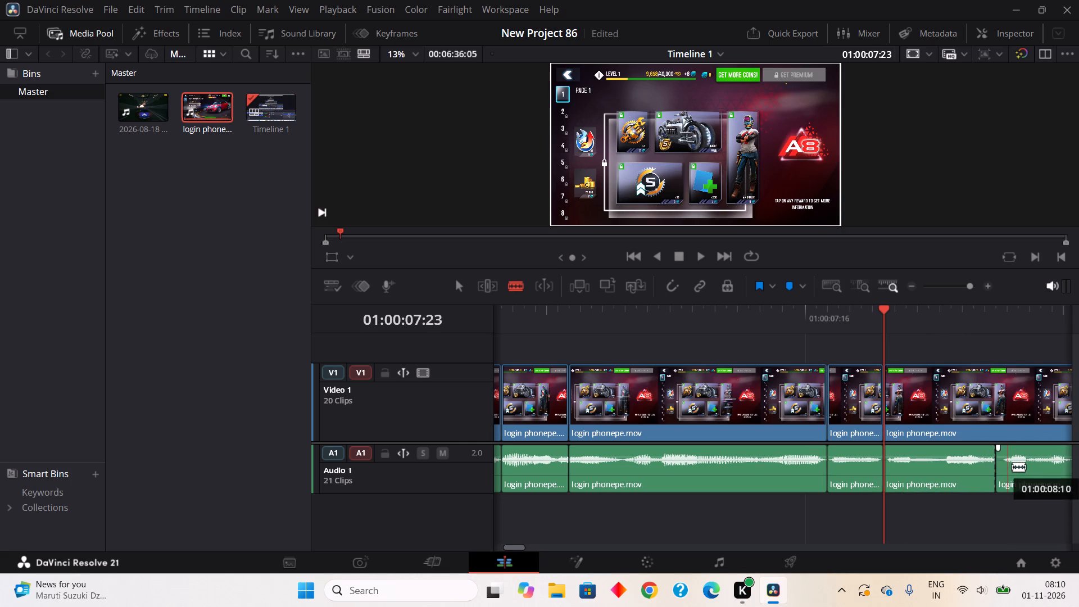
{"action": "left_click", "coordinate": [1008, 469]}
{"action": "right_click", "coordinate": [998, 476]}
{"action": "left_click", "coordinate": [872, 234]}
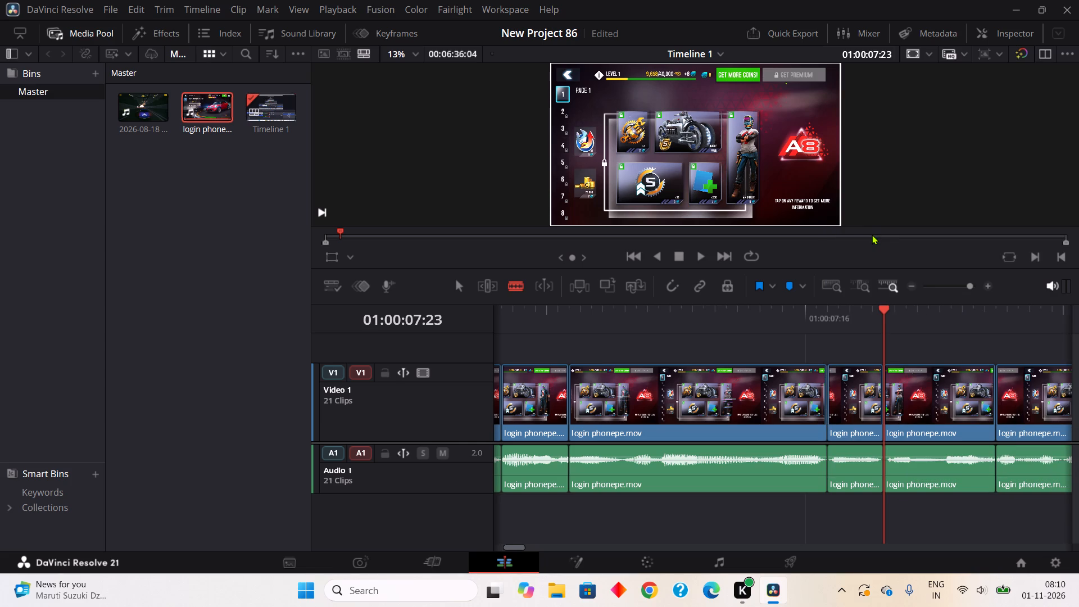
Play on from 01:00:07:23, and split off and ripple cut the pauses at about 01:00:09:07 and 01:00:09:09.
{"action": "left_click", "coordinate": [695, 257]}
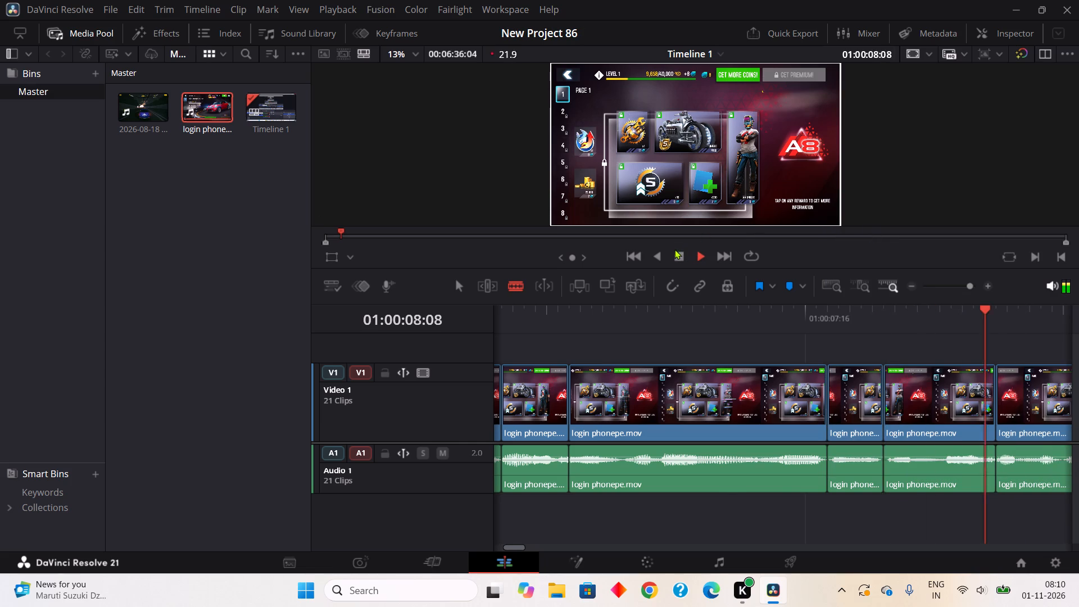
{"action": "left_click", "coordinate": [680, 252]}
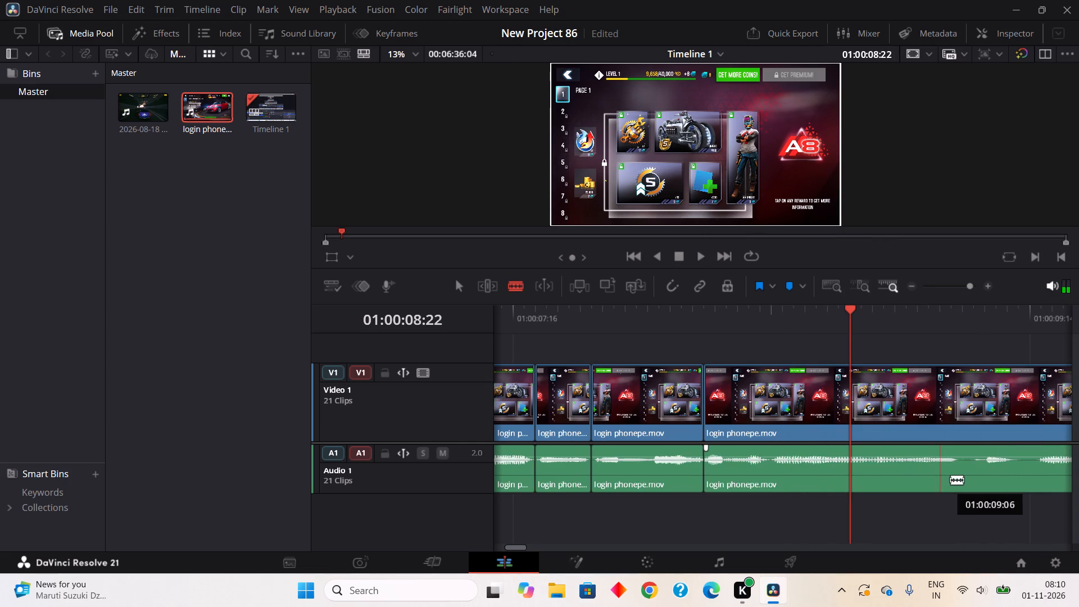
{"action": "left_click", "coordinate": [960, 474]}
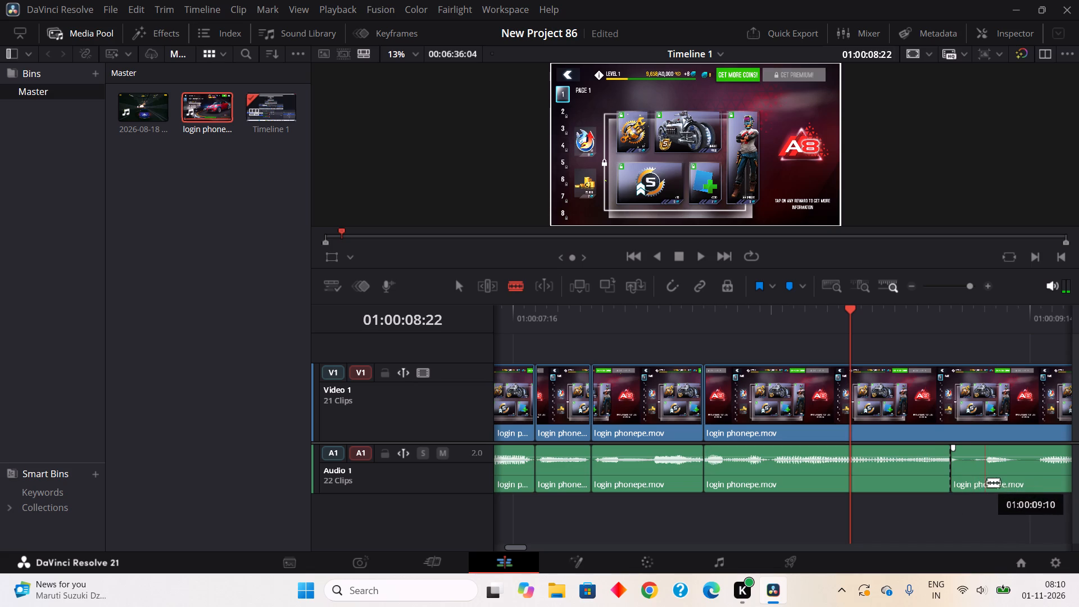
{"action": "left_click", "coordinate": [988, 483]}
{"action": "right_click", "coordinate": [970, 479]}
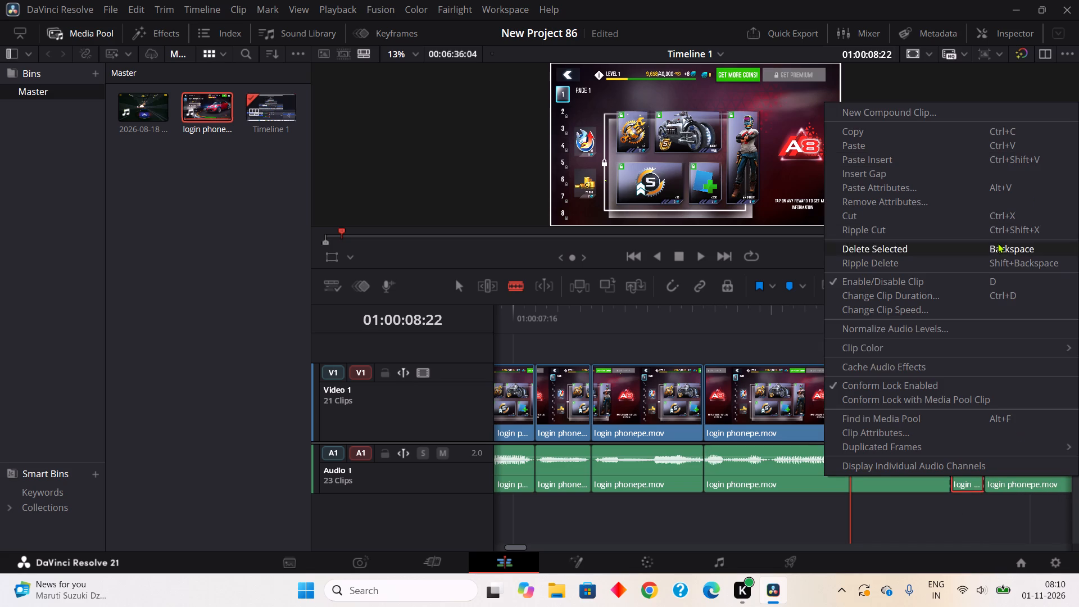
{"action": "left_click", "coordinate": [986, 226]}
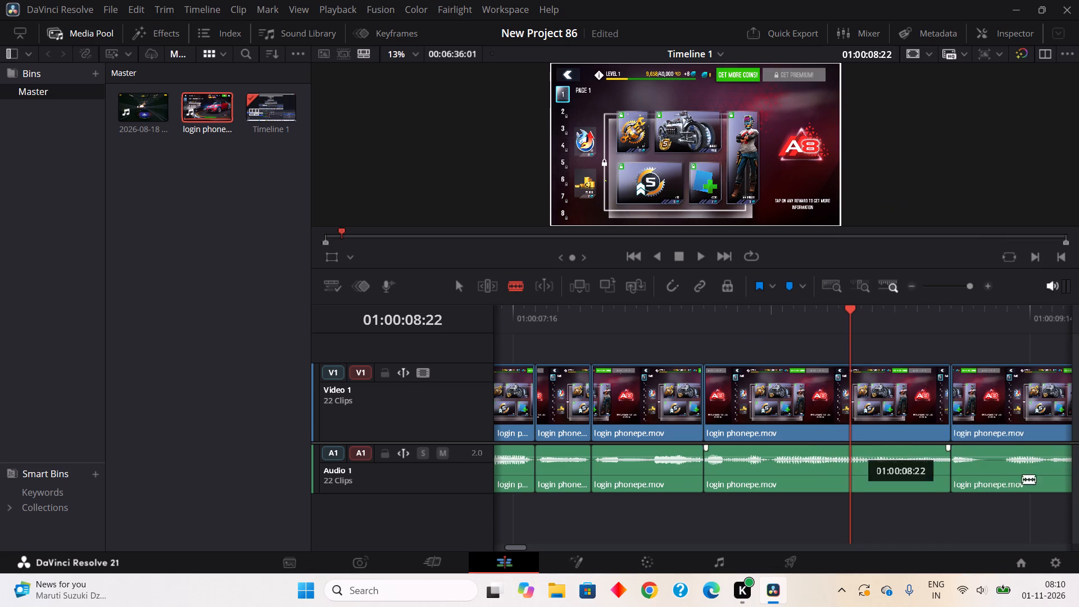
{"action": "left_click", "coordinate": [985, 481]}
{"action": "left_click", "coordinate": [1013, 478]}
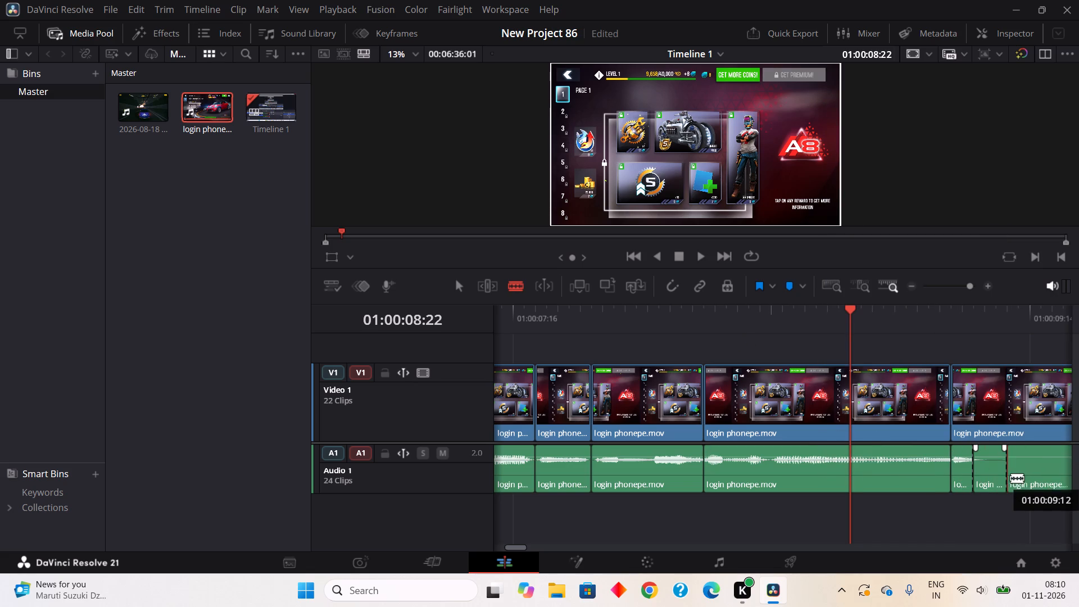
{"action": "right_click", "coordinate": [986, 474]}
{"action": "left_click", "coordinate": [891, 228]}
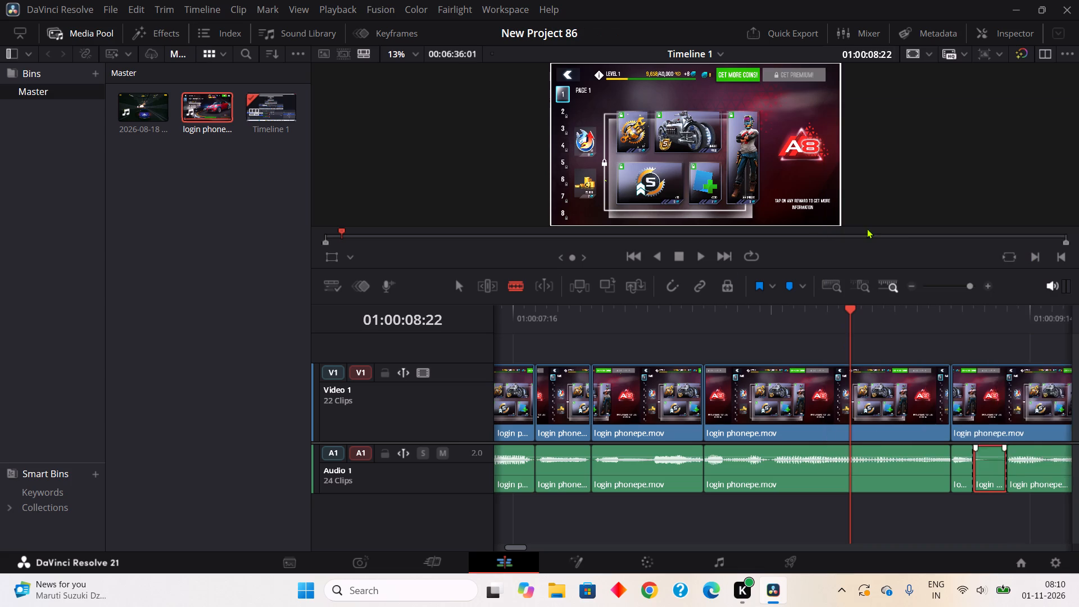
Play on from 01:00:08:22, and split off and ripple cut the one-frame pause at about 01:00:09:19.
{"action": "left_click", "coordinate": [699, 255]}
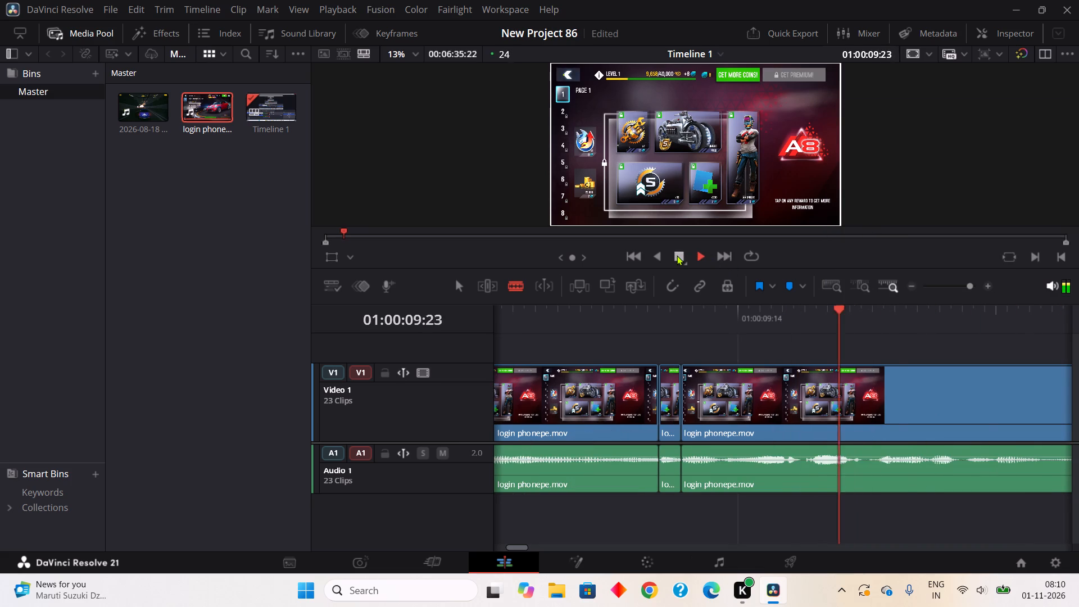
{"action": "left_click", "coordinate": [677, 255]}
{"action": "left_click", "coordinate": [805, 474]}
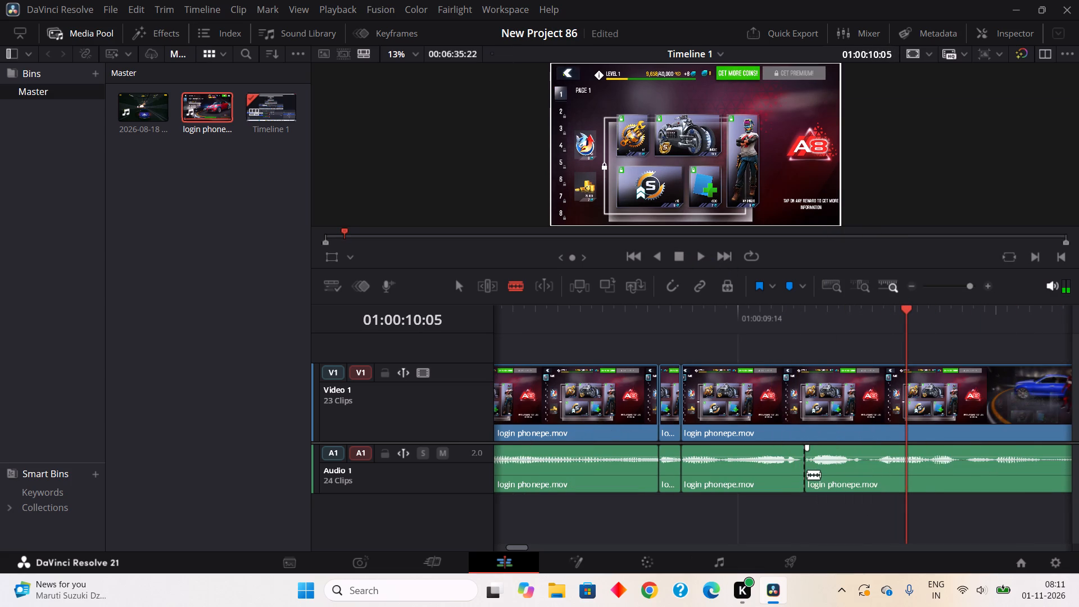
{"action": "left_click", "coordinate": [803, 477]}
{"action": "right_click", "coordinate": [803, 477]}
{"action": "left_click", "coordinate": [853, 229]}
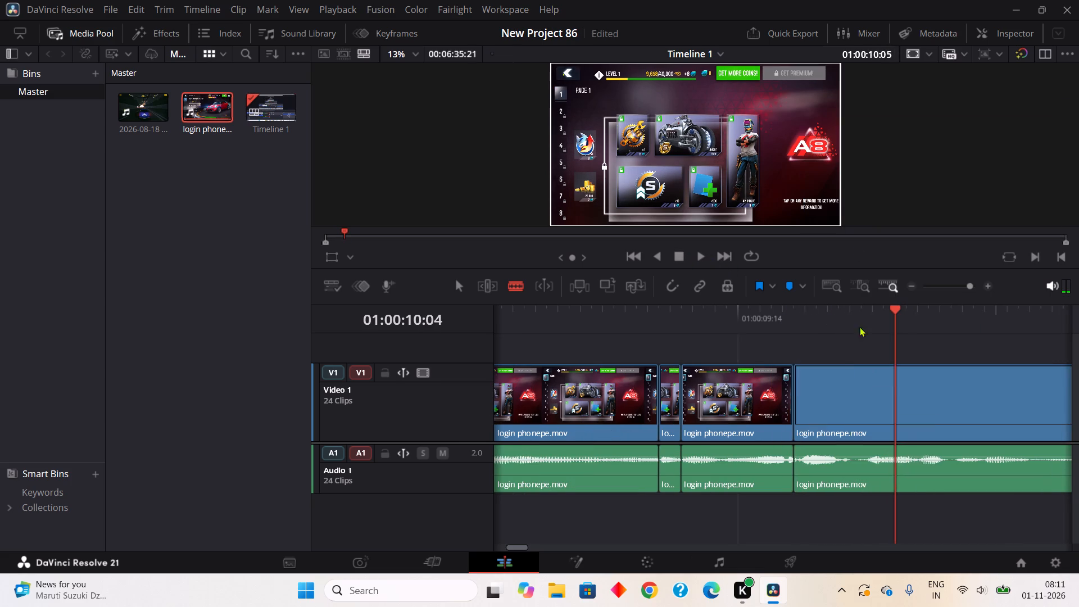
Split off and ripple cut the quiet gaps in the audio at about 01:00:10:00 and 01:00:10:07.
{"action": "left_click", "coordinate": [854, 475]}
{"action": "left_click", "coordinate": [862, 469]}
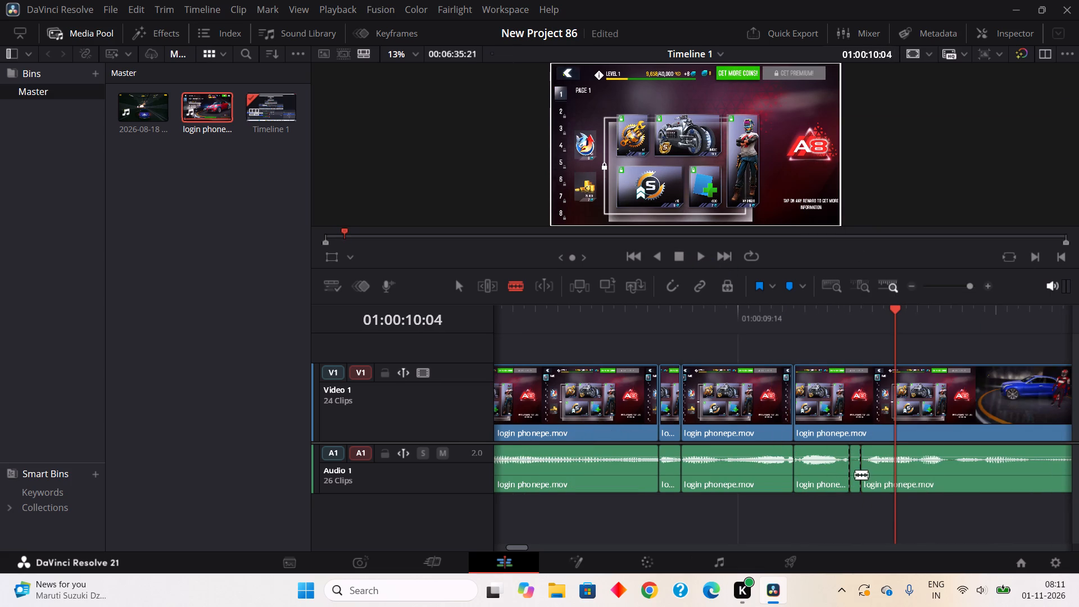
{"action": "right_click", "coordinate": [855, 475]}
{"action": "left_click", "coordinate": [854, 227]}
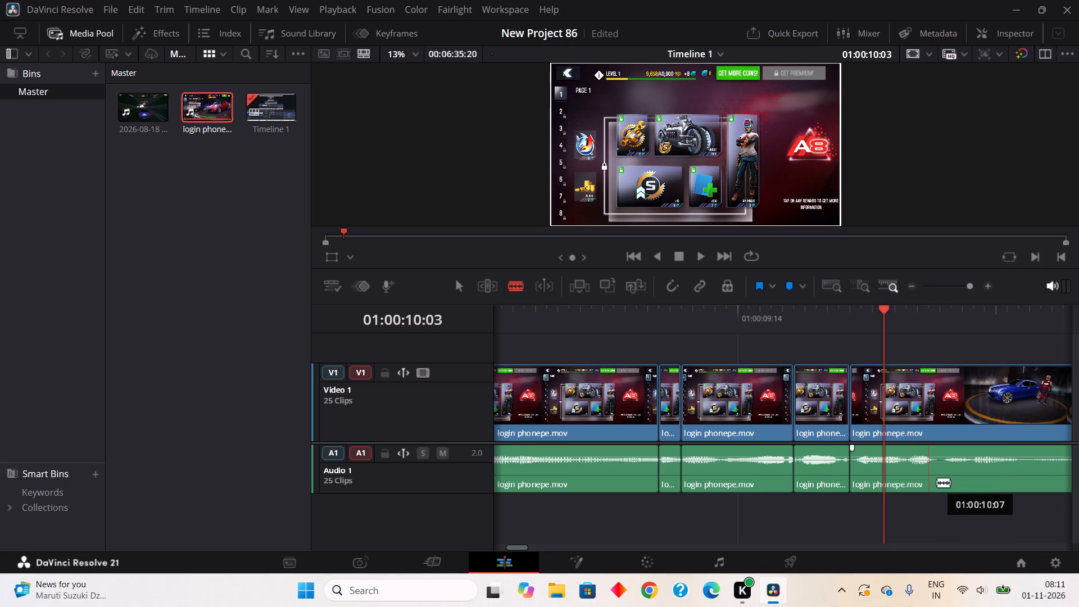
{"action": "left_click", "coordinate": [937, 482]}
{"action": "left_click", "coordinate": [952, 481]}
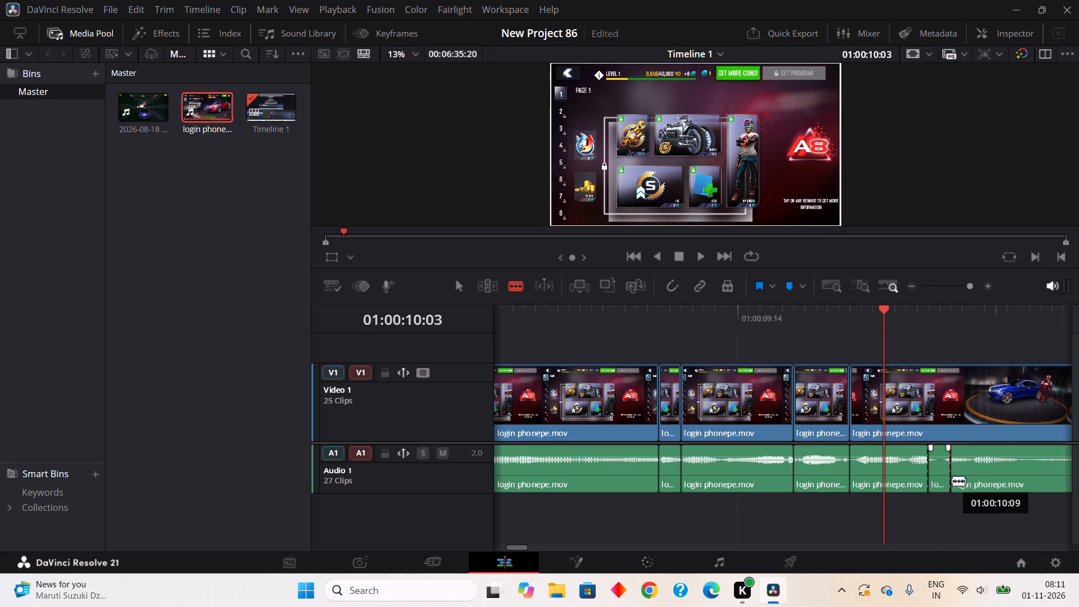
{"action": "right_click", "coordinate": [944, 479]}
{"action": "left_click", "coordinate": [876, 230]}
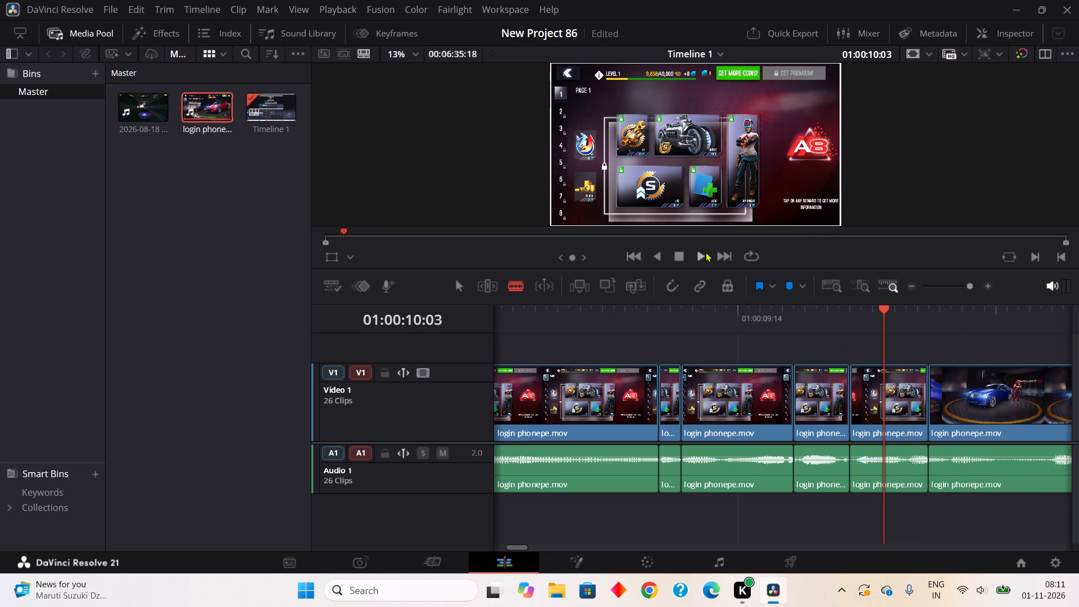
Play on from 01:00:10:03, and split off and ripple cut the short pause at about 01:00:11:04.
{"action": "left_click", "coordinate": [697, 256]}
{"action": "left_click", "coordinate": [683, 256]}
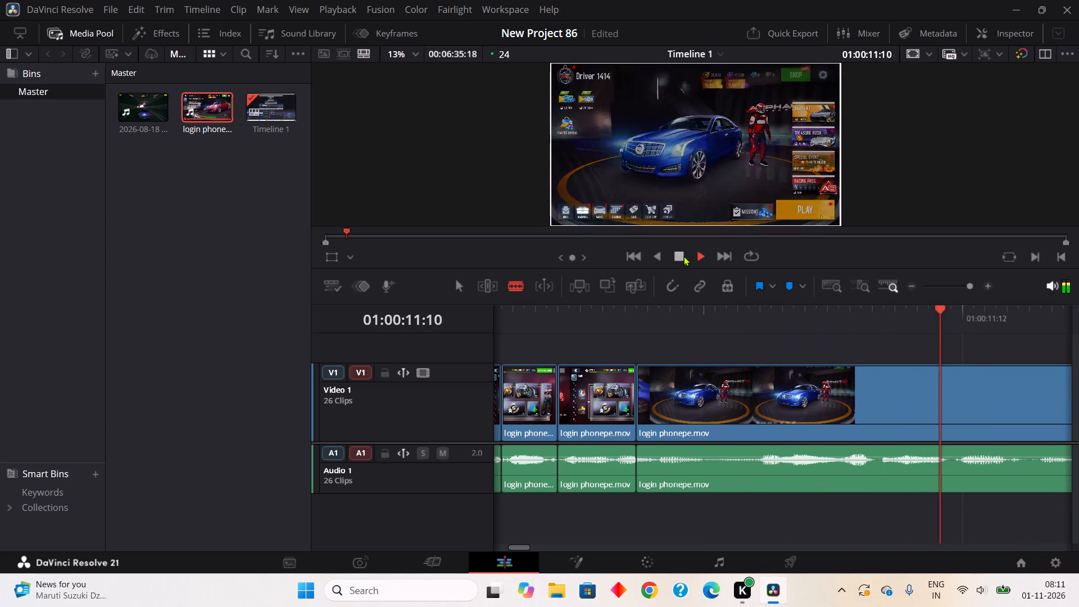
{"action": "left_click", "coordinate": [878, 479]}
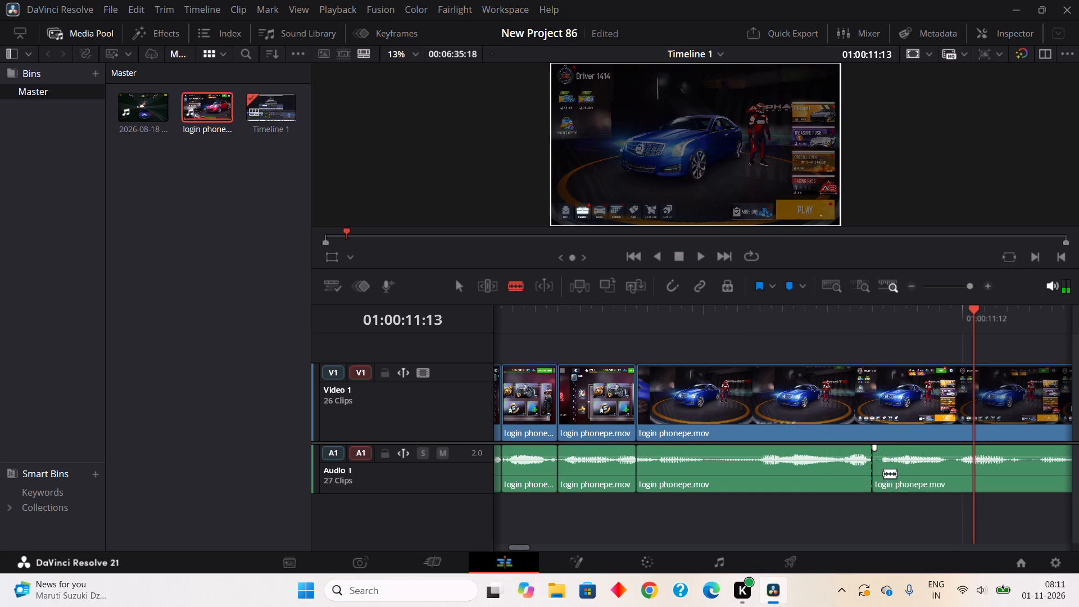
{"action": "left_click", "coordinate": [884, 473]}
{"action": "right_click", "coordinate": [884, 473]}
{"action": "right_click", "coordinate": [877, 470]}
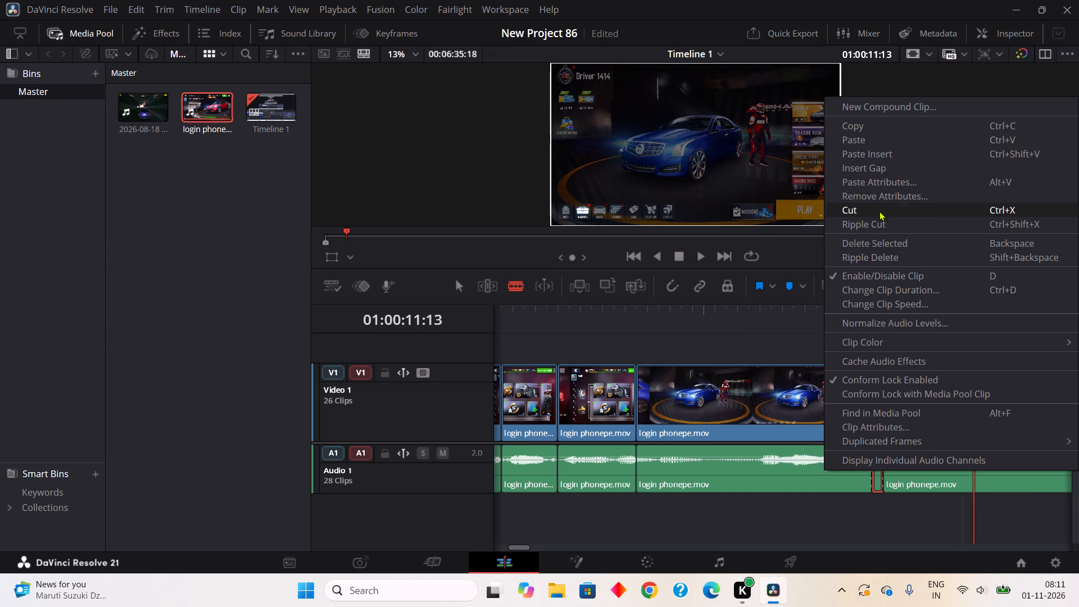
{"action": "left_click", "coordinate": [882, 229]}
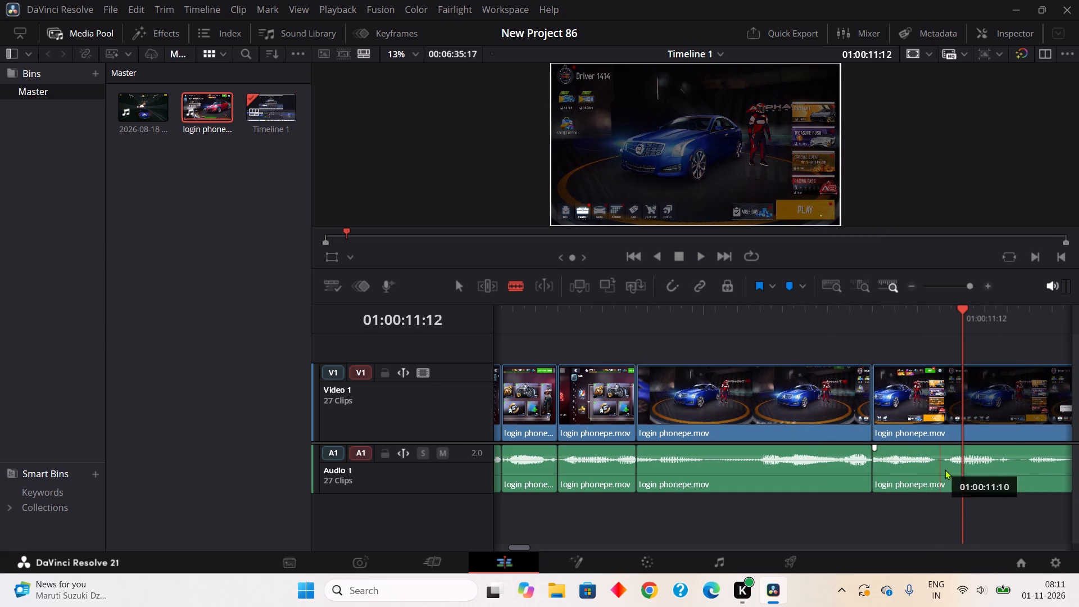
Split off and ripple cut the quiet gaps in the audio at about 01:00:11:10 and 01:00:11:15.
{"action": "left_click", "coordinate": [947, 481]}
{"action": "left_click", "coordinate": [956, 474]}
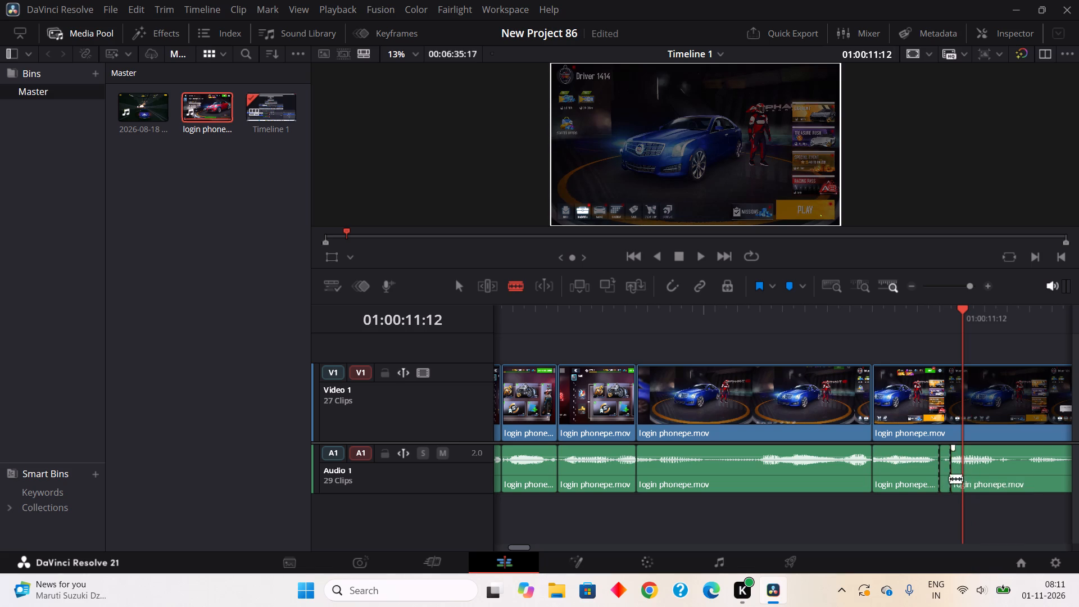
{"action": "right_click", "coordinate": [941, 484]}
{"action": "left_click", "coordinate": [874, 230]}
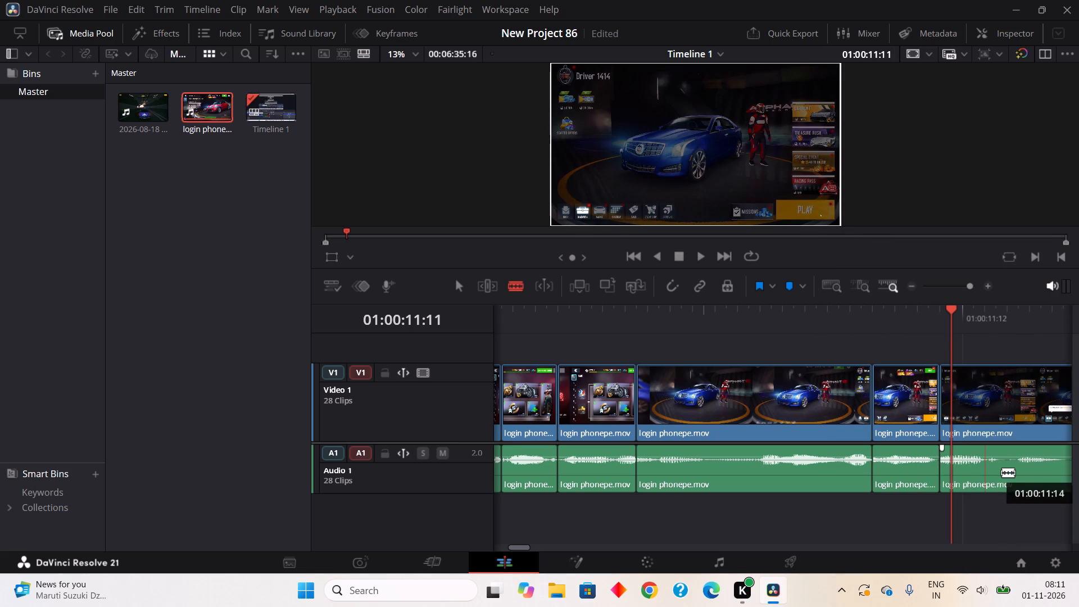
{"action": "left_click", "coordinate": [1003, 478]}
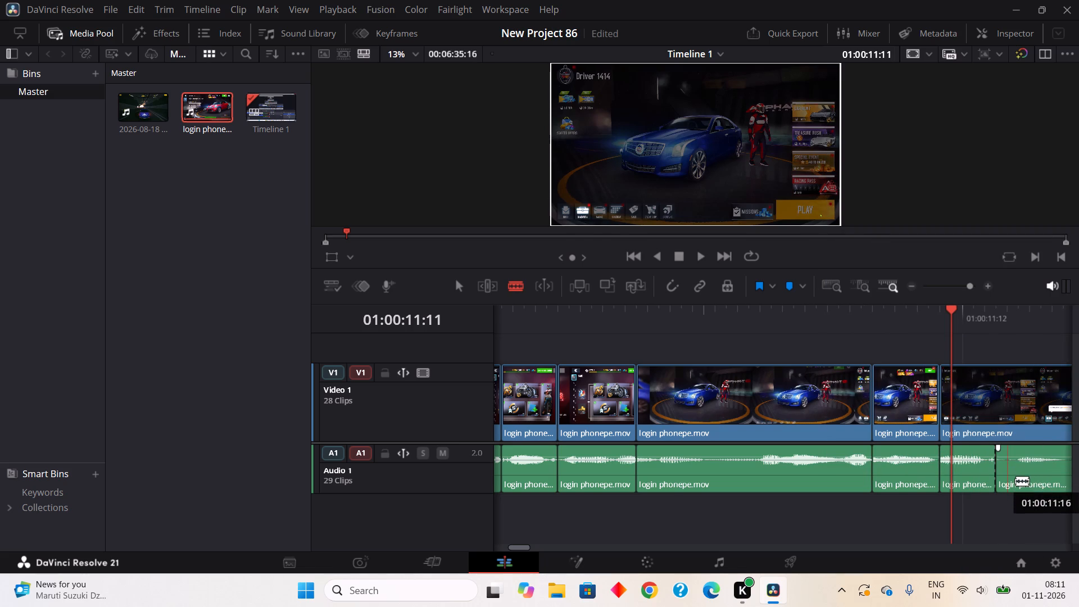
{"action": "left_click", "coordinate": [1026, 481]}
{"action": "right_click", "coordinate": [1010, 482]}
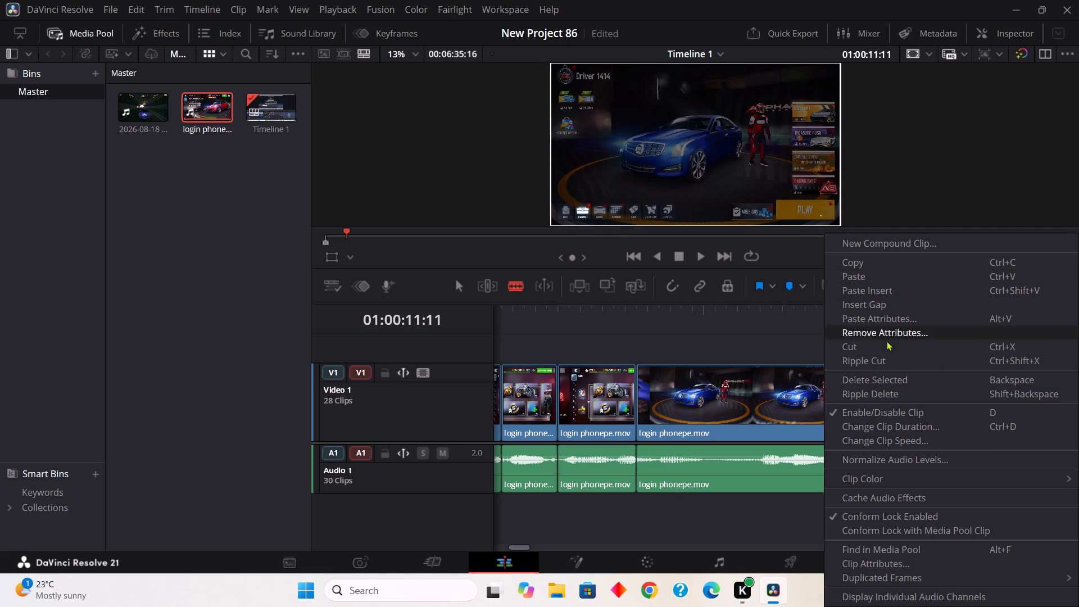
{"action": "left_click", "coordinate": [885, 354]}
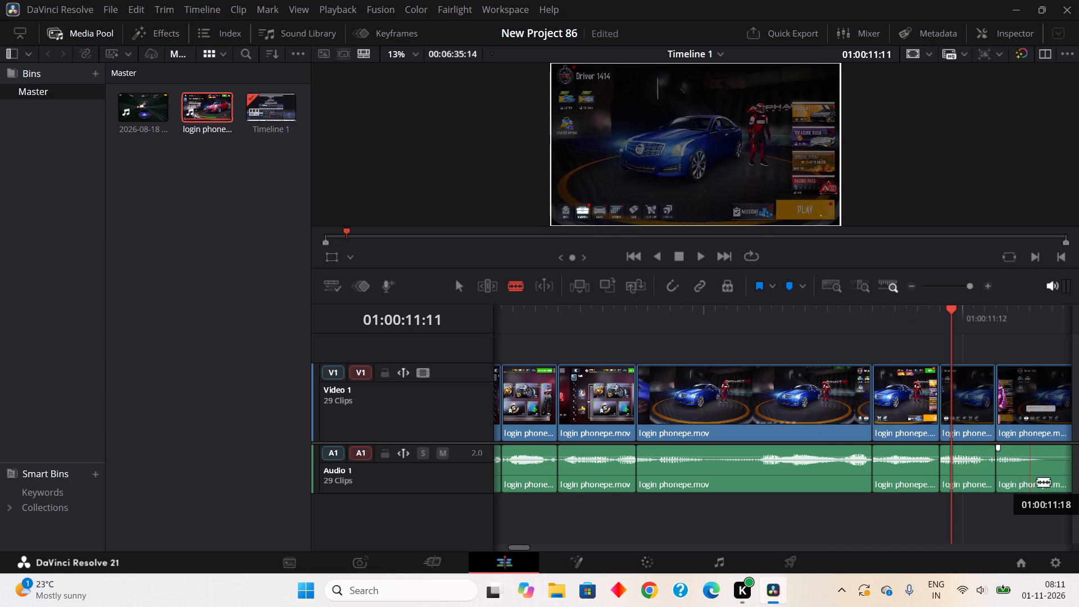
Play the section after 01:00:11:11, and split off and ripple cut the pauses at about 01:00:11:19 to 01:00:12:00 and at 01:00:12:01.
{"action": "left_click", "coordinate": [1043, 478]}
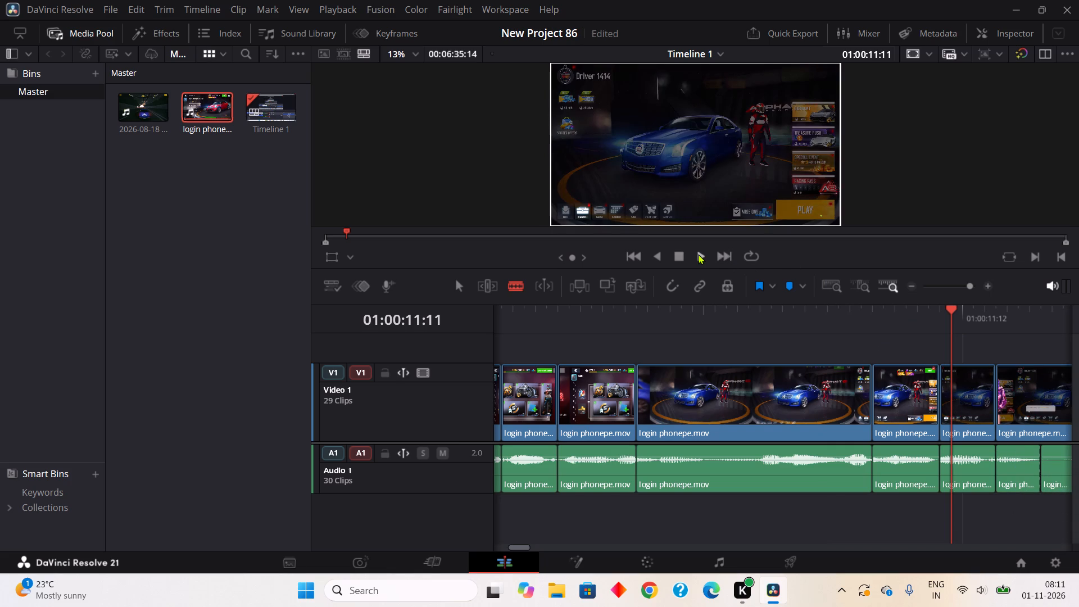
{"action": "left_click", "coordinate": [698, 254]}
{"action": "left_click", "coordinate": [679, 256]}
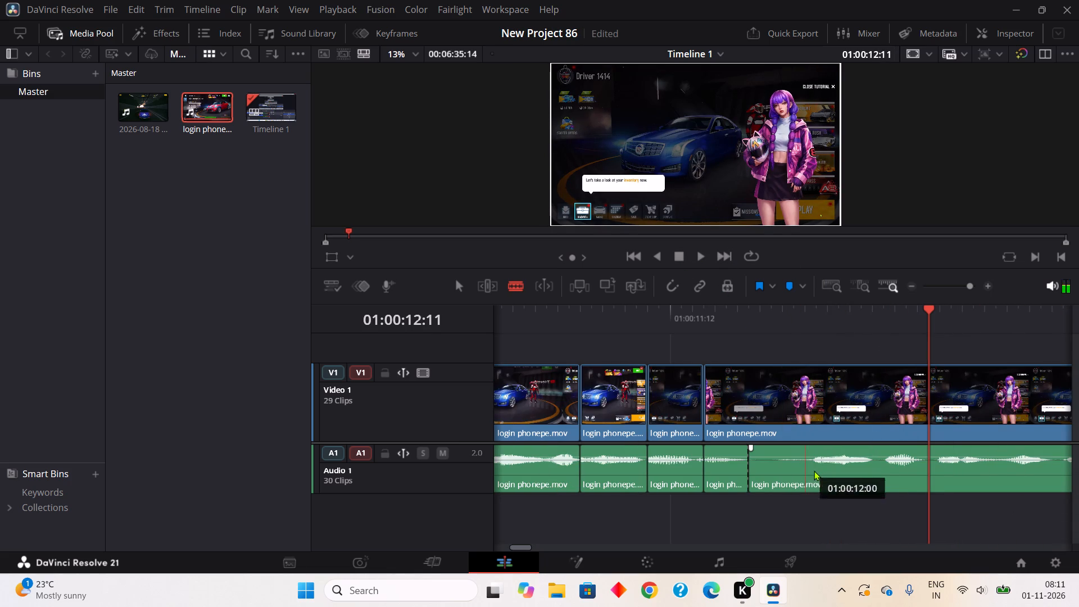
{"action": "left_click", "coordinate": [812, 475]}
{"action": "right_click", "coordinate": [788, 470]}
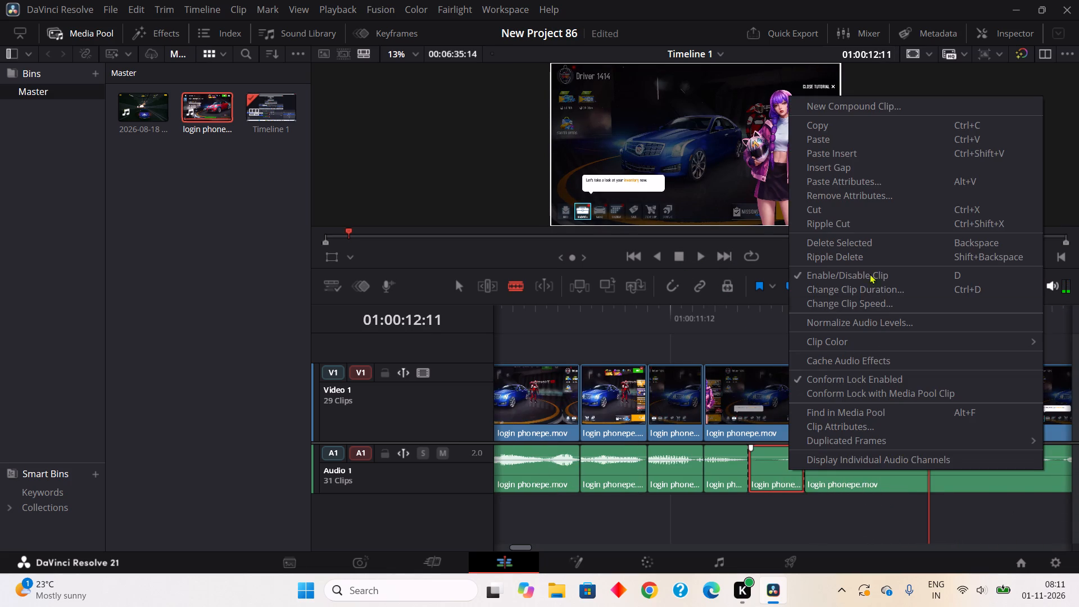
{"action": "left_click", "coordinate": [846, 224]}
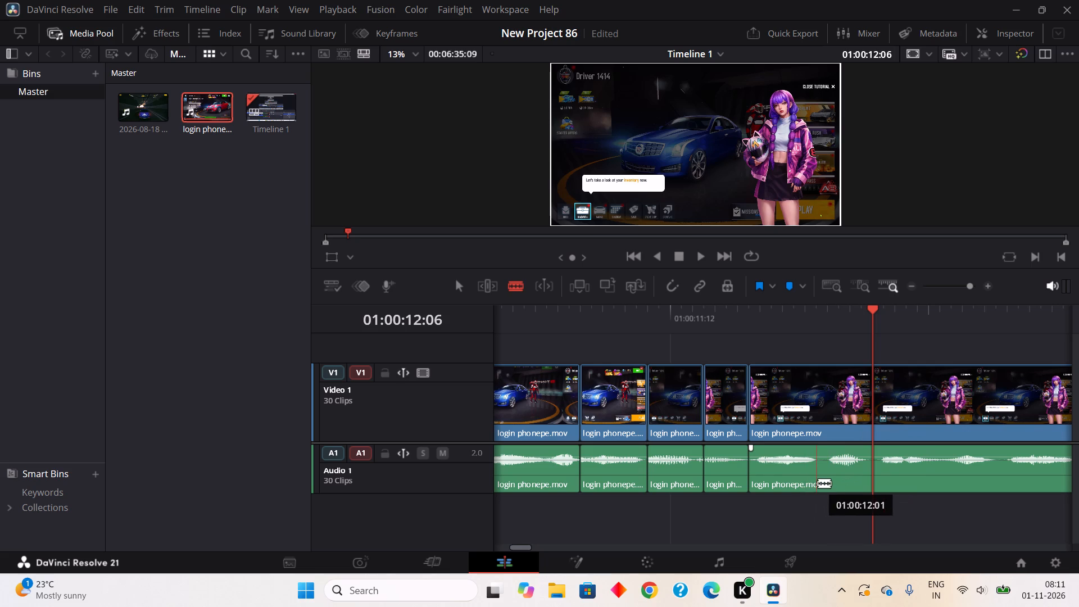
{"action": "left_click", "coordinate": [818, 483]}
{"action": "left_click", "coordinate": [831, 478]}
{"action": "right_click", "coordinate": [819, 479]}
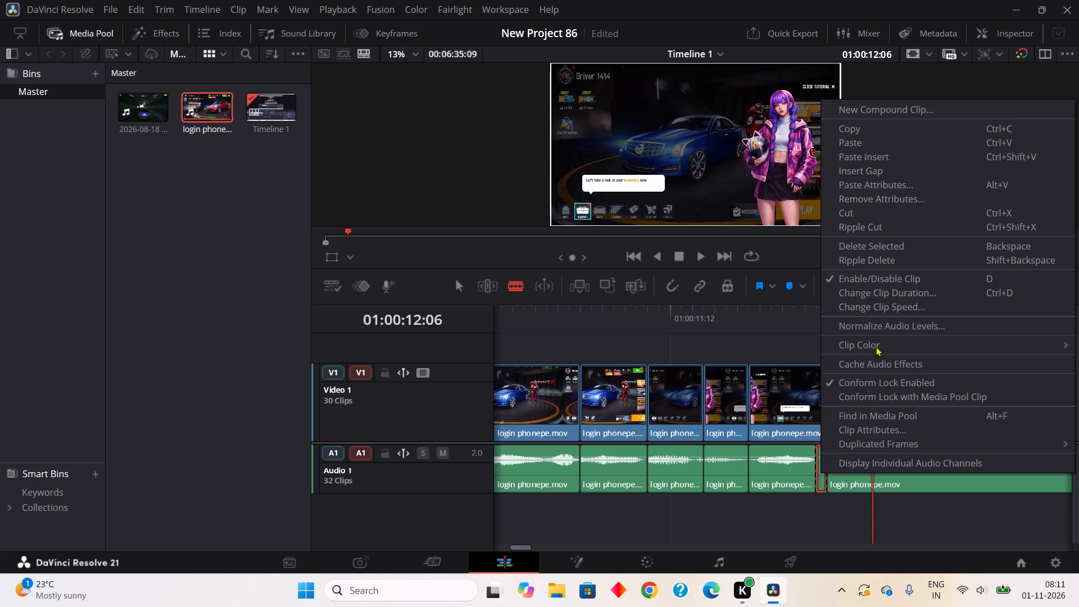
{"action": "double_click", "coordinate": [894, 223]}
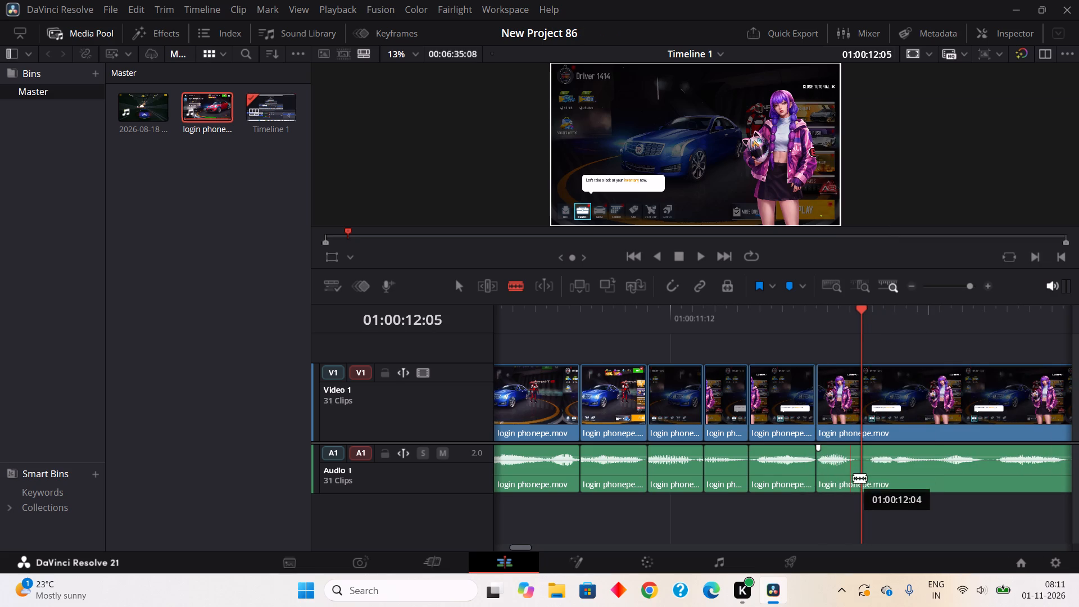
Split off and ripple cut the one-frame quiet gaps in the audio at about 01:00:12:05 and 01:00:12:15.
{"action": "left_click", "coordinate": [862, 475]}
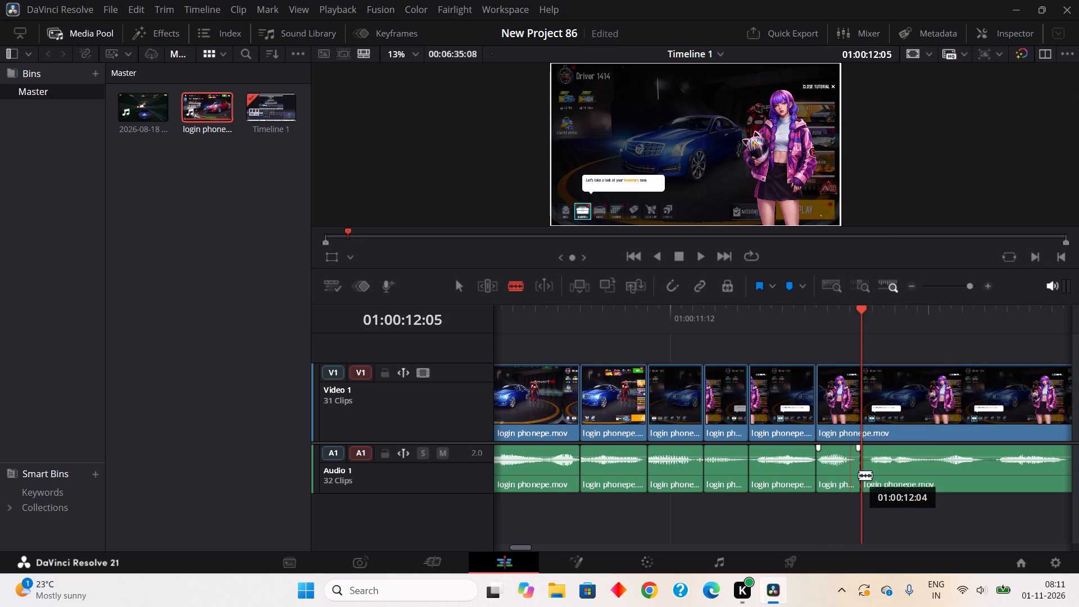
{"action": "left_click", "coordinate": [874, 475]}
{"action": "right_click", "coordinate": [866, 475]}
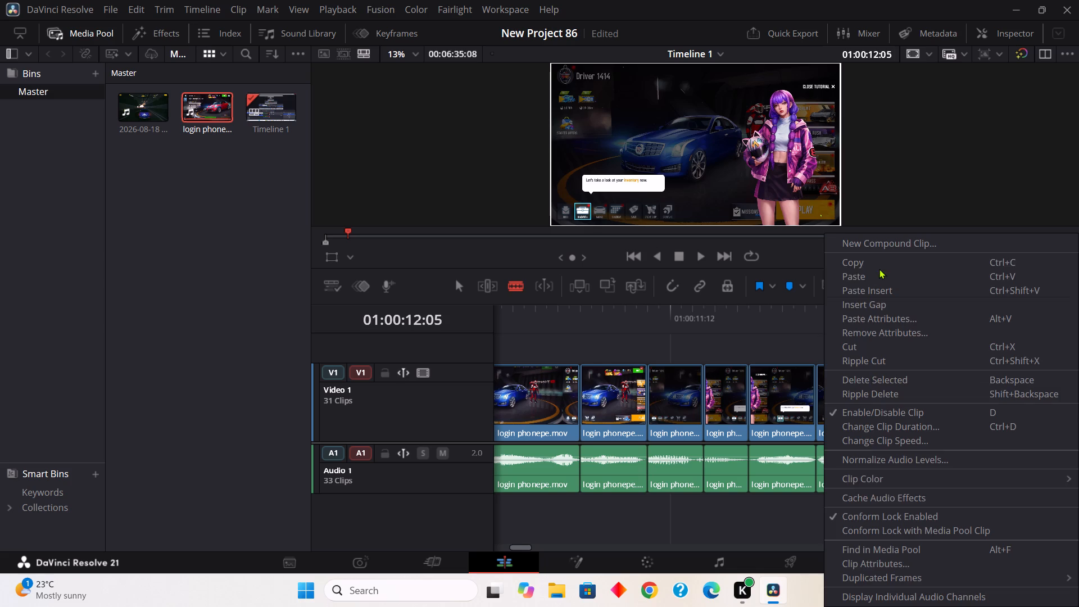
{"action": "left_click", "coordinate": [871, 358]}
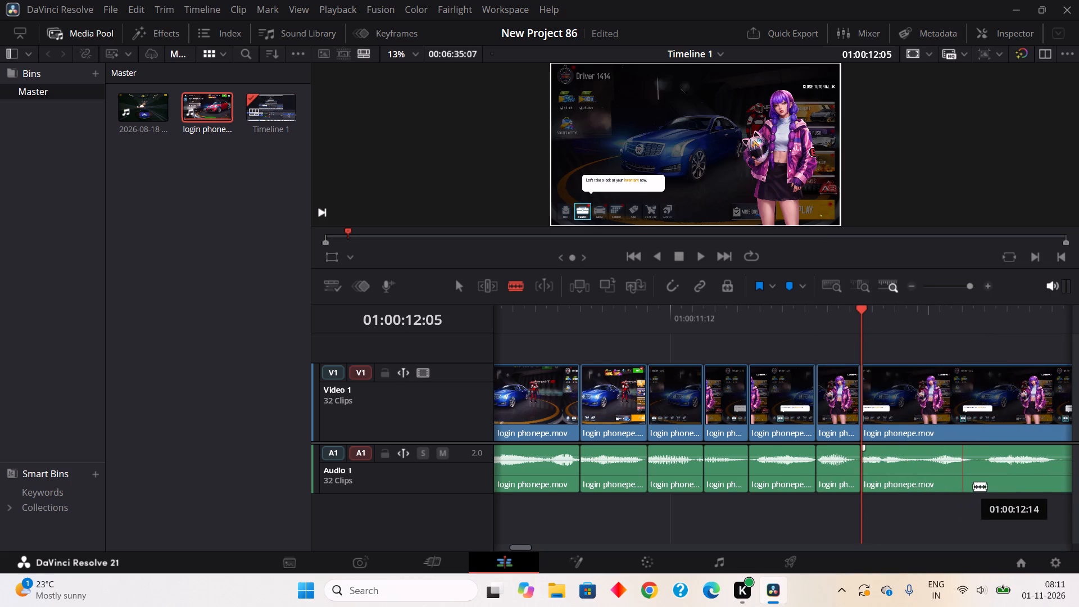
{"action": "left_click", "coordinate": [974, 486]}
{"action": "left_click", "coordinate": [990, 475]}
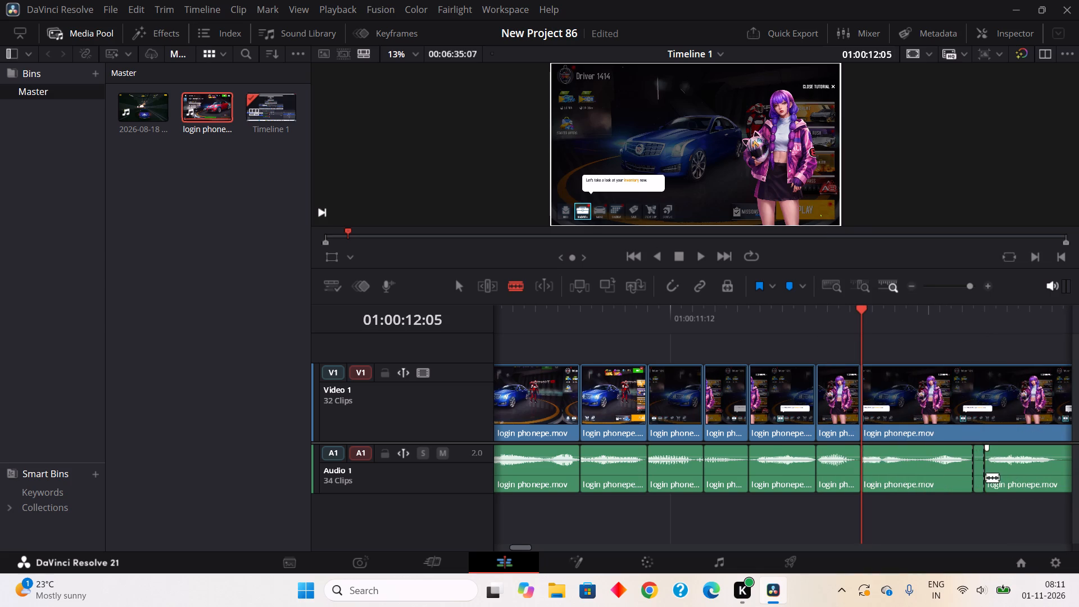
{"action": "right_click", "coordinate": [983, 477]}
{"action": "left_click", "coordinate": [876, 227]}
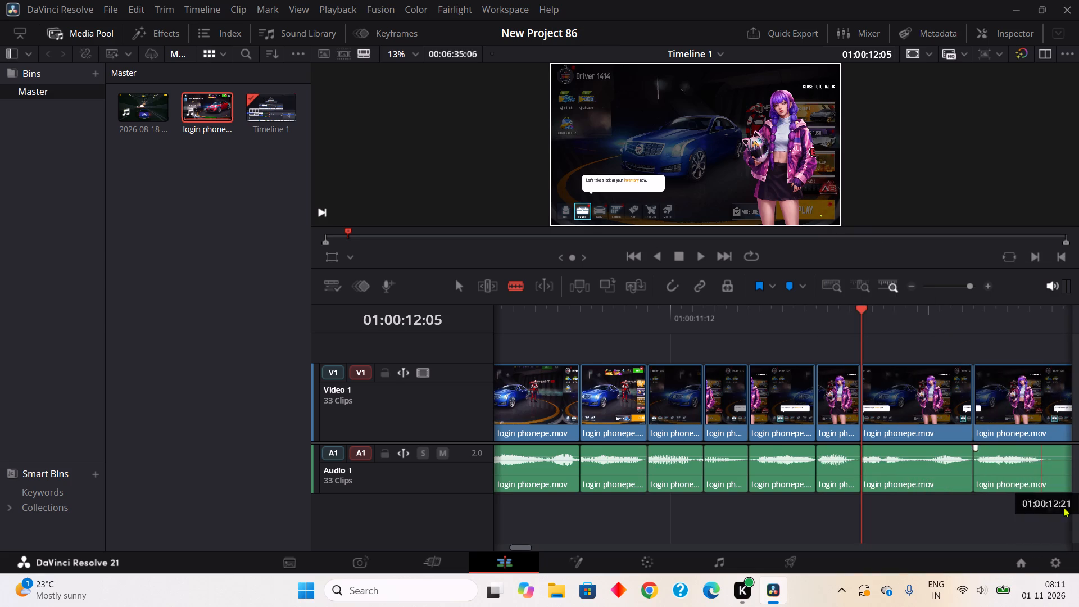
Split the audio at about 01:00:12:21, play the following section, and split off and ripple cut the pause up to about 01:00:13:00.
{"action": "left_click", "coordinate": [1044, 482]}
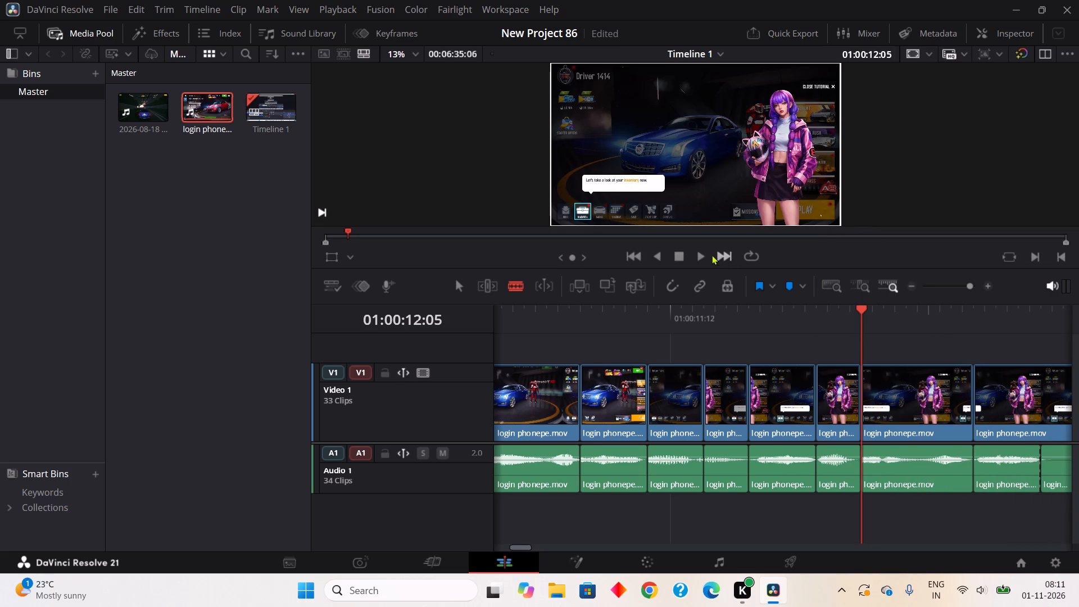
{"action": "left_click", "coordinate": [706, 255]}
{"action": "left_click", "coordinate": [682, 255]}
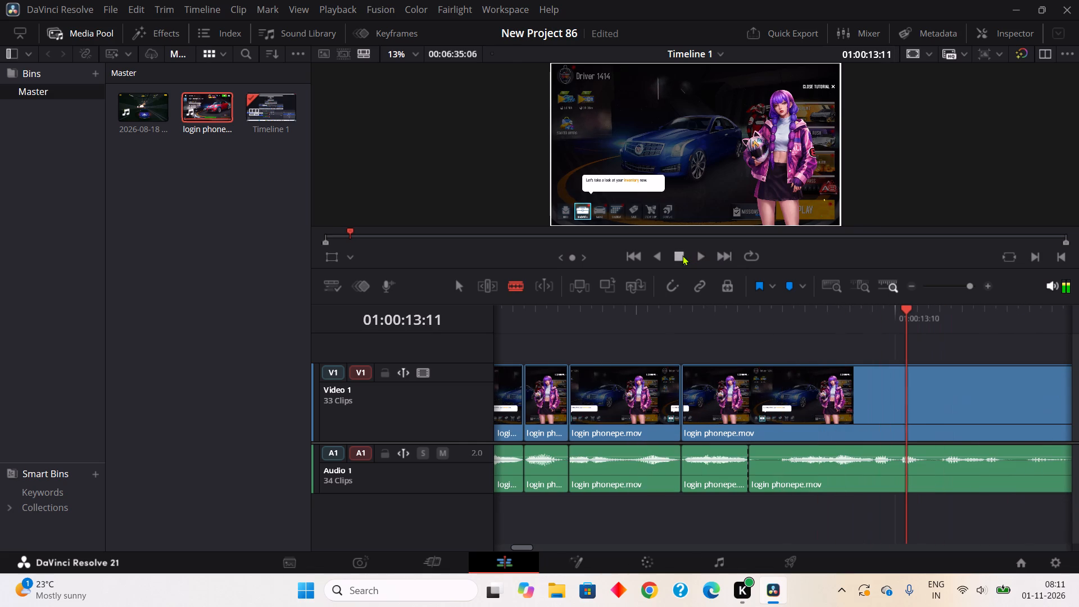
{"action": "left_click", "coordinate": [784, 467]}
{"action": "right_click", "coordinate": [771, 477]}
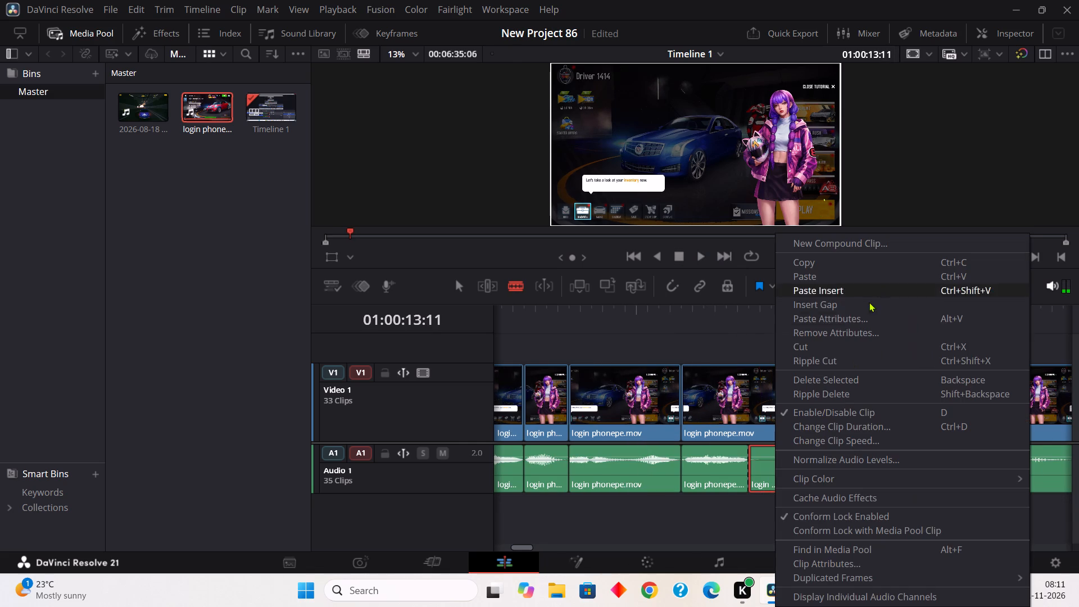
{"action": "left_click", "coordinate": [832, 360]}
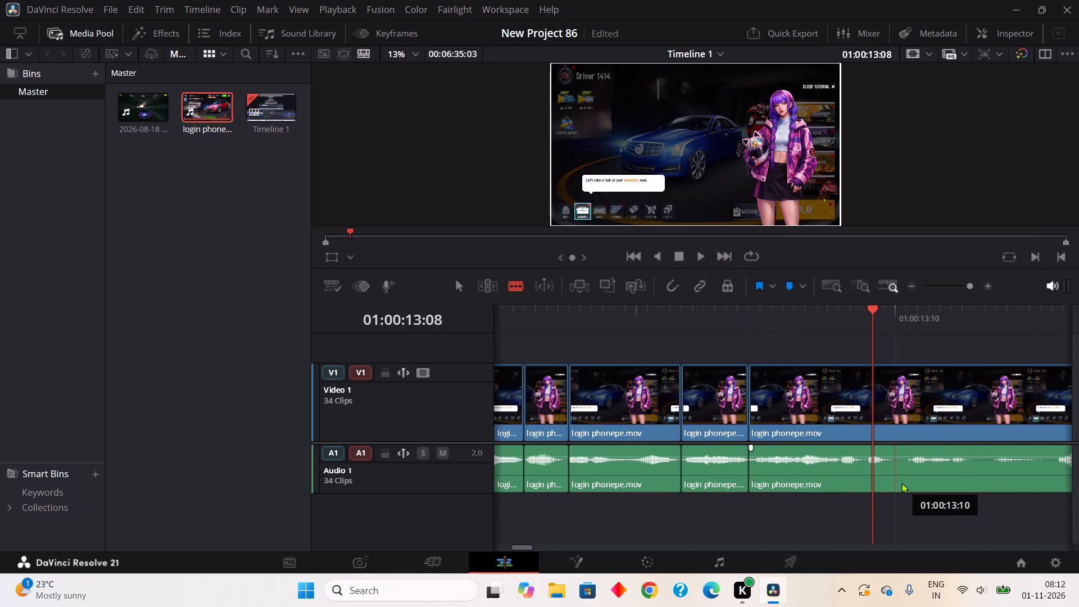
Split off and ripple cut the quiet gaps in the audio at about 01:00:13:09 and 01:00:13:14.
{"action": "left_click", "coordinate": [894, 483]}
{"action": "left_click", "coordinate": [910, 478]}
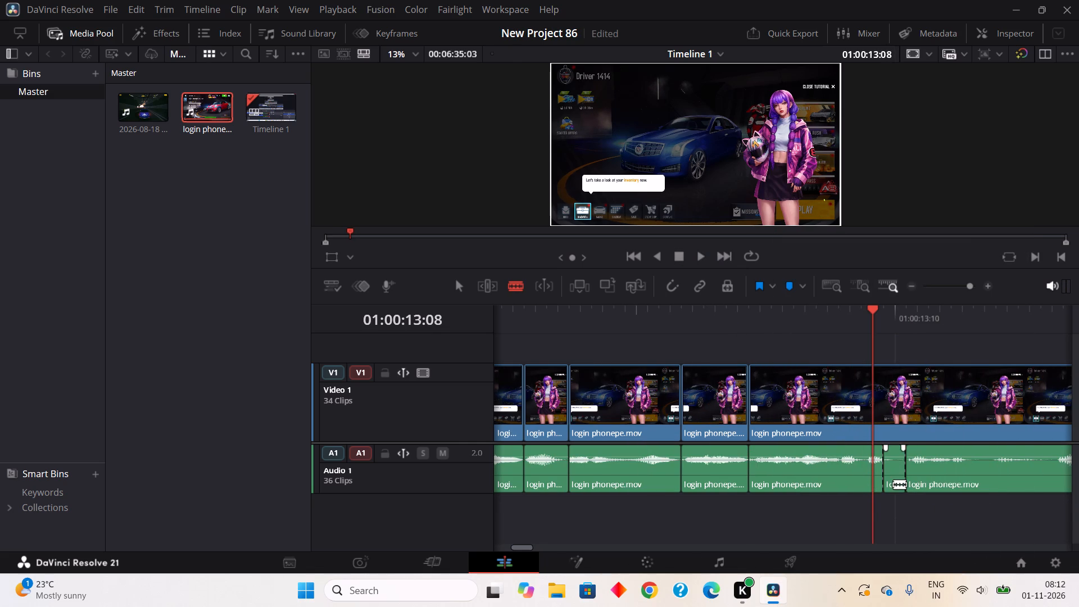
{"action": "right_click", "coordinate": [893, 484]}
{"action": "left_click", "coordinate": [850, 236]}
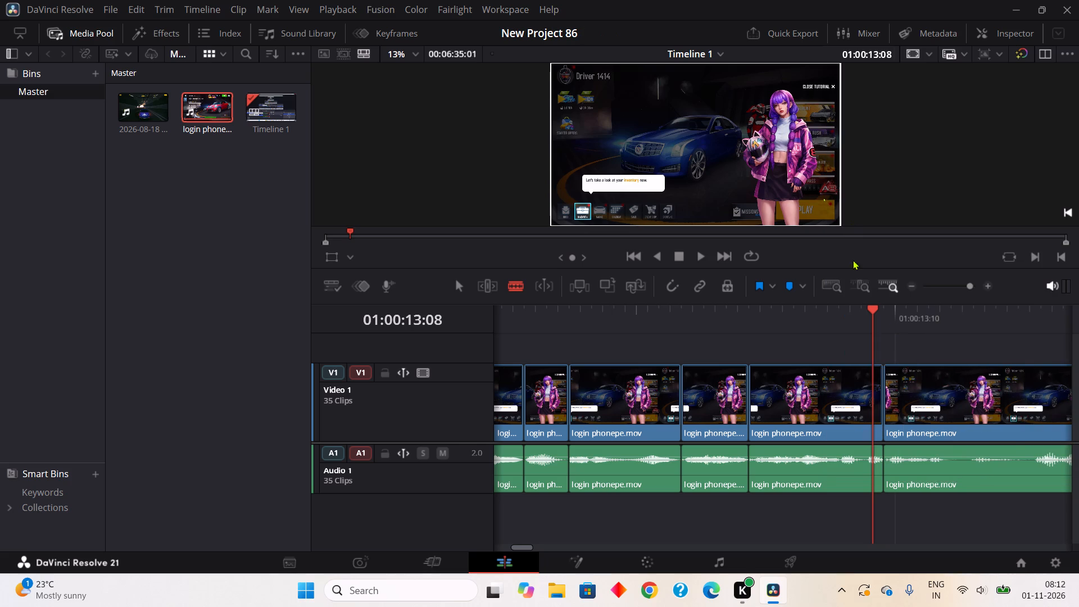
{"action": "left_click", "coordinate": [949, 481]}
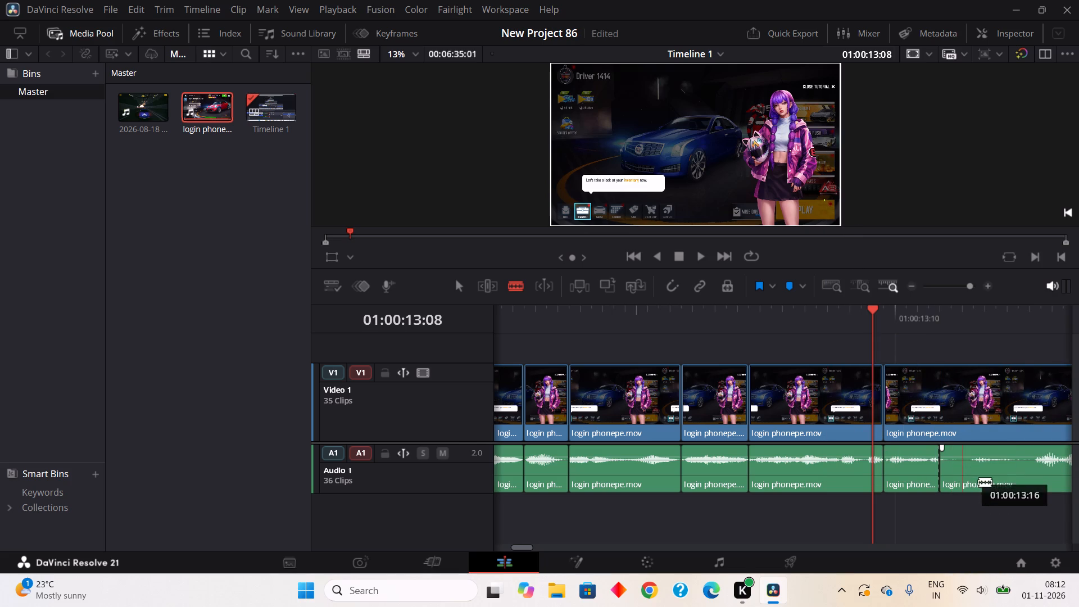
{"action": "left_click", "coordinate": [981, 482]}
{"action": "right_click", "coordinate": [956, 473]}
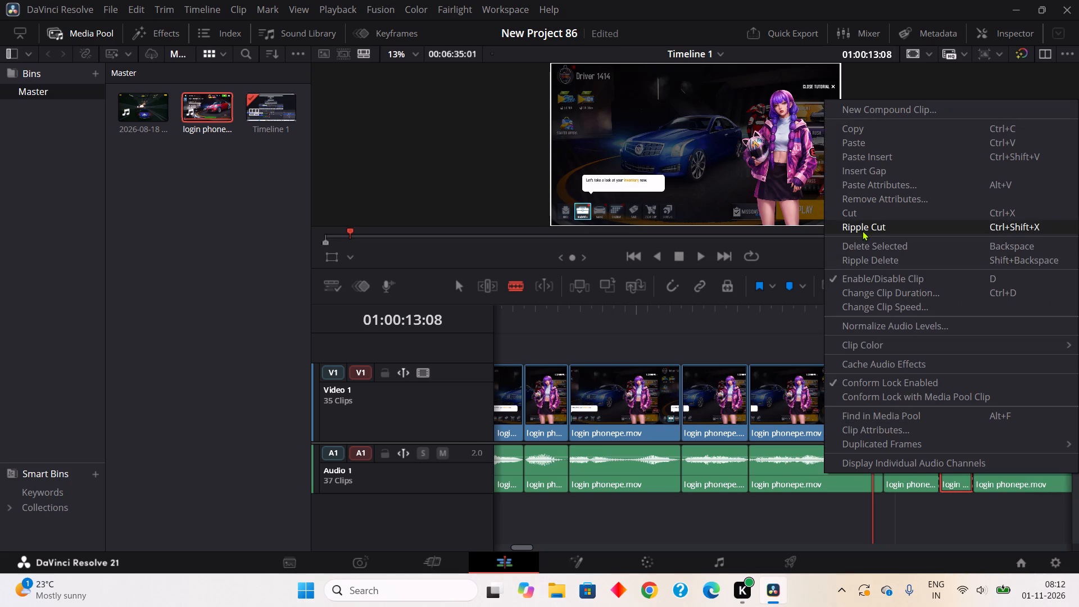
{"action": "left_click", "coordinate": [861, 229]}
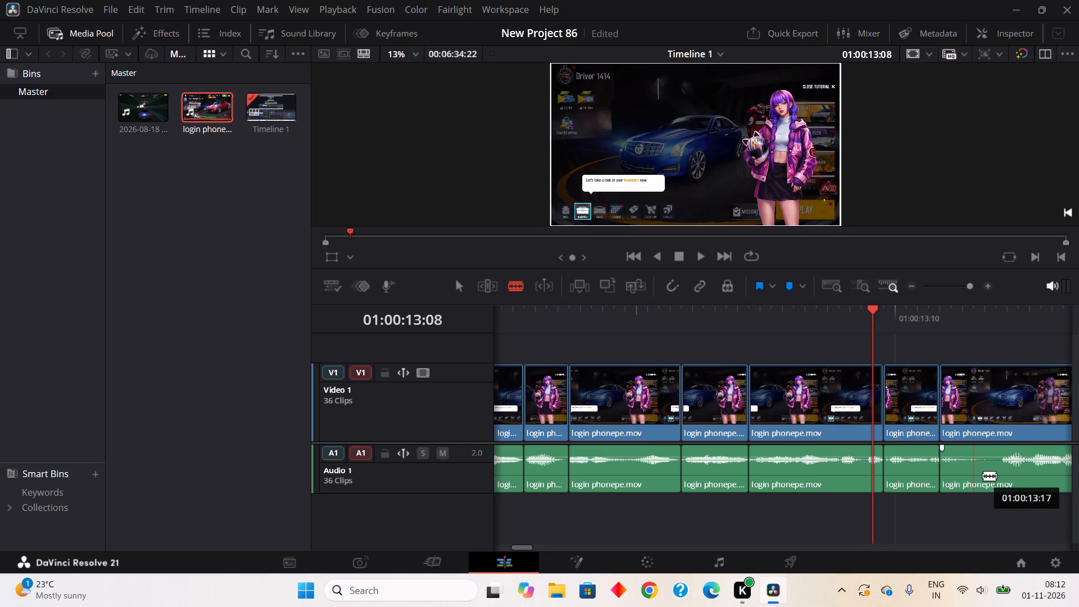
Split off and ripple cut the two-frame quiet gap in the audio at about 01:00:13:17.
{"action": "left_click", "coordinate": [984, 475]}
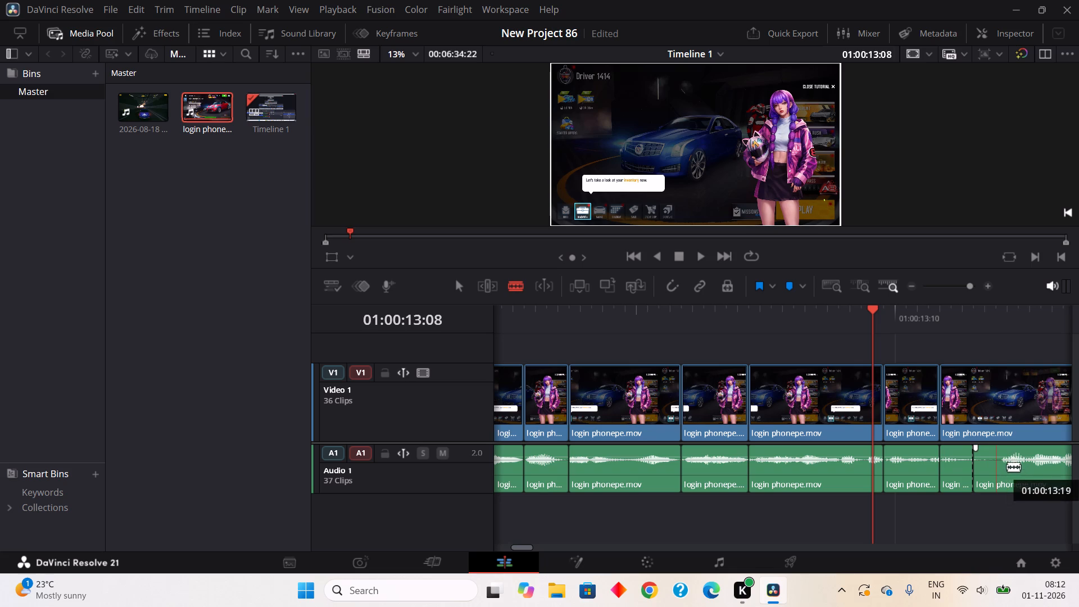
{"action": "left_click", "coordinate": [1004, 471]}
{"action": "right_click", "coordinate": [989, 480]}
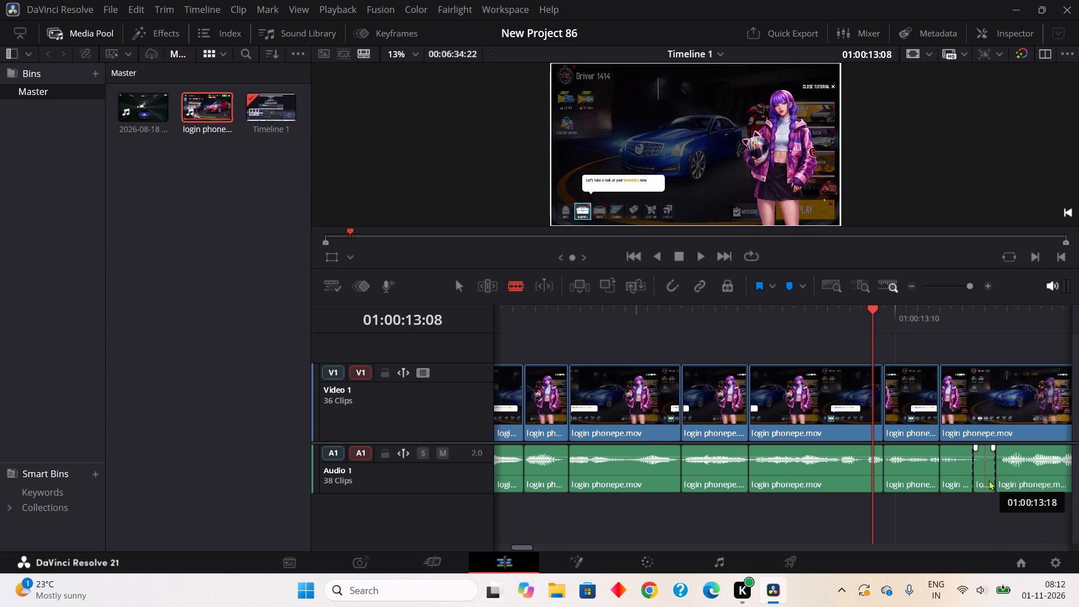
{"action": "left_click", "coordinate": [873, 234]}
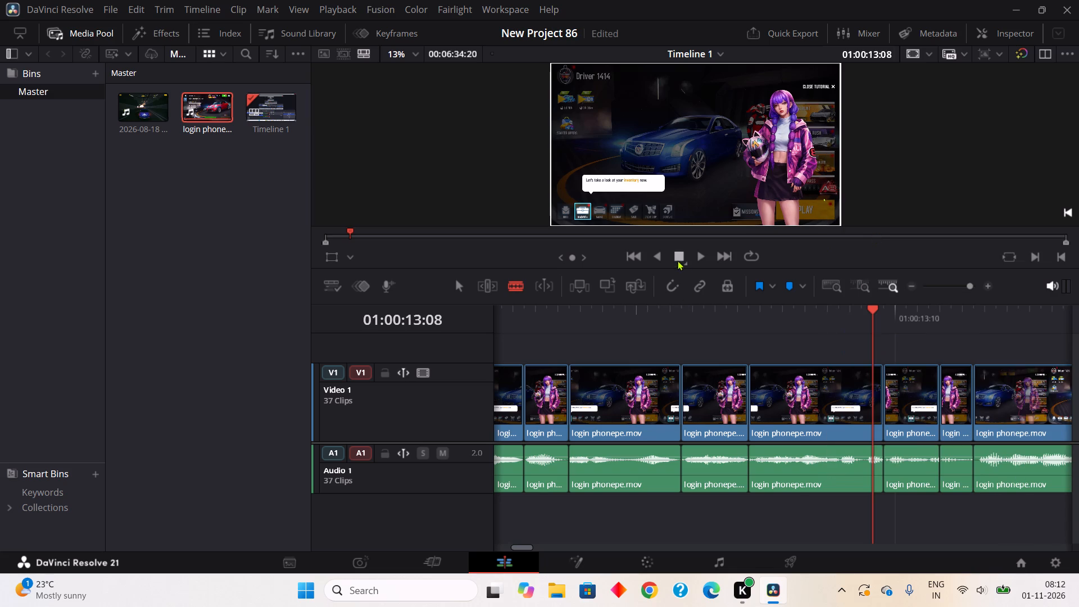
Play on from 01:00:13:08, and split off and ripple cut the short pauses at about 01:00:14:09 and 01:00:14:18.
{"action": "left_click", "coordinate": [700, 257]}
{"action": "left_click", "coordinate": [677, 255]}
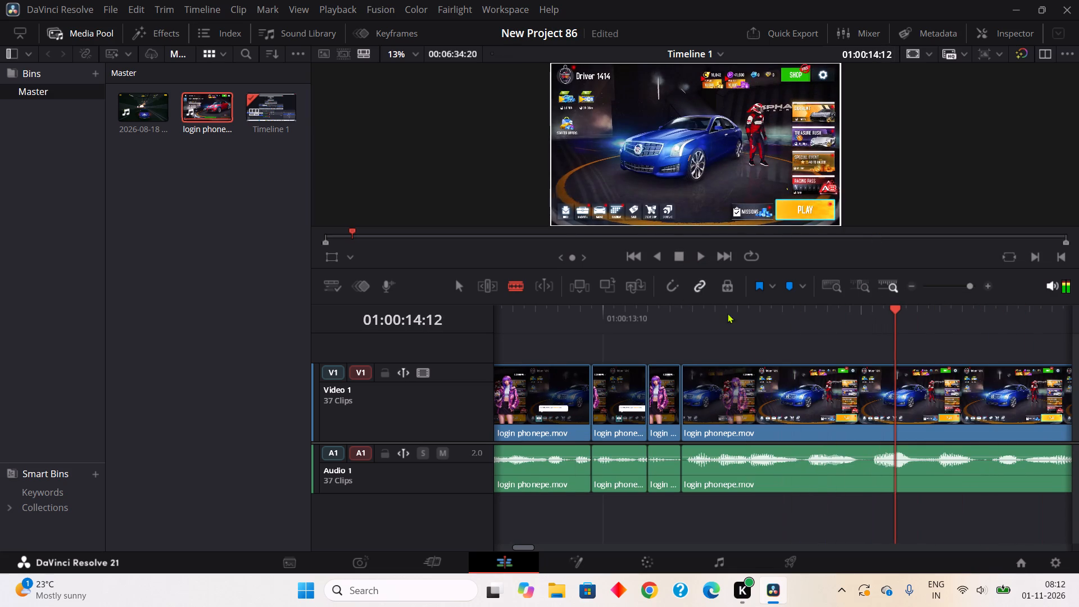
{"action": "left_click", "coordinate": [867, 479]}
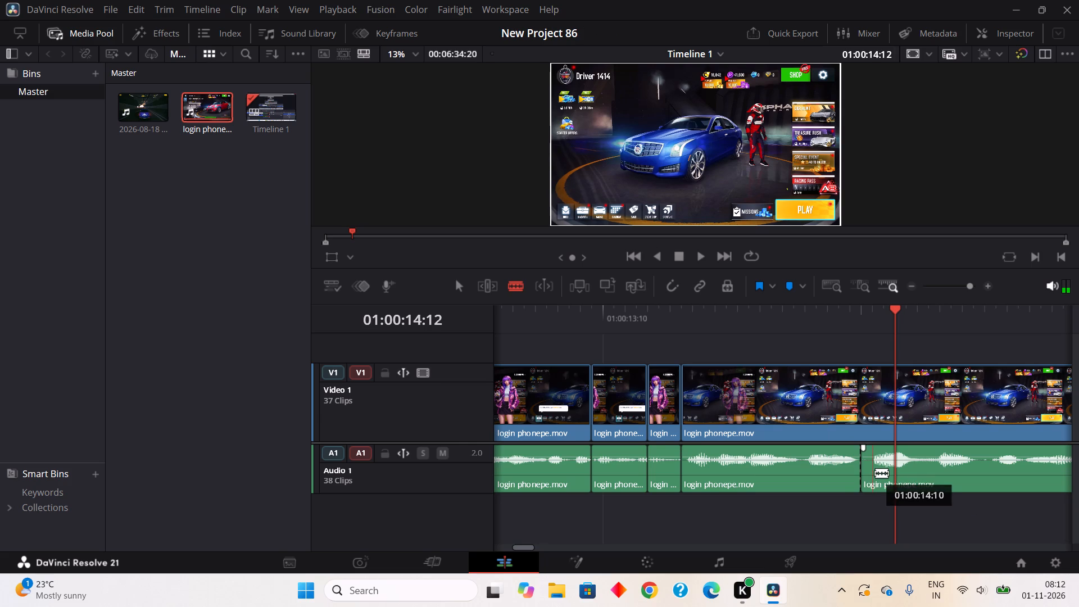
{"action": "left_click", "coordinate": [875, 473]}
{"action": "right_click", "coordinate": [865, 472]}
{"action": "left_click", "coordinate": [845, 225]}
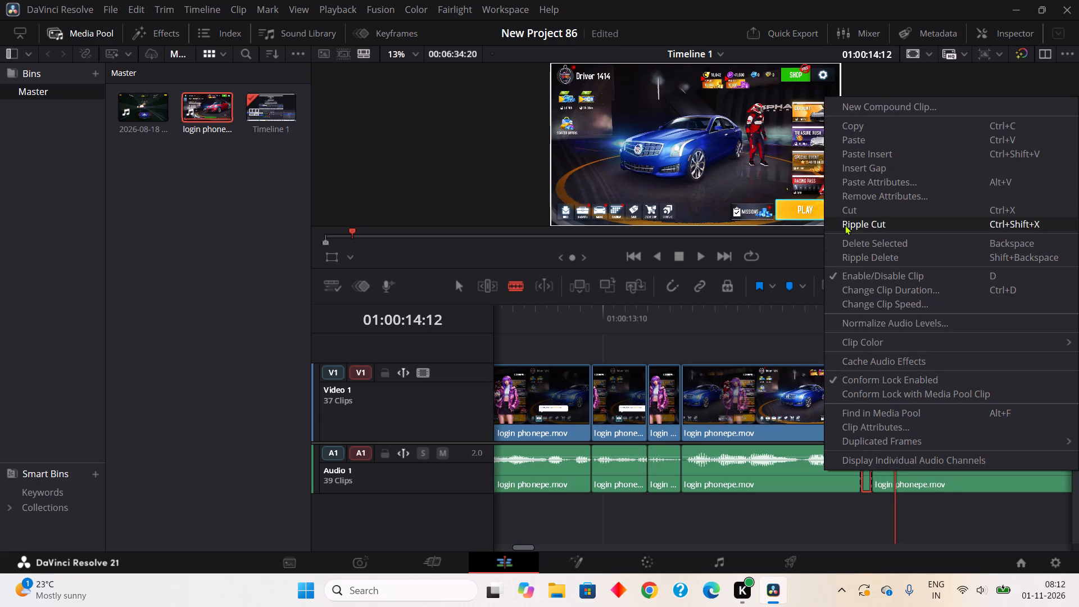
{"action": "left_click", "coordinate": [964, 488]}
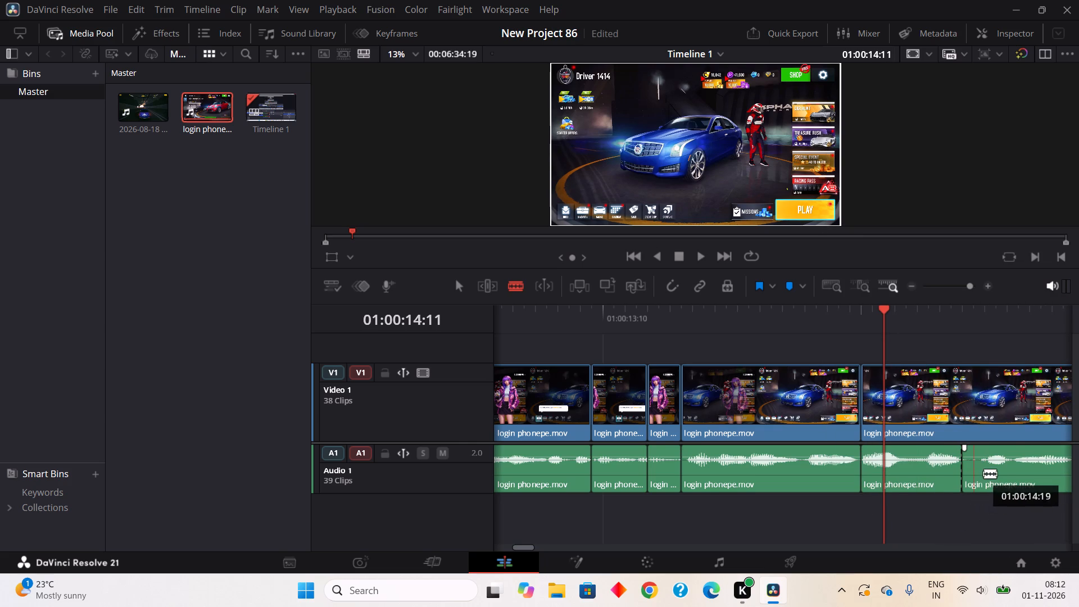
{"action": "left_click", "coordinate": [986, 475]}
{"action": "right_click", "coordinate": [973, 477]}
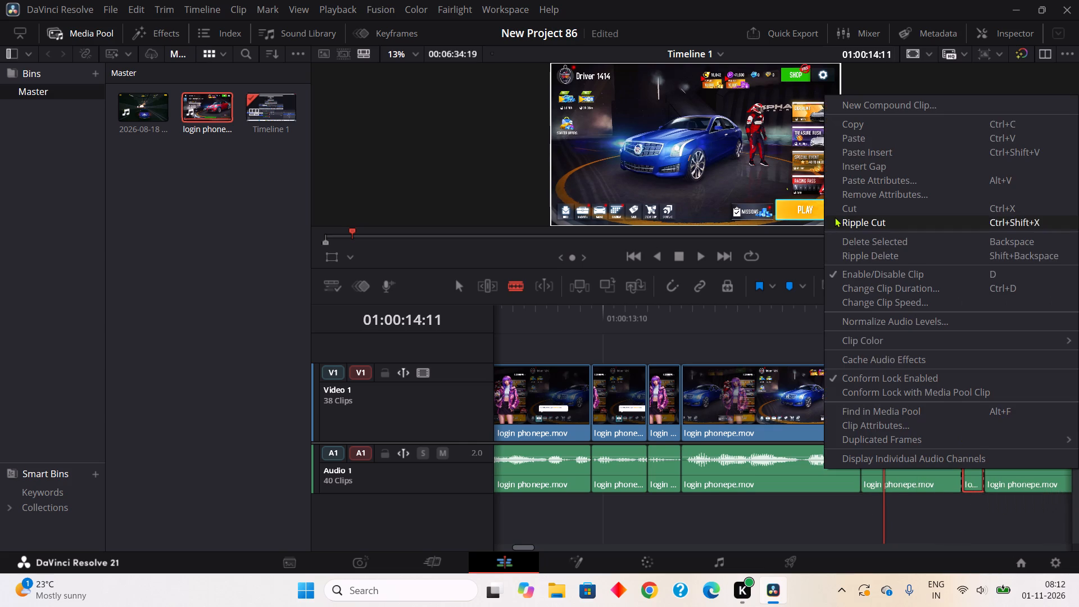
{"action": "left_click", "coordinate": [835, 217]}
Play on from 01:00:14:11, and split off and ripple cut the two-frame pauses at about 01:00:15:04 and 01:00:15:05.
{"action": "left_click", "coordinate": [696, 256]}
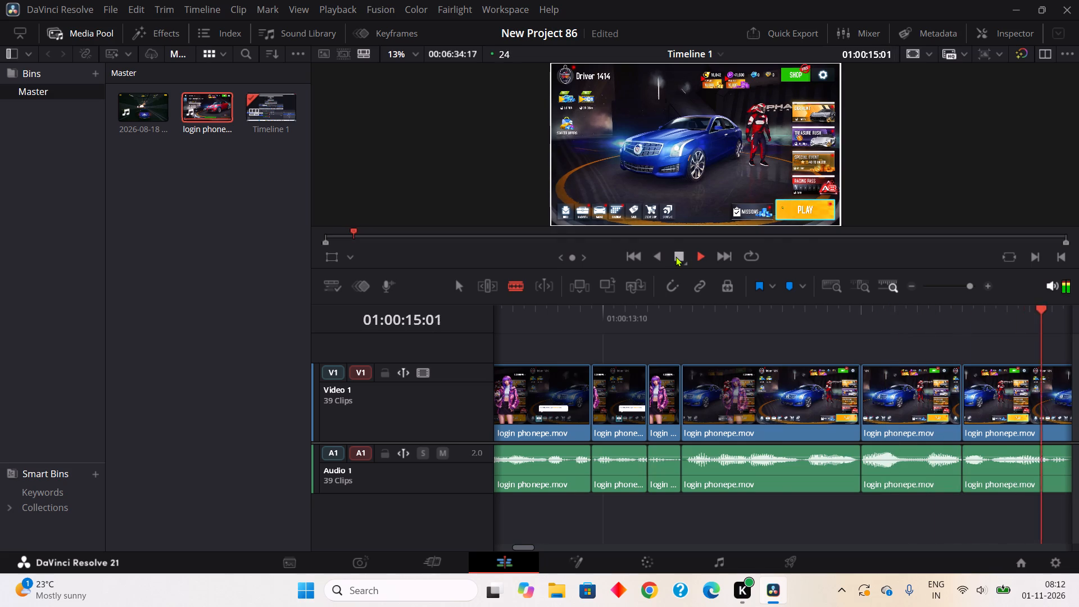
{"action": "left_click", "coordinate": [675, 256]}
{"action": "left_click", "coordinate": [787, 486]}
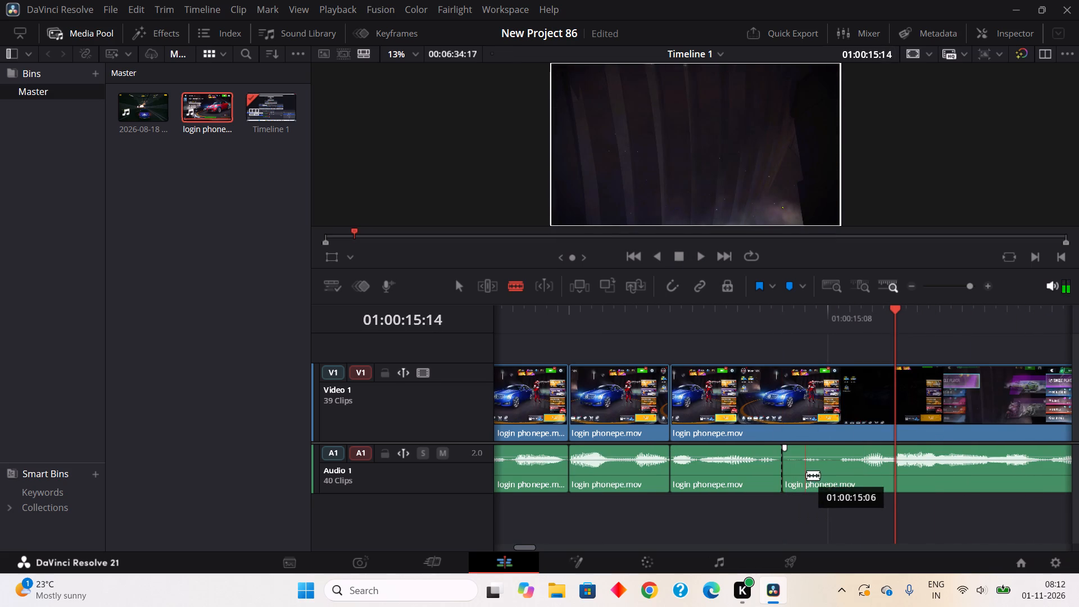
{"action": "left_click", "coordinate": [806, 475]}
{"action": "right_click", "coordinate": [798, 477]}
{"action": "left_click", "coordinate": [852, 232]}
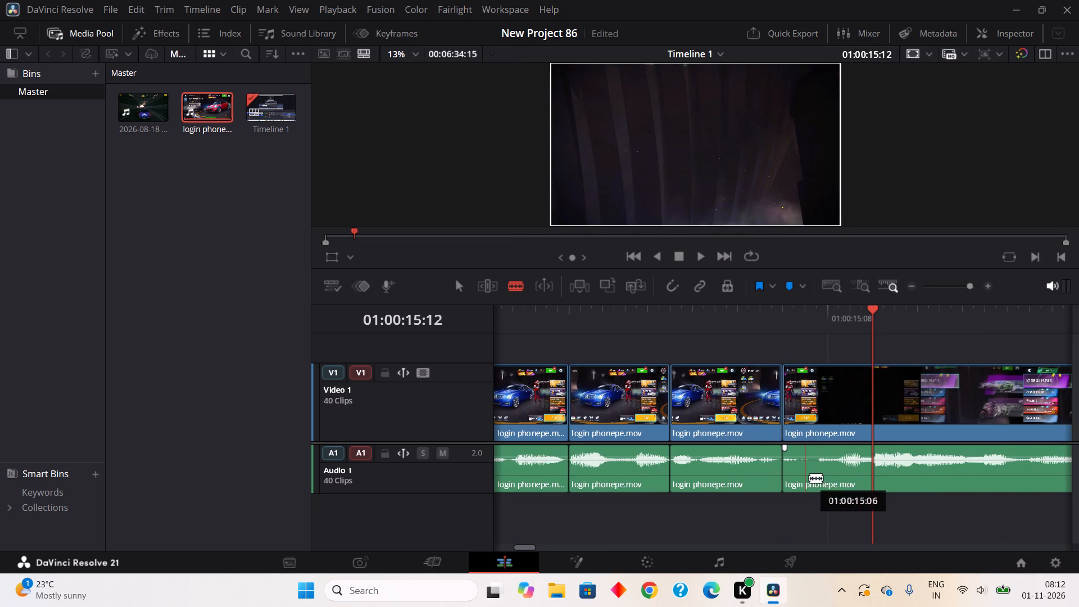
{"action": "left_click", "coordinate": [804, 474]}
{"action": "left_click", "coordinate": [826, 472]}
{"action": "right_click", "coordinate": [815, 472]}
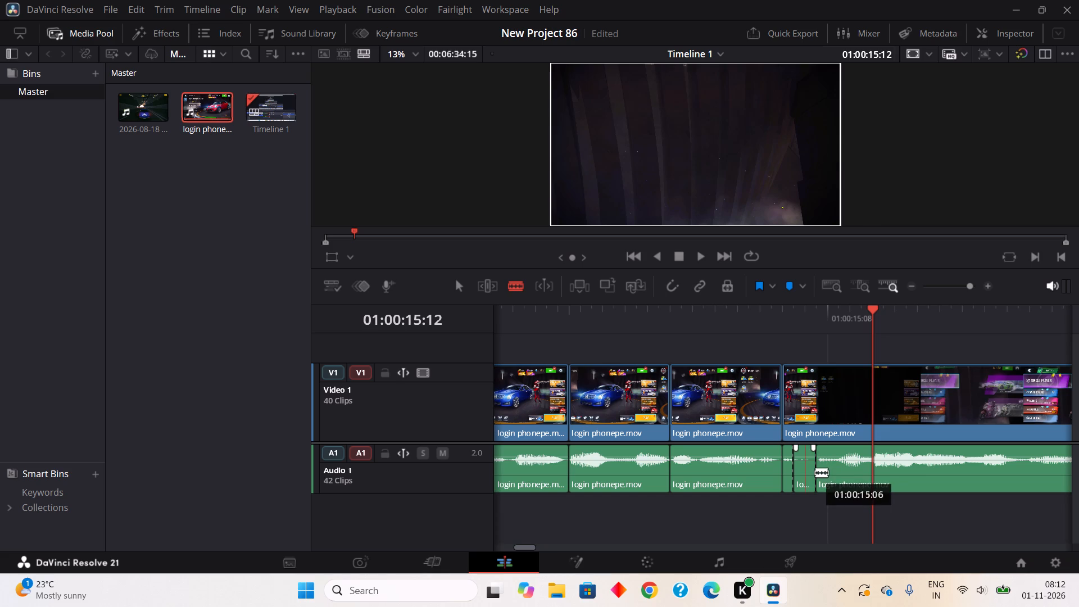
{"action": "right_click", "coordinate": [808, 456]}
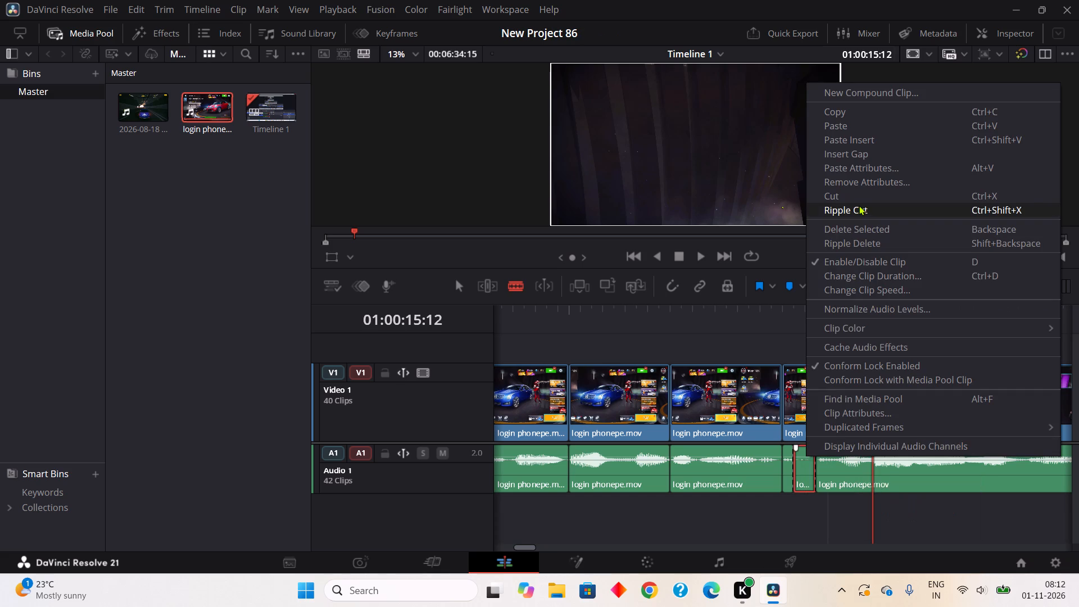
{"action": "left_click", "coordinate": [859, 205]}
Play the section after 01:00:15:11, and split off and ripple cut the pauses at about 01:00:16:15 and 01:00:17:03.
{"action": "left_click", "coordinate": [699, 256]}
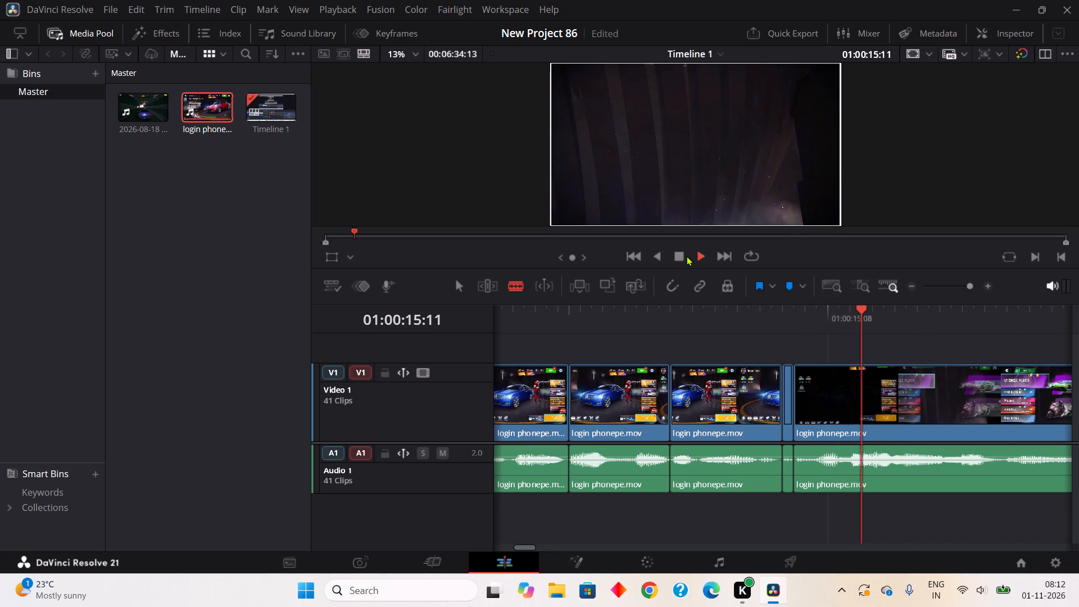
{"action": "left_click", "coordinate": [678, 256]}
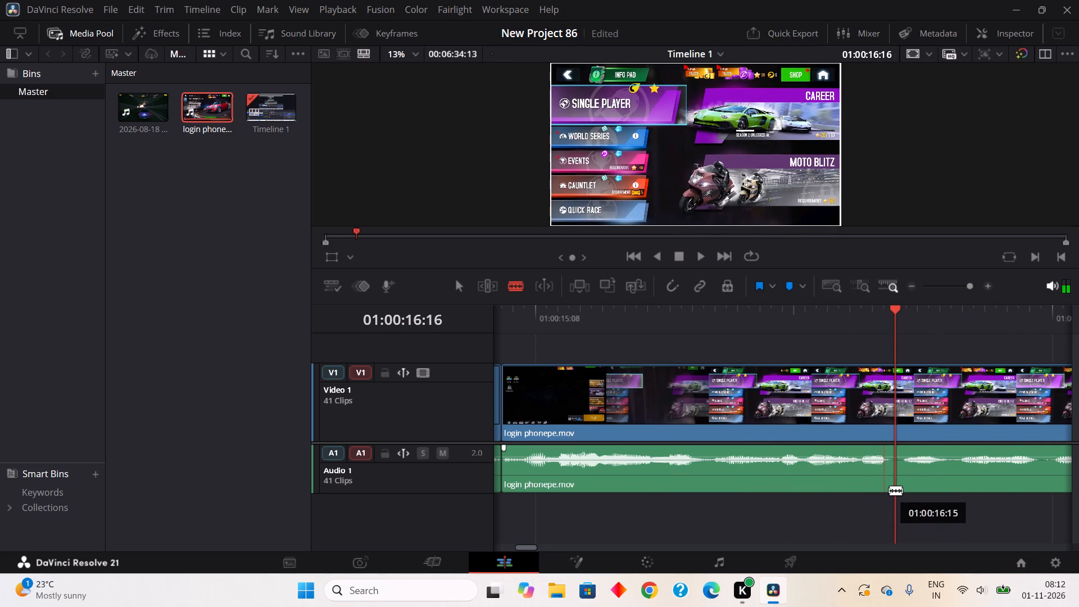
{"action": "left_click", "coordinate": [889, 490]}
{"action": "left_click", "coordinate": [914, 483]}
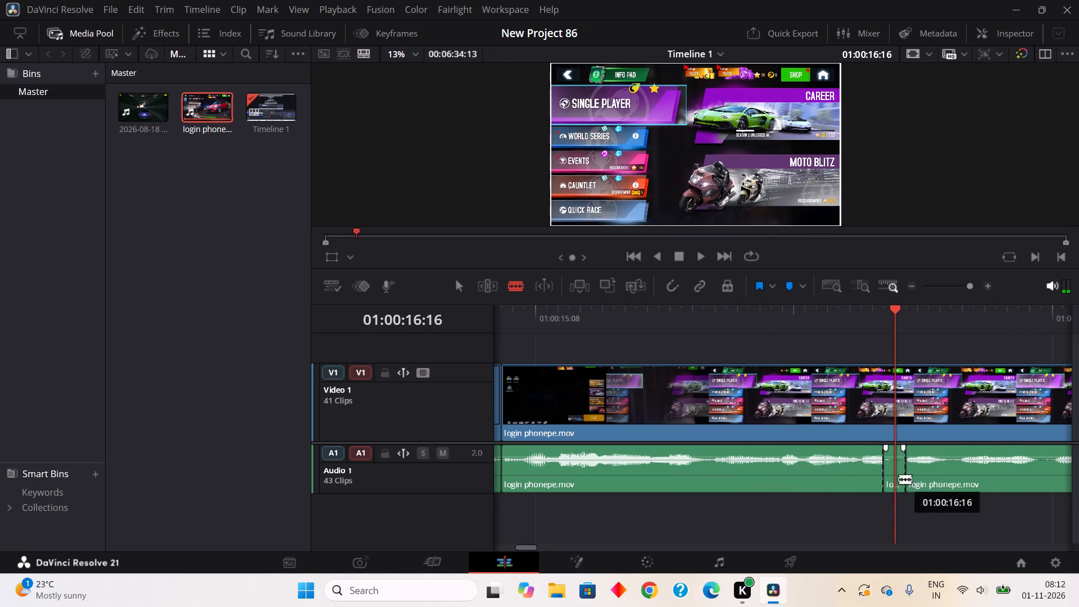
{"action": "right_click", "coordinate": [895, 477]}
{"action": "left_click", "coordinate": [868, 228]}
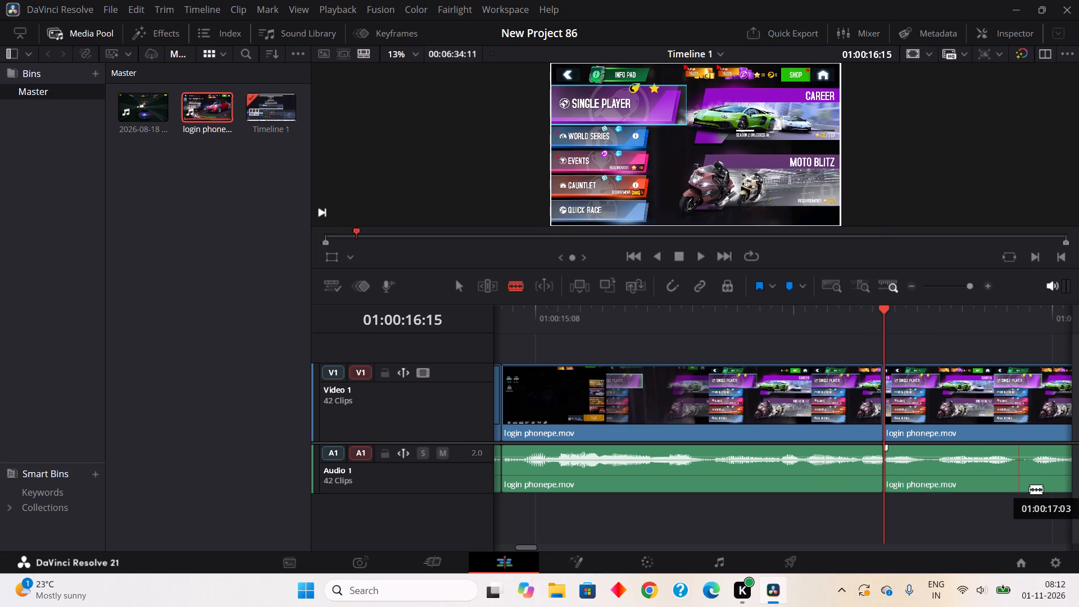
{"action": "left_click", "coordinate": [1028, 487]}
{"action": "left_click", "coordinate": [1033, 477]}
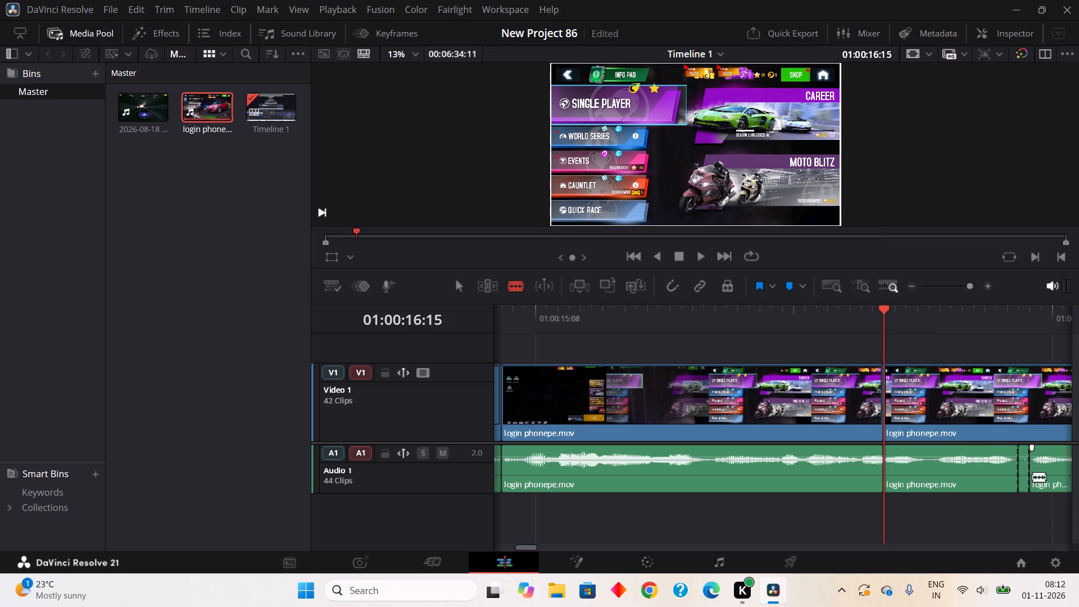
{"action": "right_click", "coordinate": [1024, 478]}
{"action": "left_click", "coordinate": [888, 366]}
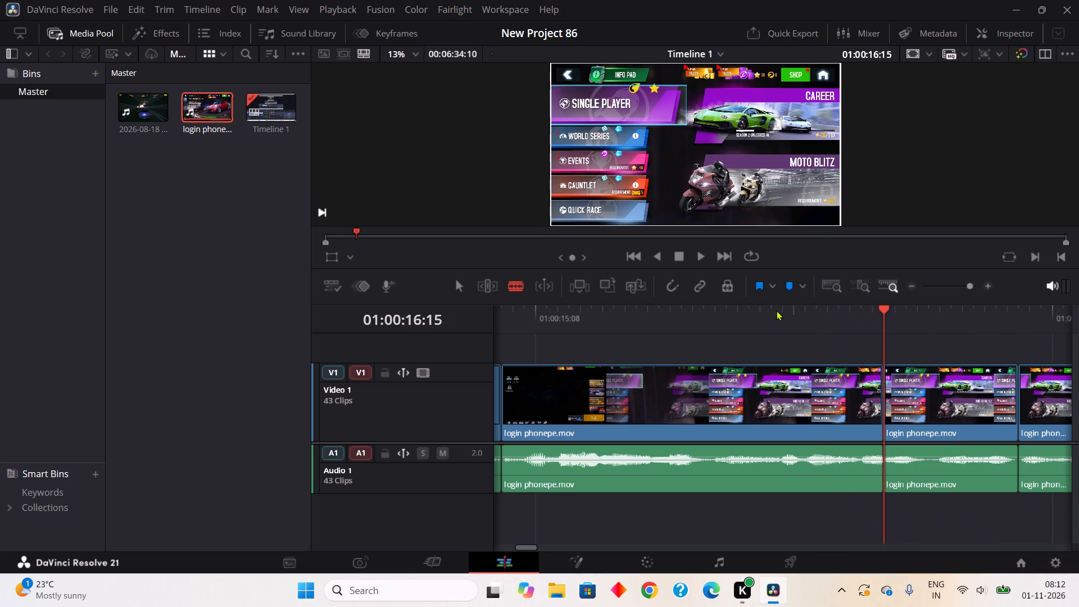
Play on from 01:00:16:15, and split off the one-frame pause in the audio at about 01:00:17:14.
{"action": "left_click", "coordinate": [699, 255]}
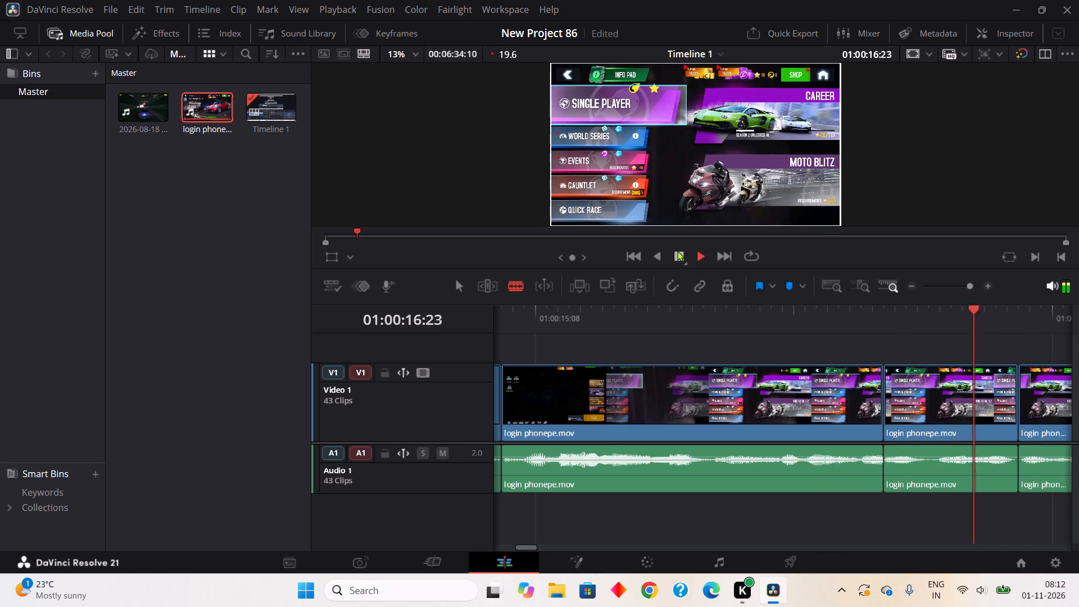
{"action": "left_click", "coordinate": [677, 251]}
{"action": "left_click", "coordinate": [858, 464]}
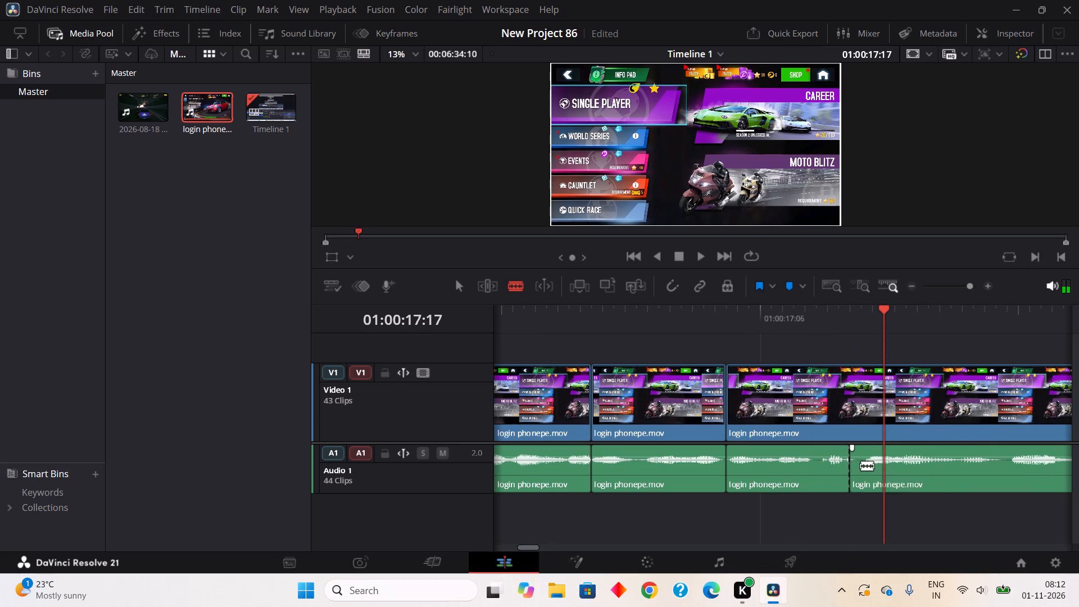
{"action": "left_click", "coordinate": [872, 478]}
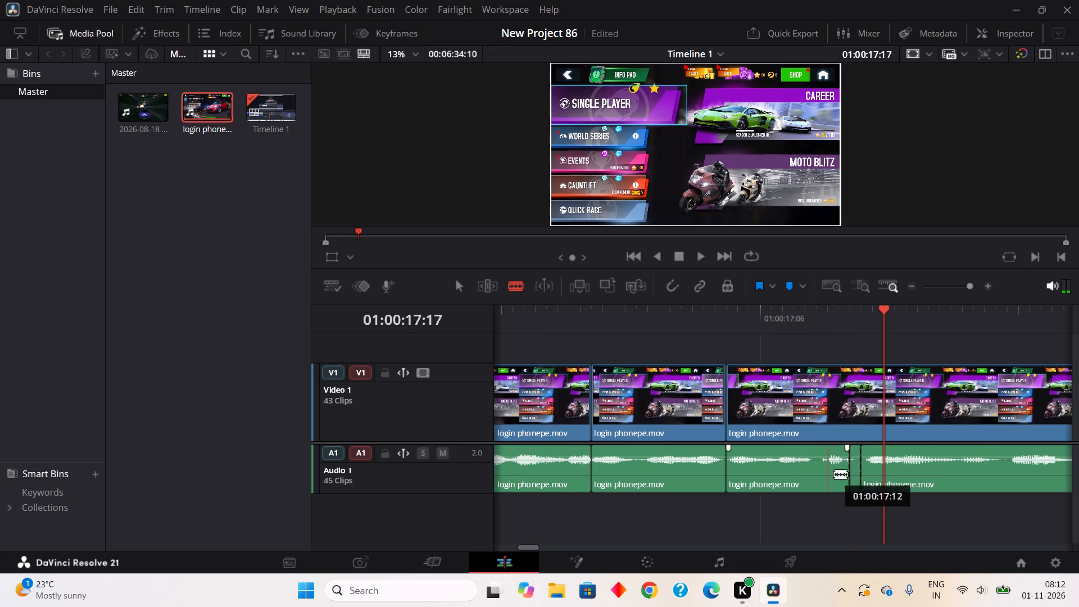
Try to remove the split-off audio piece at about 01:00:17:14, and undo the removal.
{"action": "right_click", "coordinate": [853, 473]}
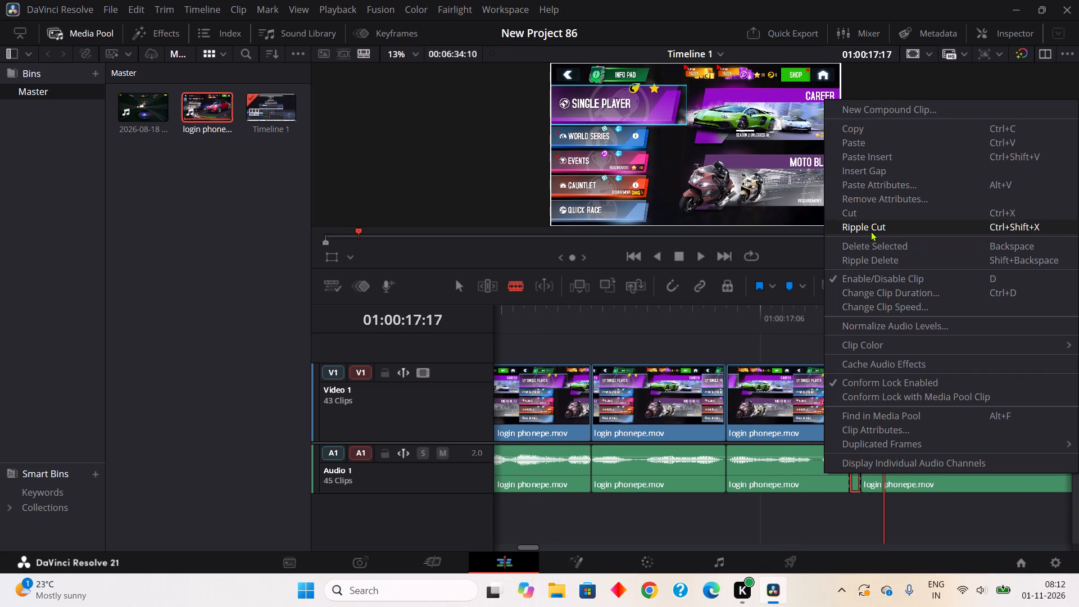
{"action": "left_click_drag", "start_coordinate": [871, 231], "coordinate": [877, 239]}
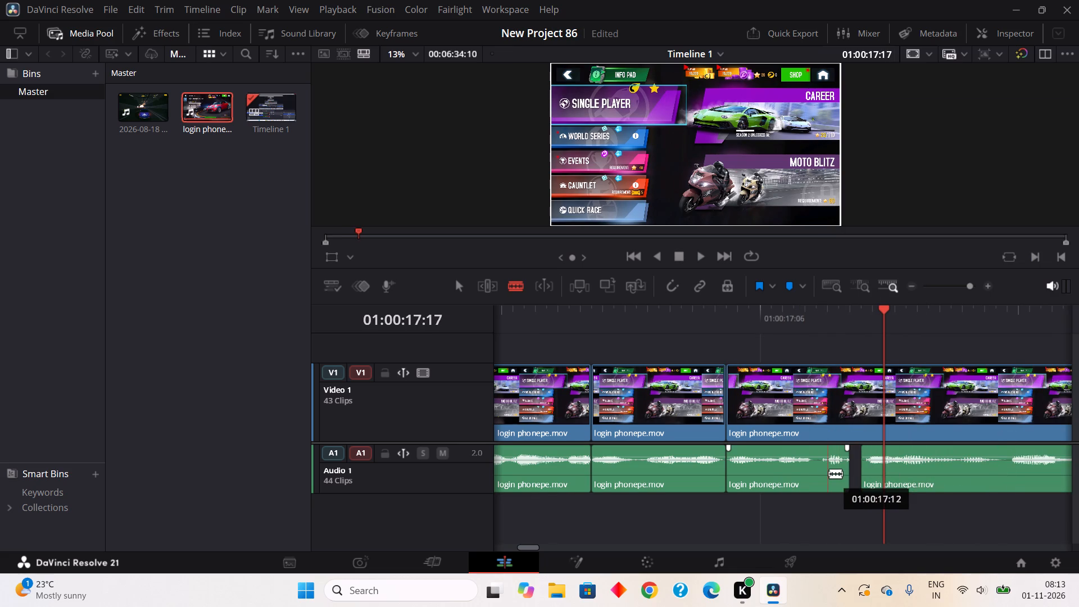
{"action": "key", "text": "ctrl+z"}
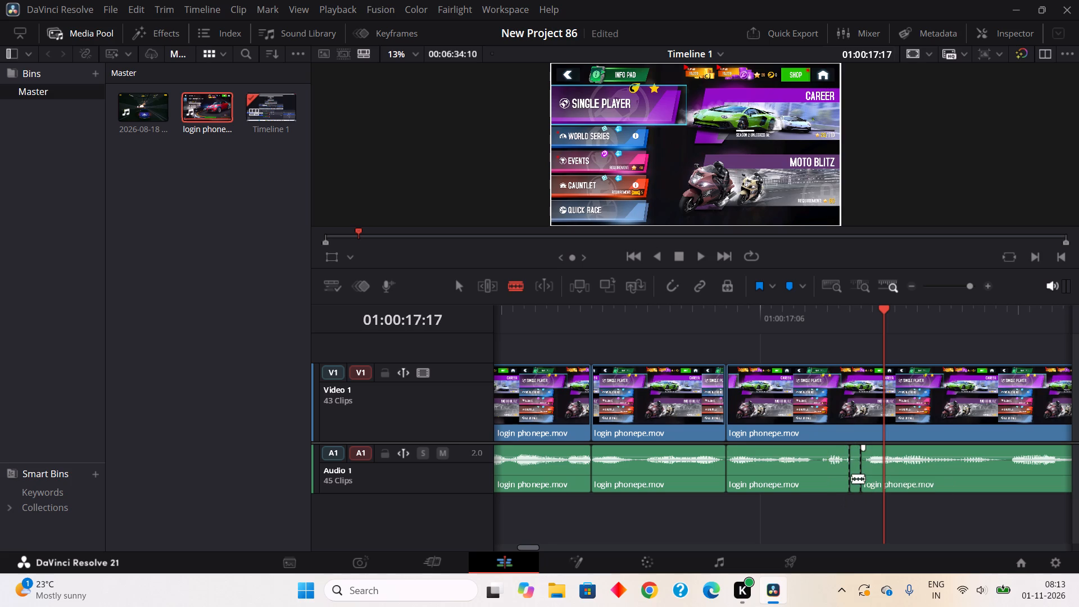
Ripple cut the split-off piece at about 01:00:17:14, and split off and ripple cut the one-frame pause at about 01:00:18:02.
{"action": "right_click", "coordinate": [851, 478]}
{"action": "left_click", "coordinate": [858, 234]}
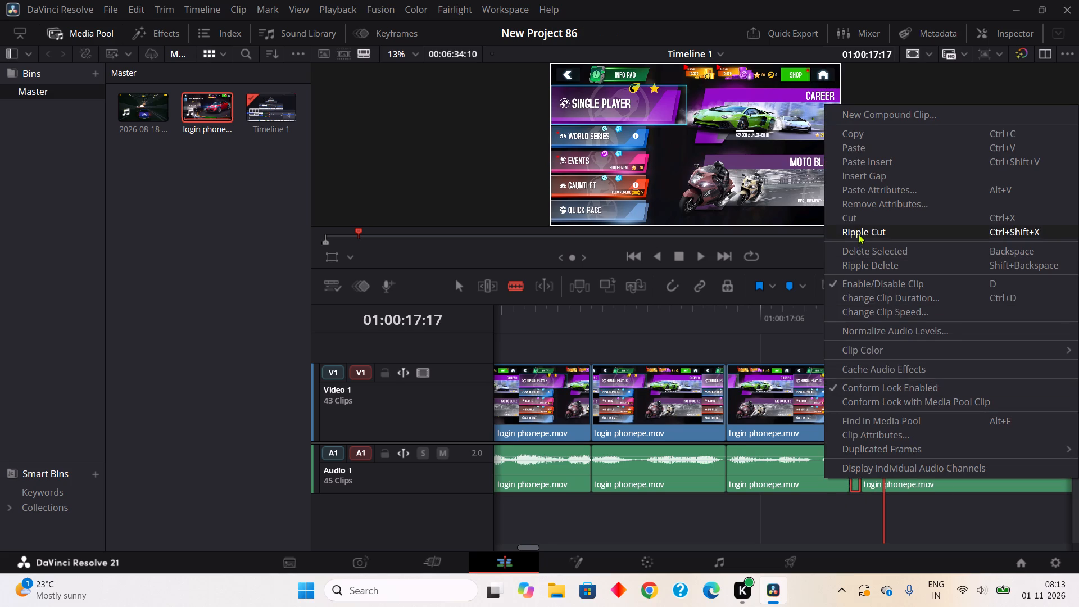
{"action": "left_click", "coordinate": [986, 476]}
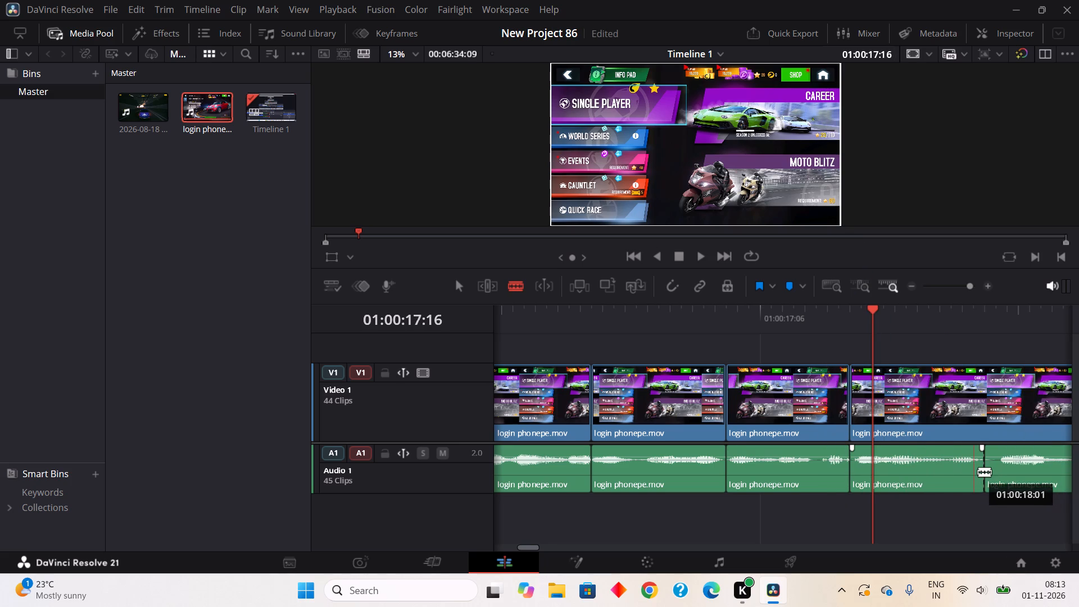
{"action": "left_click", "coordinate": [1004, 482]}
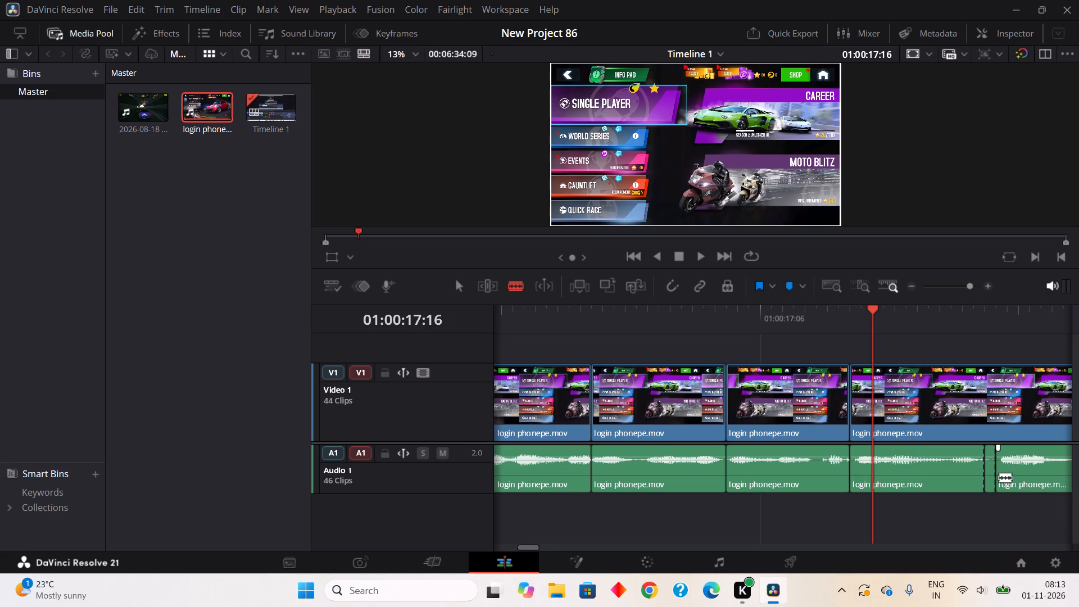
{"action": "right_click", "coordinate": [994, 475]}
{"action": "left_click", "coordinate": [864, 224]}
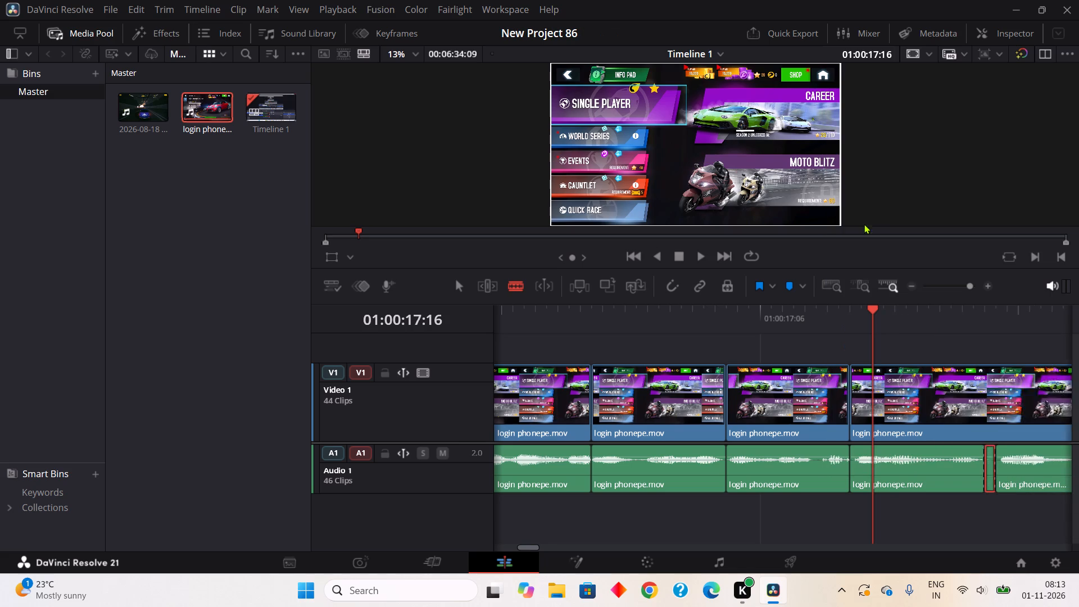
Play on from 01:00:17:16, and split off and ripple cut the one-frame pause at about 01:00:19:08.
{"action": "left_click", "coordinate": [699, 253]}
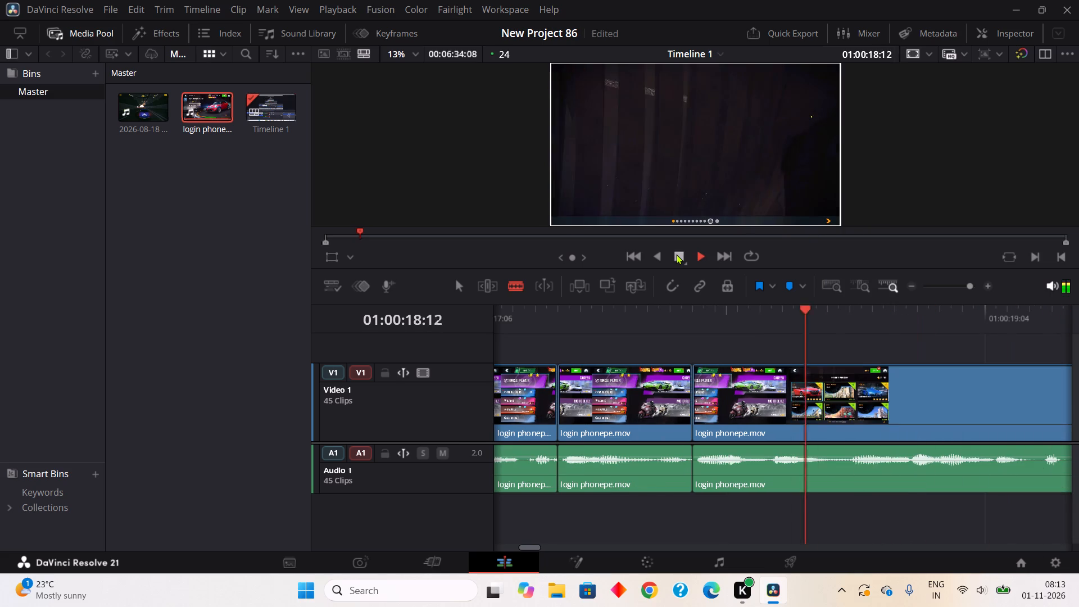
{"action": "left_click", "coordinate": [676, 254]}
{"action": "left_click", "coordinate": [1034, 477]}
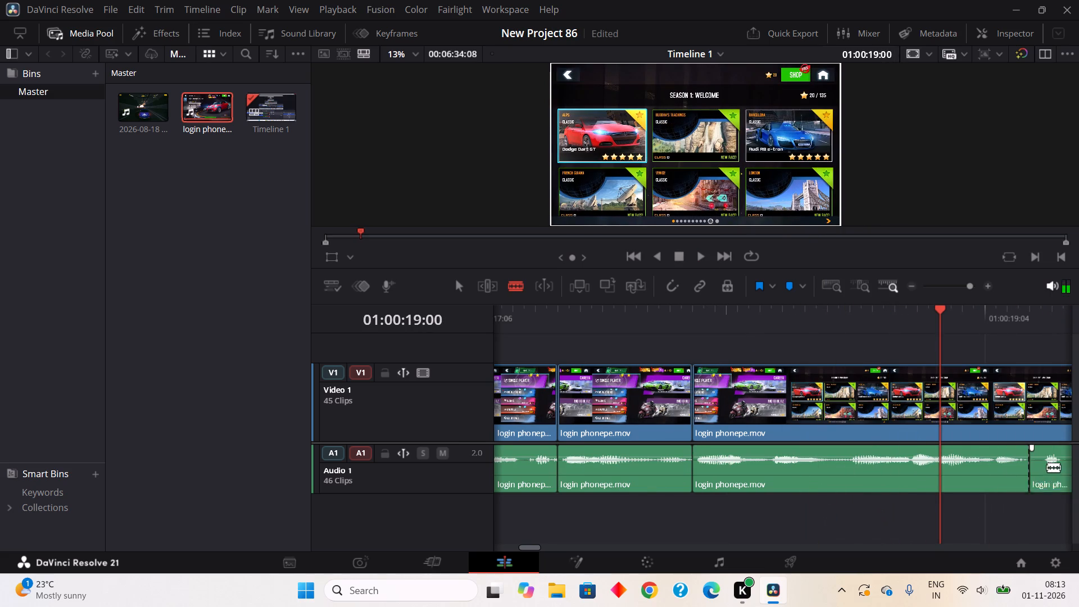
{"action": "left_click", "coordinate": [1050, 464]}
{"action": "right_click", "coordinate": [1034, 467]}
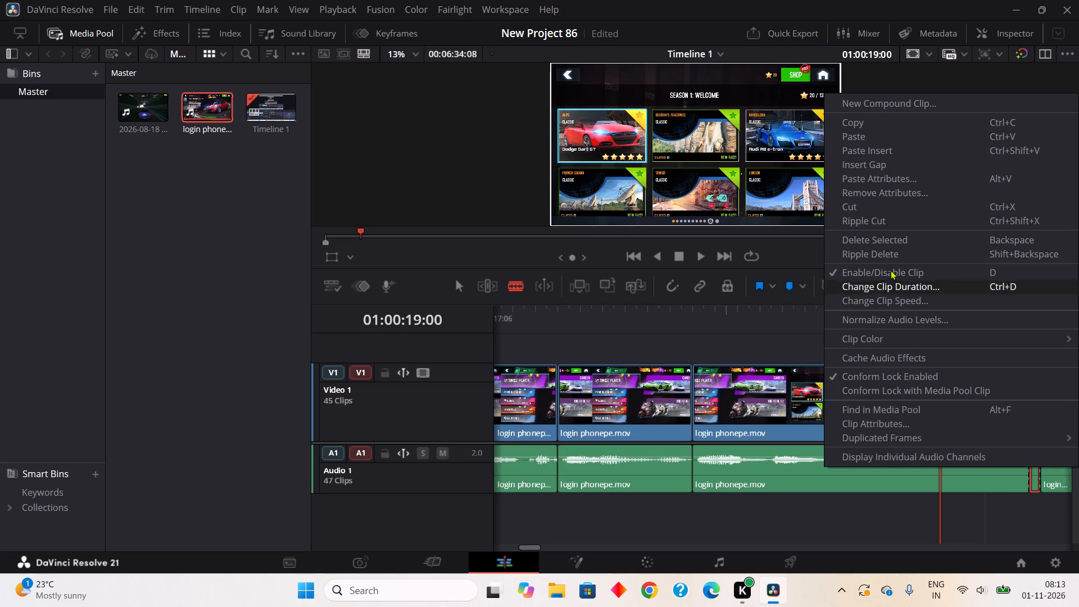
{"action": "left_click", "coordinate": [863, 223]}
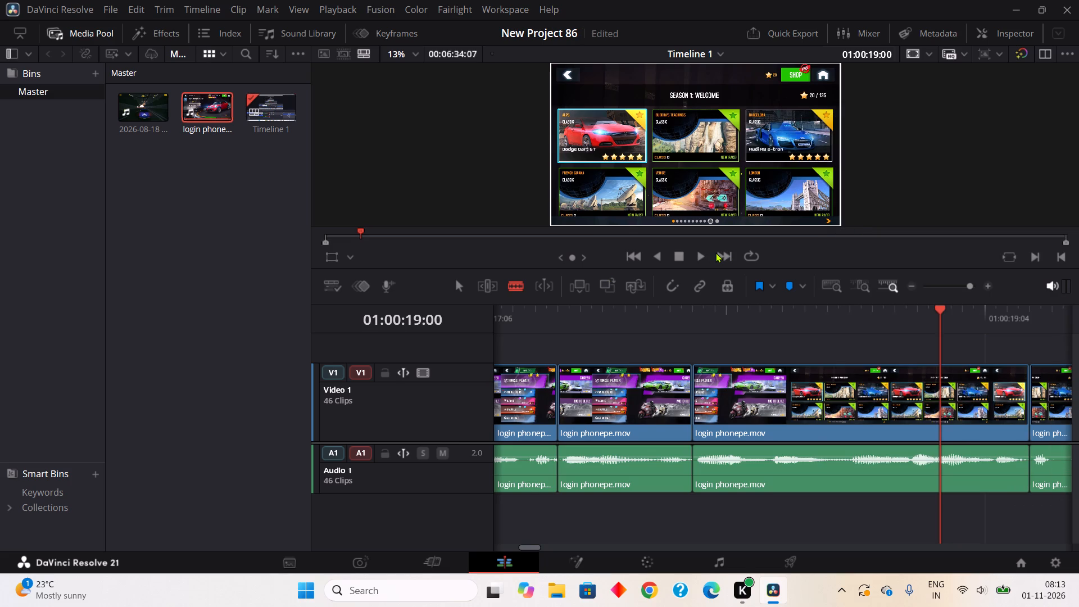
Play on from 01:00:19:00, and split off and ripple cut the two-frame pause at about 01:00:19:10.
{"action": "left_click", "coordinate": [699, 257]}
{"action": "left_click", "coordinate": [674, 254]}
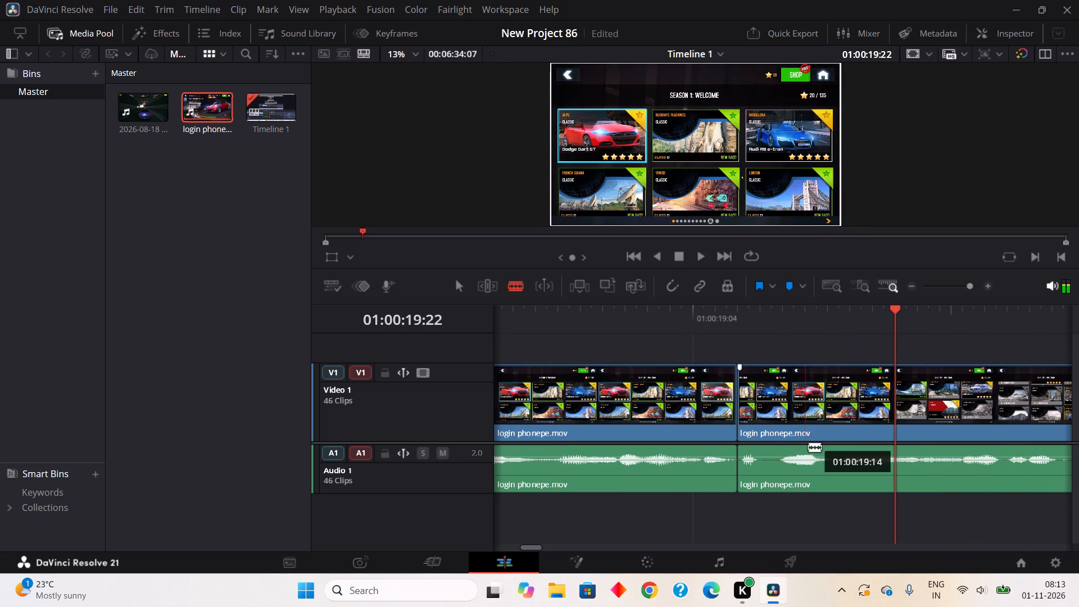
{"action": "double_click", "coordinate": [767, 484]}
{"action": "left_click", "coordinate": [792, 469]}
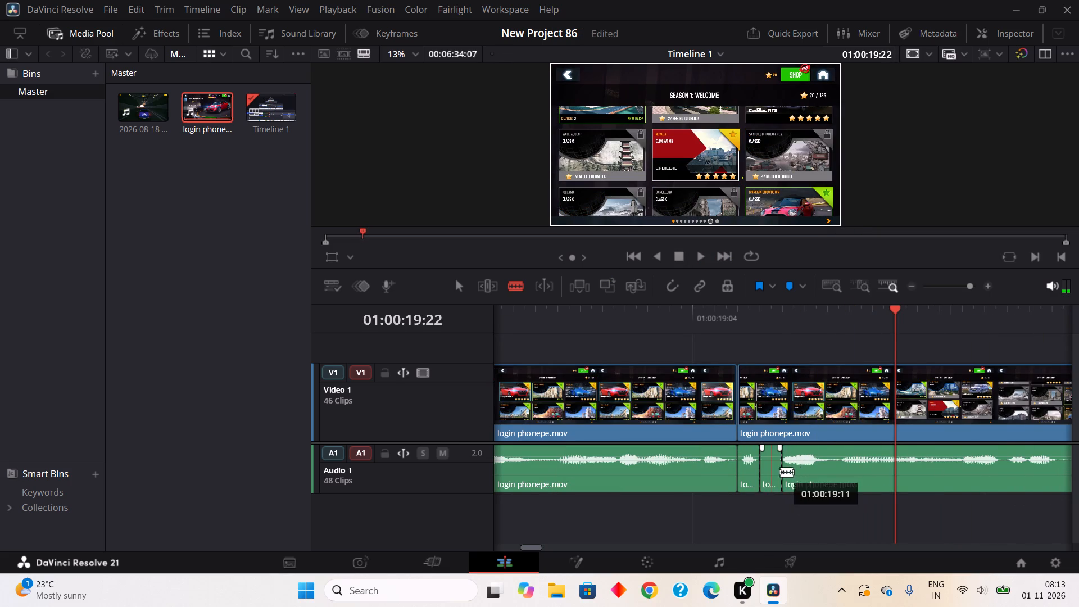
{"action": "right_click", "coordinate": [773, 474]}
{"action": "left_click", "coordinate": [823, 228]}
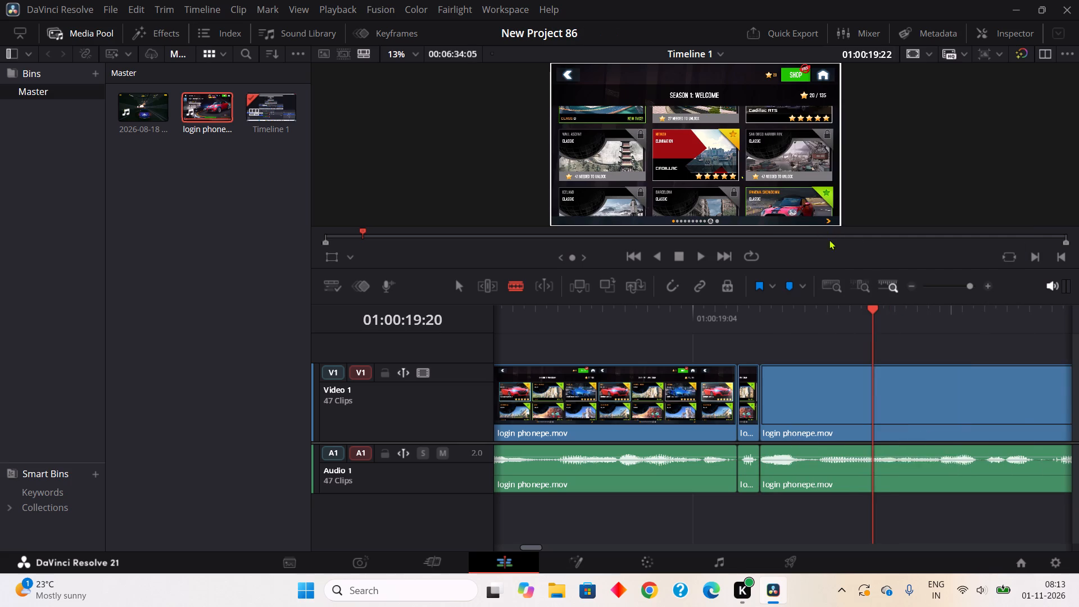
Split off and ripple cut the short pauses in the audio at about 01:00:20:05, 01:00:20:09 and 01:00:20:12.
{"action": "left_click", "coordinate": [983, 481]}
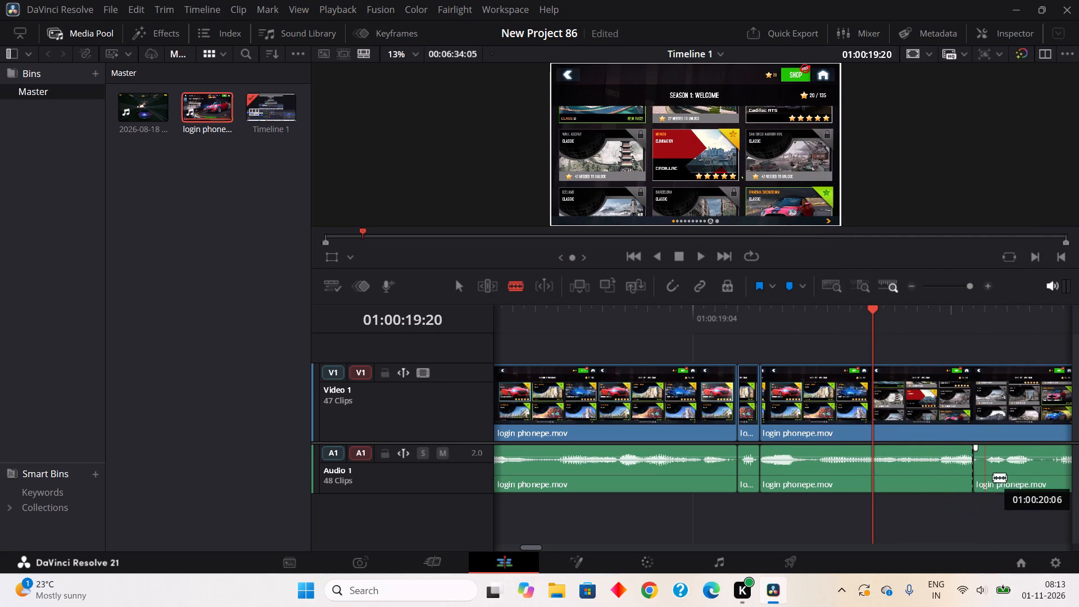
{"action": "left_click", "coordinate": [994, 476]}
{"action": "right_click", "coordinate": [977, 481]}
{"action": "left_click", "coordinate": [881, 237]}
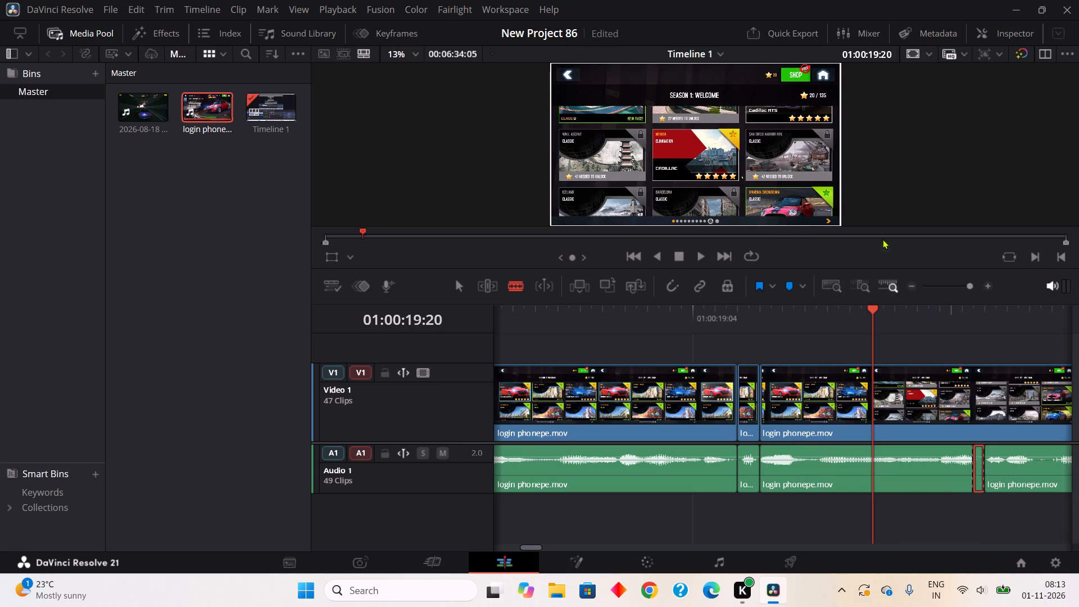
{"action": "left_click", "coordinate": [1026, 478]}
{"action": "left_click", "coordinate": [1048, 474]}
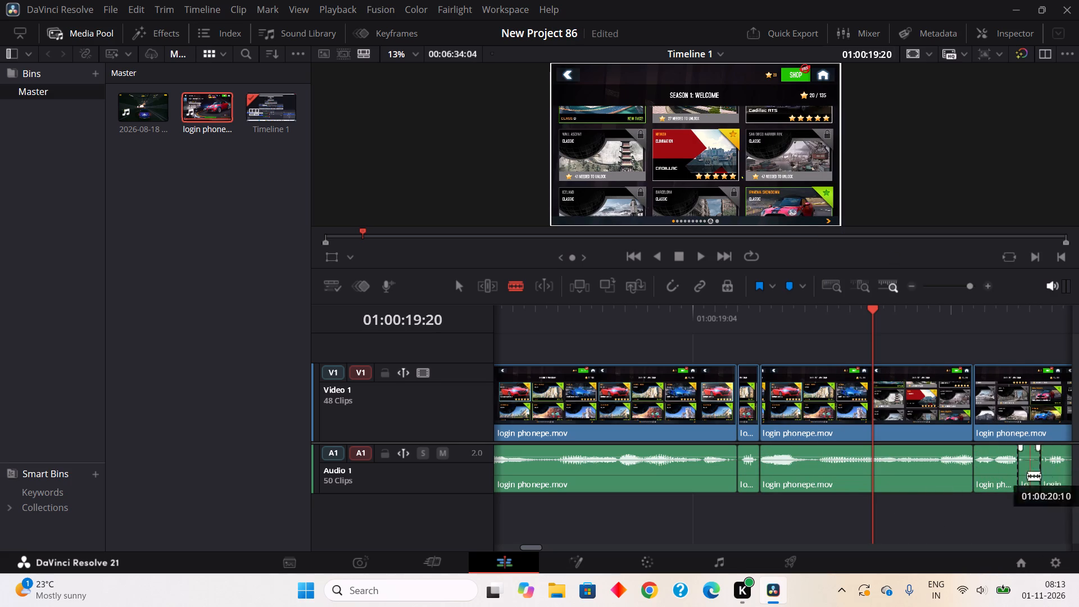
{"action": "right_click", "coordinate": [1027, 476]}
{"action": "left_click", "coordinate": [927, 227]}
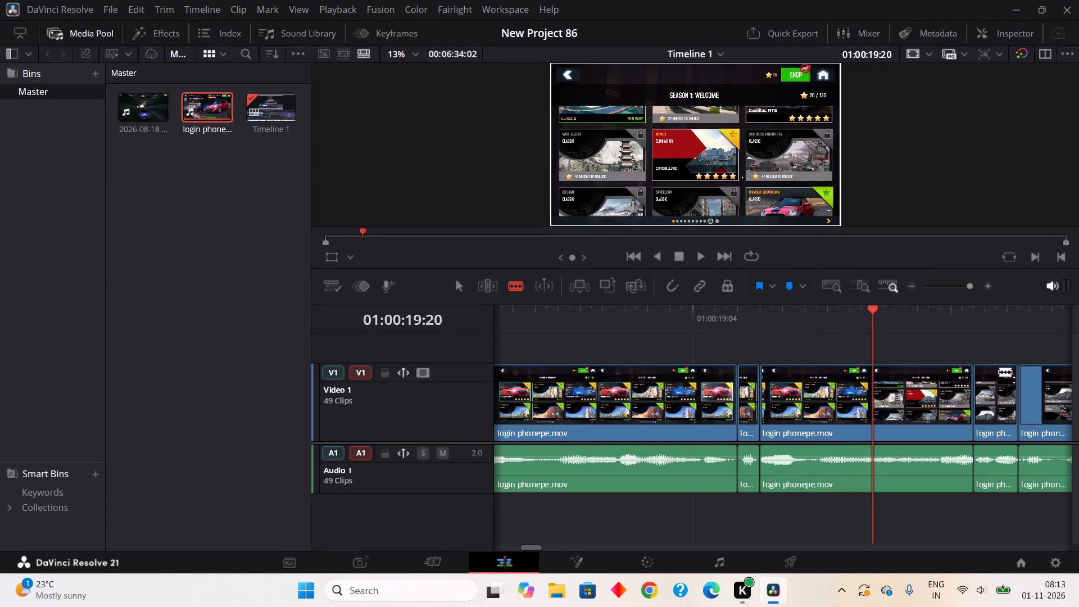
{"action": "left_click", "coordinate": [1062, 484]}
{"action": "left_click", "coordinate": [1071, 482]}
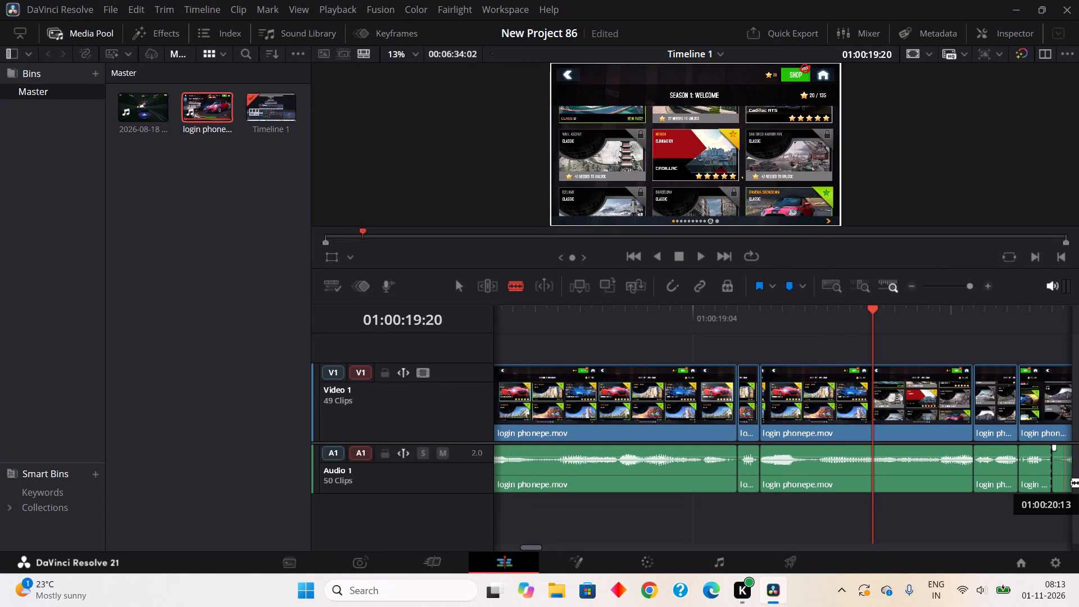
{"action": "right_click", "coordinate": [1062, 485]}
{"action": "left_click", "coordinate": [886, 234]}
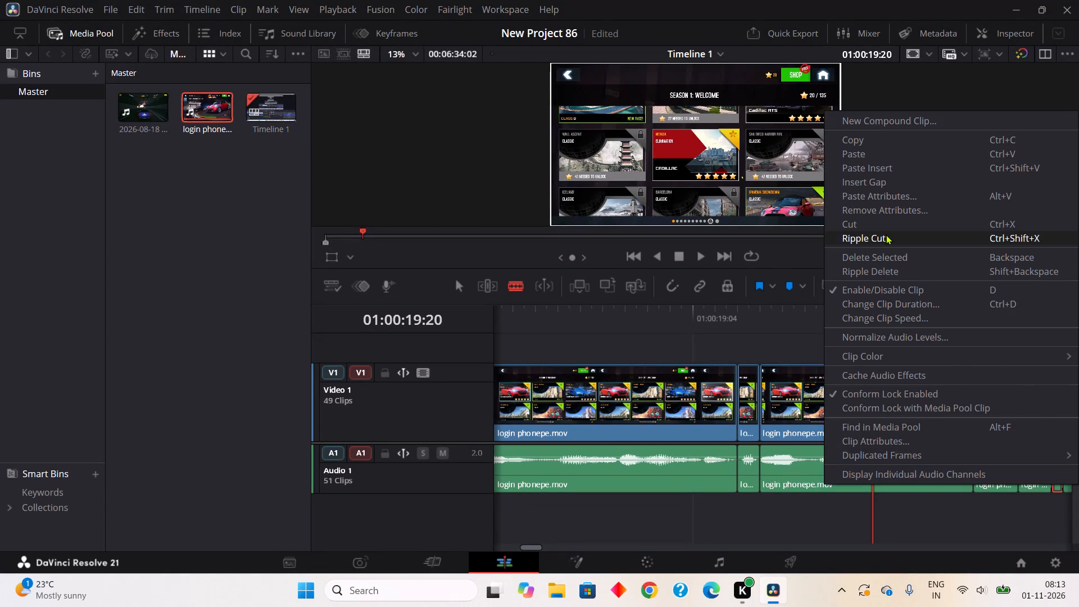
Play on from 01:00:19:20, and split off and ripple cut the two-frame pause at about 01:00:21:04.
{"action": "left_click", "coordinate": [697, 252]}
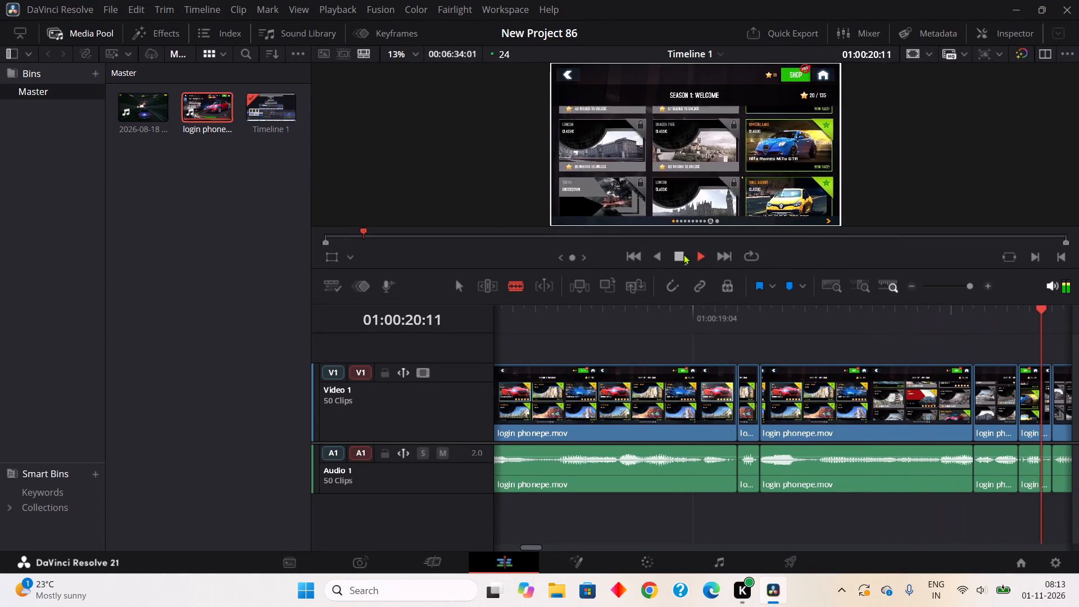
{"action": "left_click", "coordinate": [682, 254]}
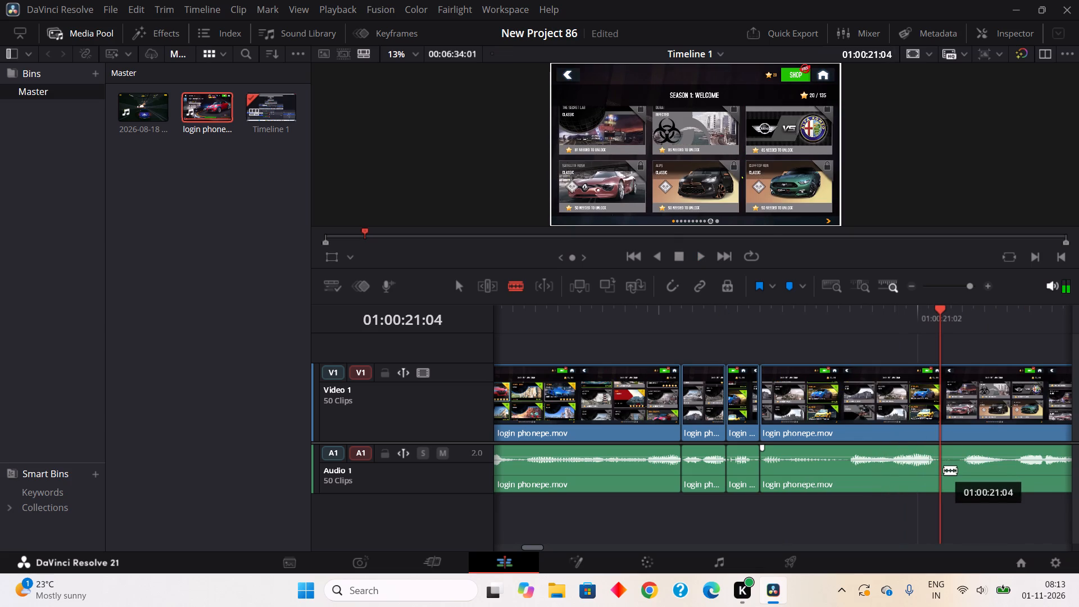
{"action": "left_click", "coordinate": [944, 470]}
{"action": "left_click", "coordinate": [969, 471]}
{"action": "right_click", "coordinate": [948, 471]}
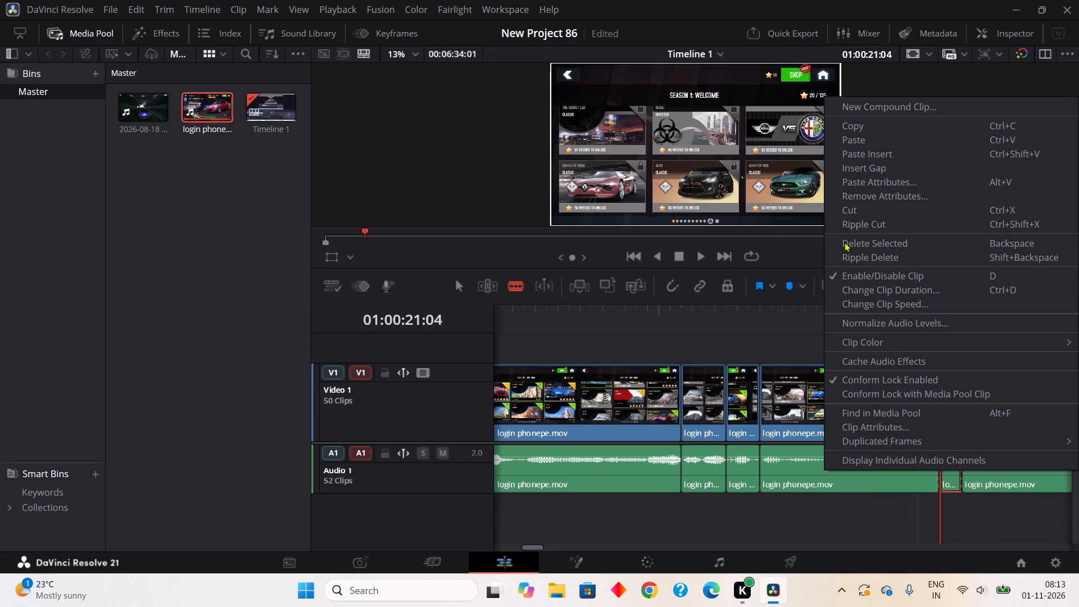
{"action": "left_click", "coordinate": [859, 225]}
Play on from 01:00:21:04, and split off and ripple cut the four-frame pause at about 01:00:21:18 and the two-frame pause at about 01:00:21:20.
{"action": "left_click", "coordinate": [695, 256]}
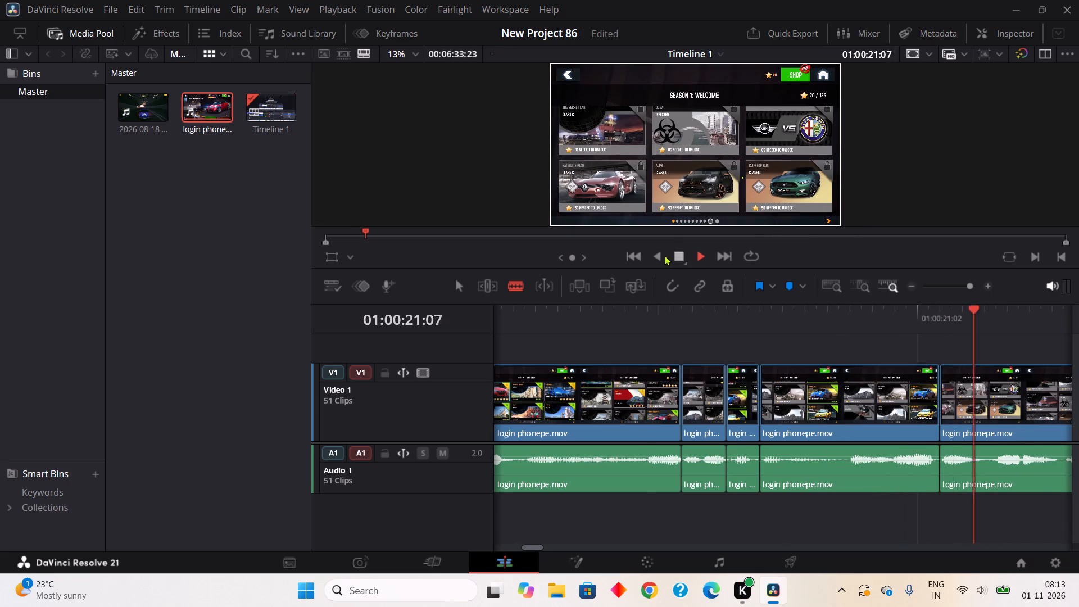
{"action": "left_click", "coordinate": [682, 257]}
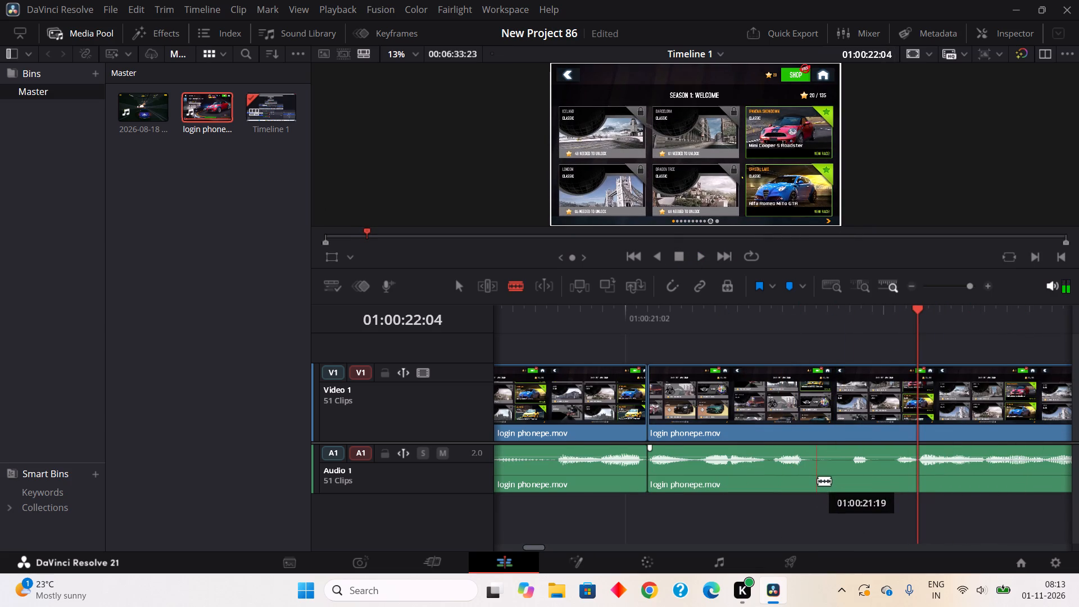
{"action": "left_click", "coordinate": [811, 481]}
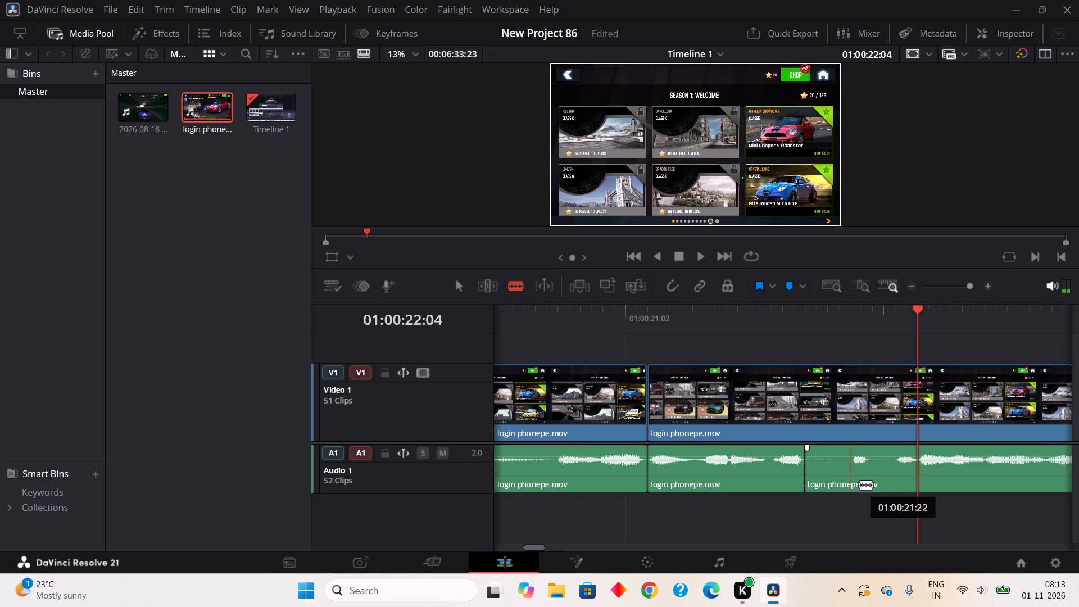
{"action": "left_click", "coordinate": [859, 484]}
{"action": "right_click", "coordinate": [836, 472]}
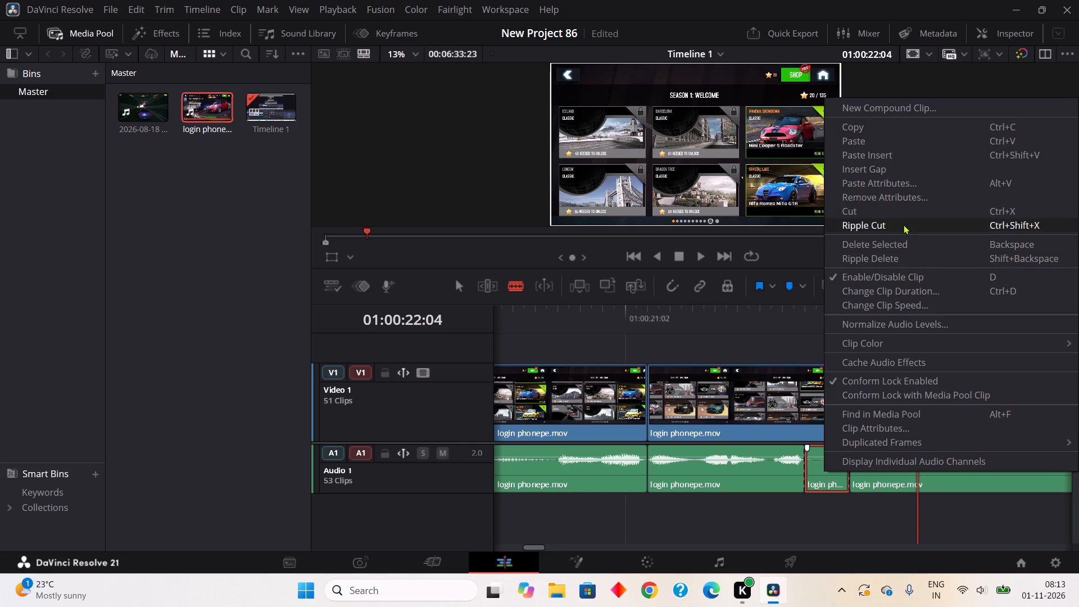
{"action": "left_click", "coordinate": [898, 226]}
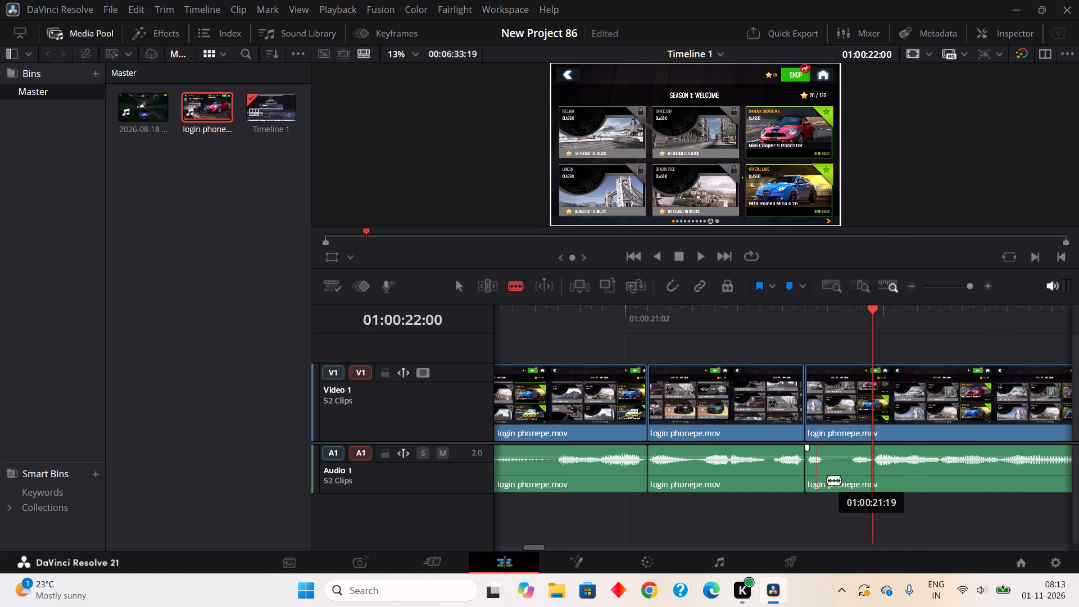
{"action": "left_click", "coordinate": [829, 484]}
{"action": "left_click", "coordinate": [858, 462]}
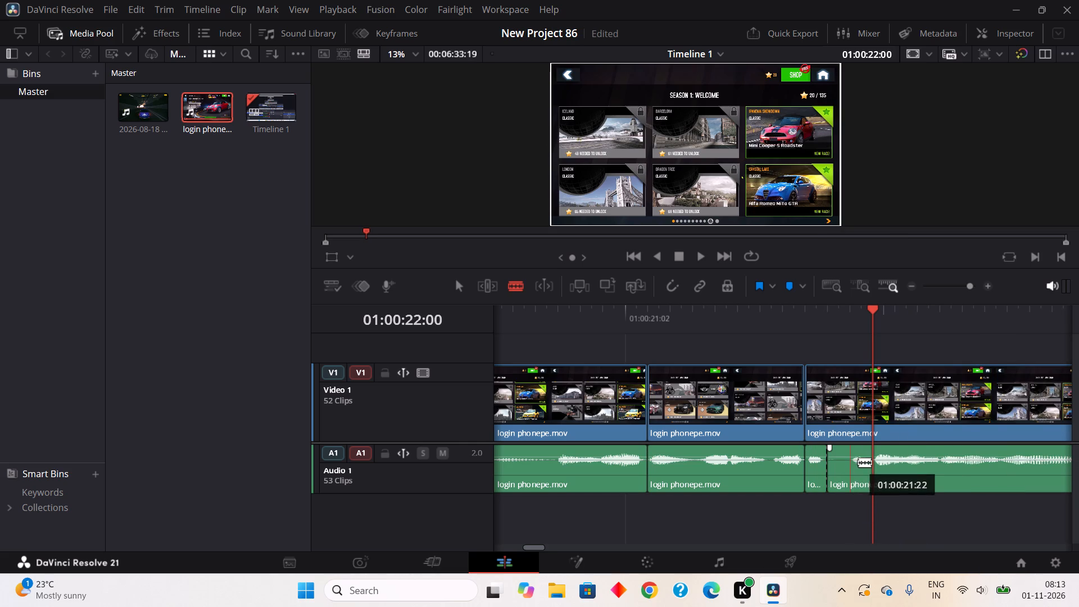
{"action": "right_click", "coordinate": [842, 481]}
{"action": "left_click", "coordinate": [901, 238]}
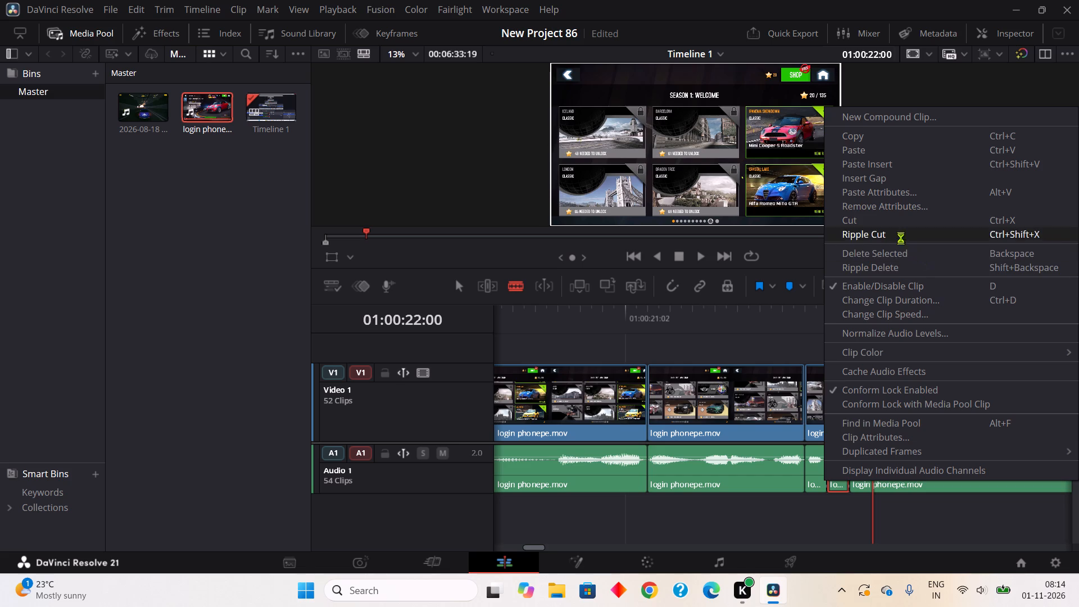
Play on from 01:00:21:23, and split off and ripple cut the two-frame pauses at about 01:00:22:20 and 01:00:22:22.
{"action": "left_click", "coordinate": [704, 254]}
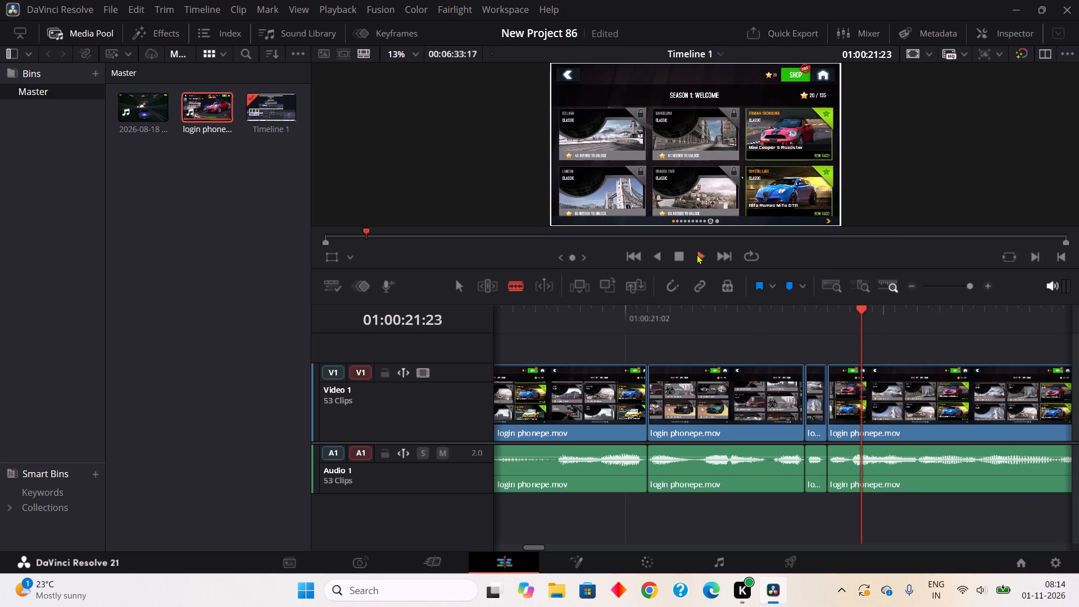
{"action": "left_click", "coordinate": [682, 255]}
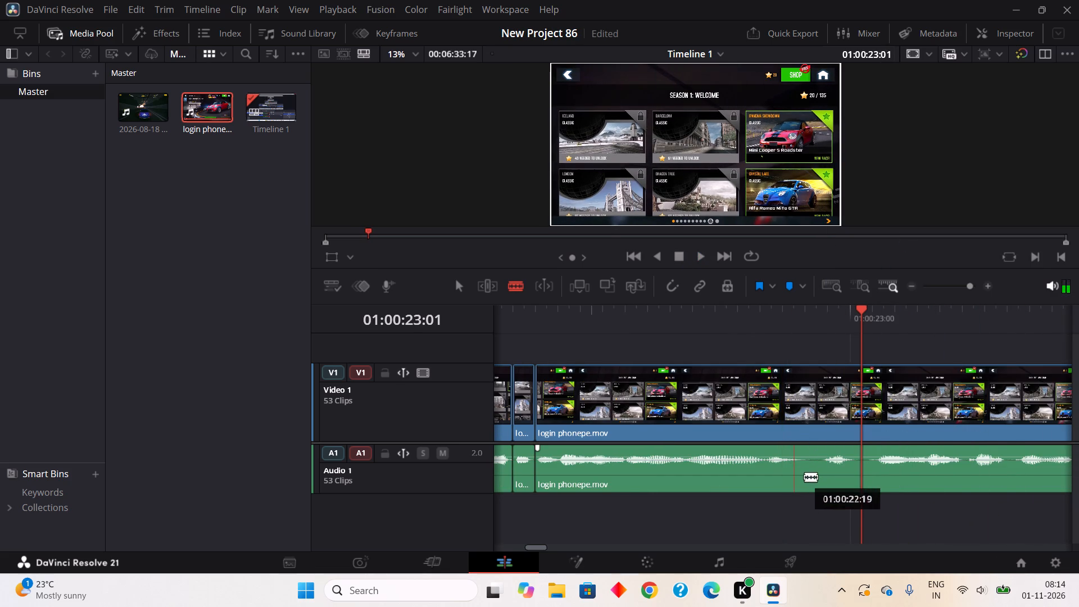
{"action": "left_click", "coordinate": [805, 478]}
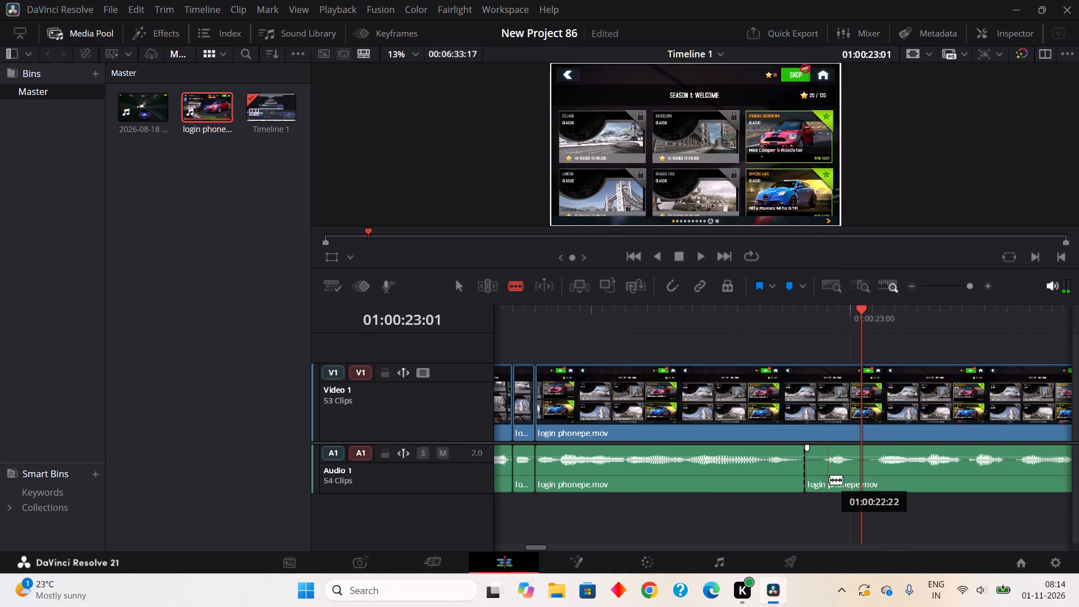
{"action": "left_click", "coordinate": [830, 484]}
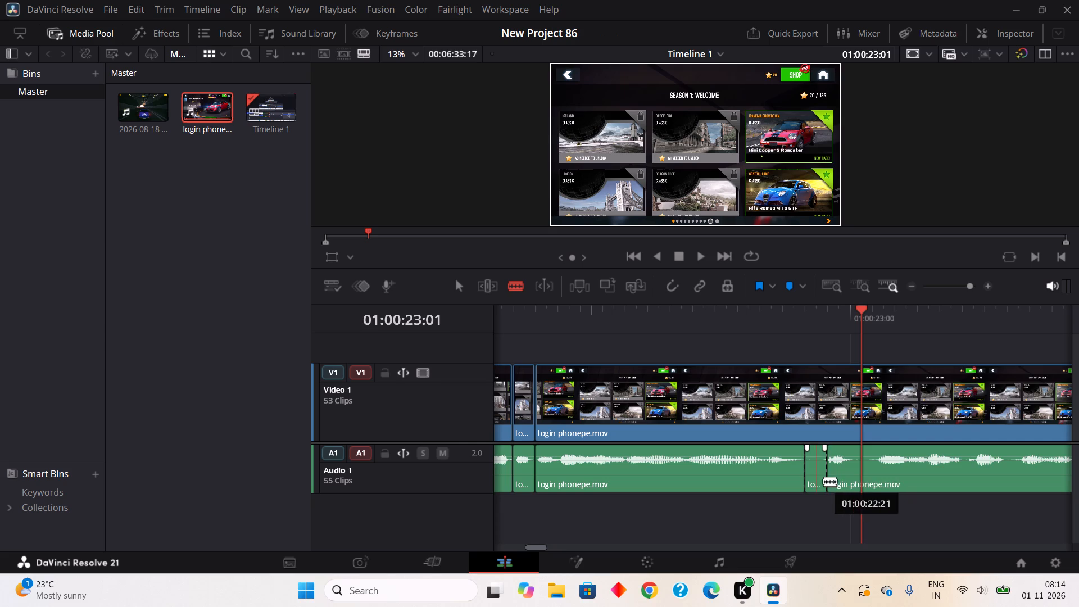
{"action": "right_click", "coordinate": [823, 481]}
{"action": "double_click", "coordinate": [912, 240]}
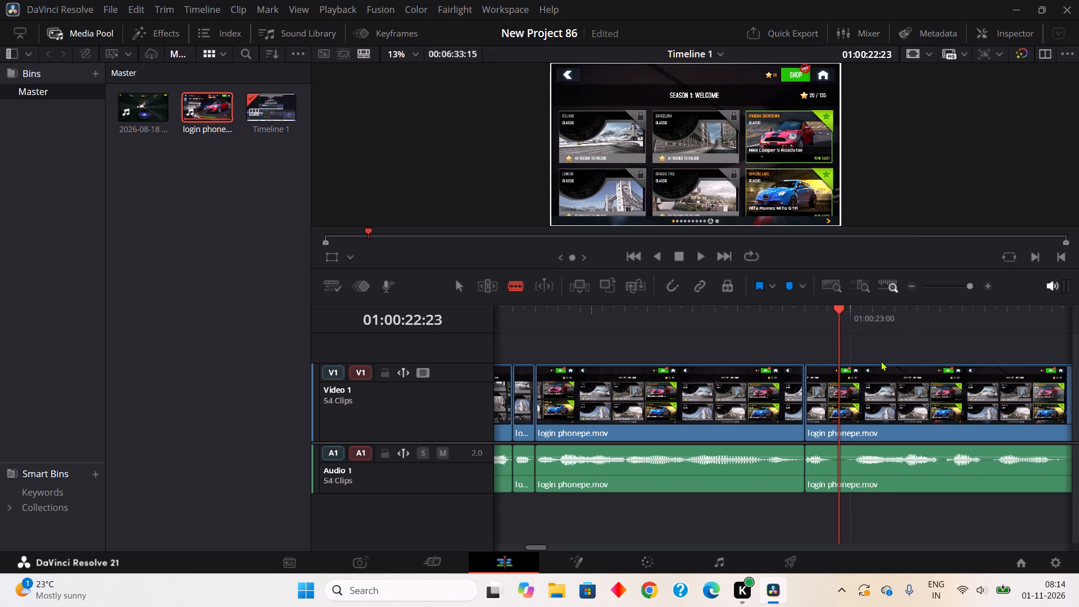
{"action": "left_click", "coordinate": [836, 479]}
{"action": "left_click", "coordinate": [856, 478]}
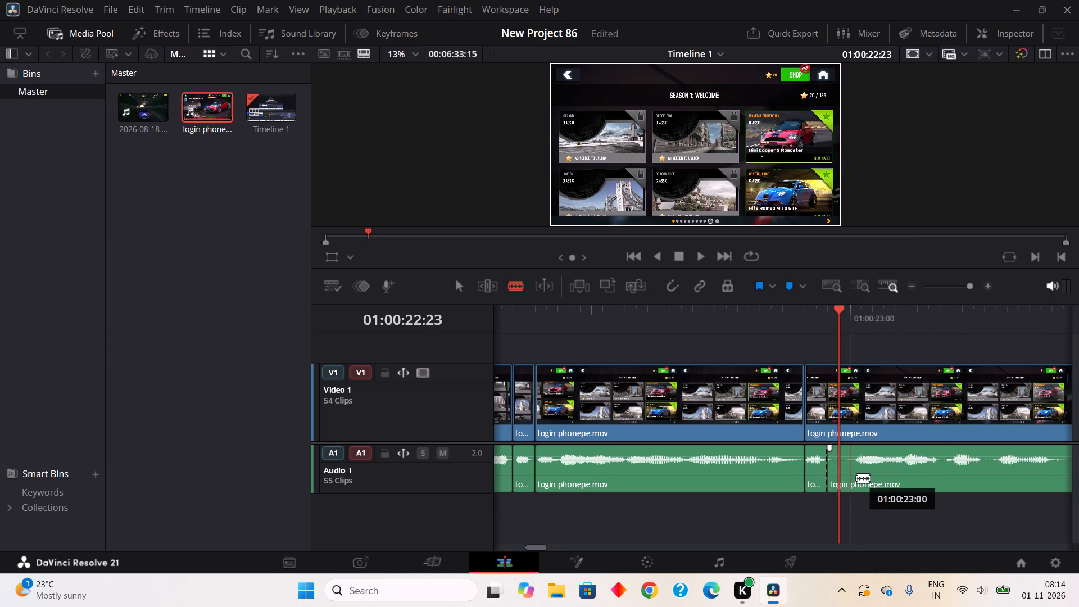
{"action": "right_click", "coordinate": [831, 471]}
{"action": "right_click", "coordinate": [832, 455]}
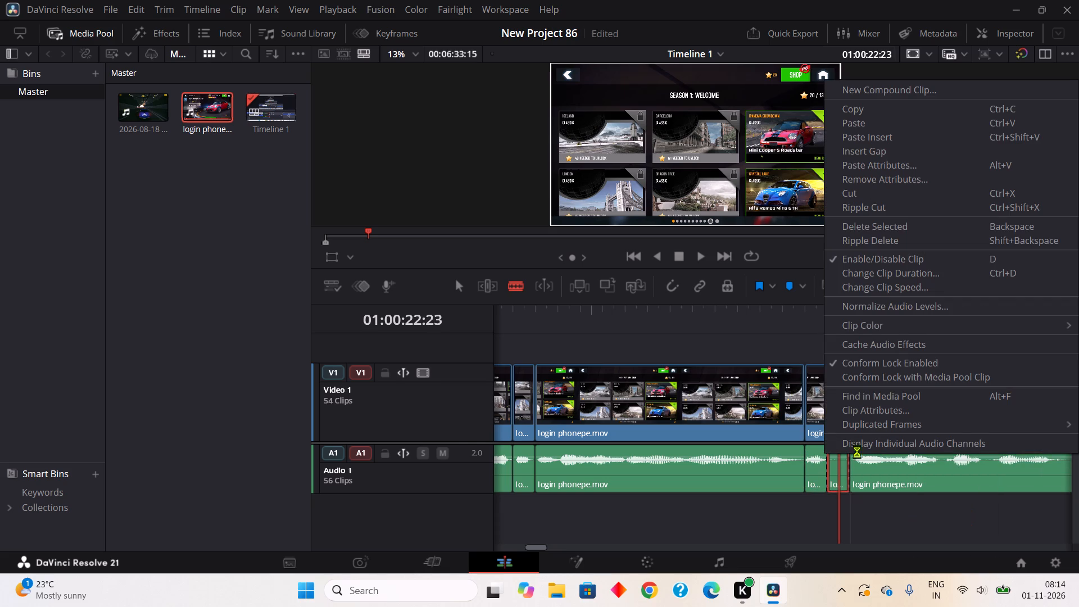
{"action": "left_click", "coordinate": [881, 209]}
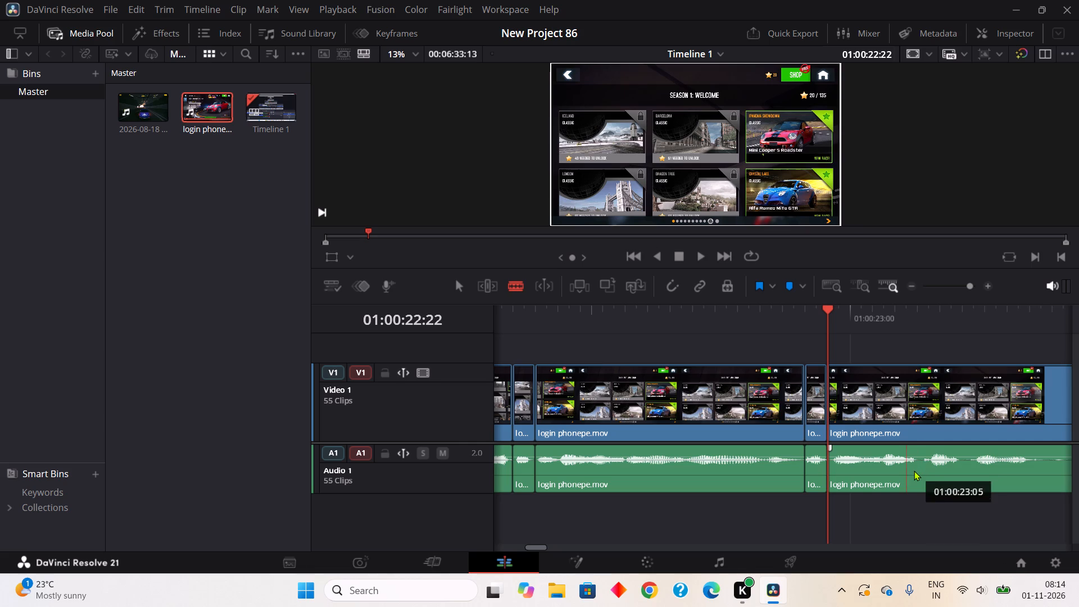
Split off and ripple cut the one-frame pauses in the audio at about 01:00:23:06 and 01:00:23:09.
{"action": "left_click", "coordinate": [918, 472]}
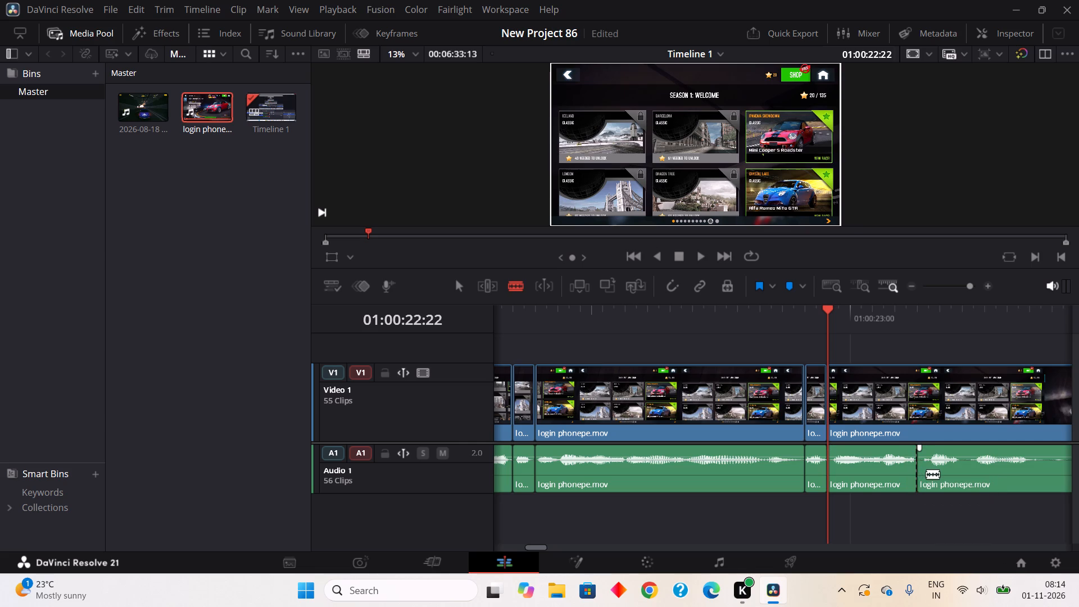
{"action": "left_click", "coordinate": [934, 461]}
{"action": "right_click", "coordinate": [924, 474]}
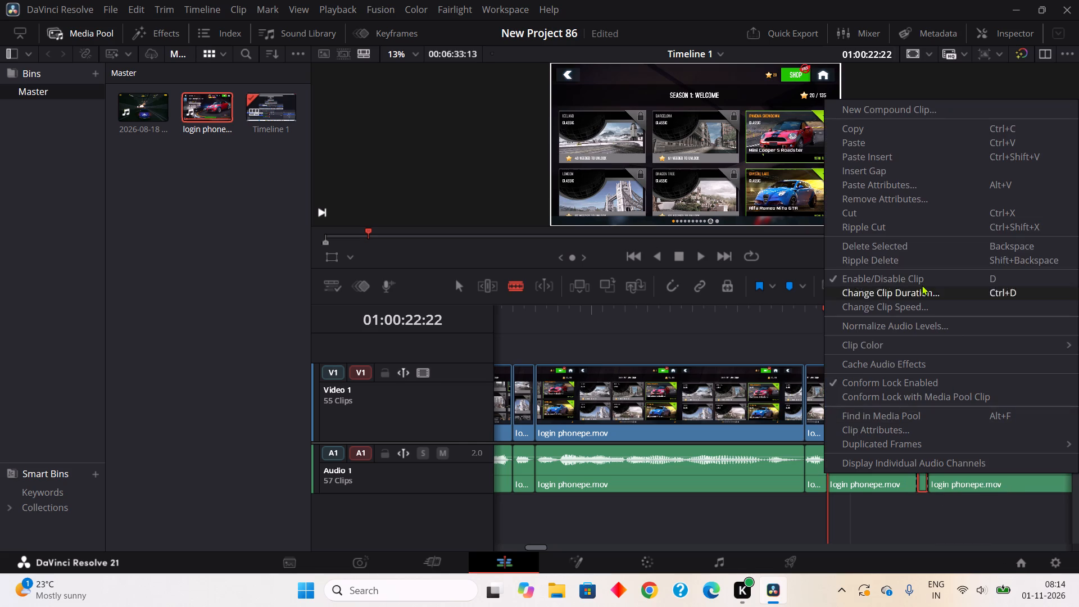
{"action": "left_click", "coordinate": [882, 230]}
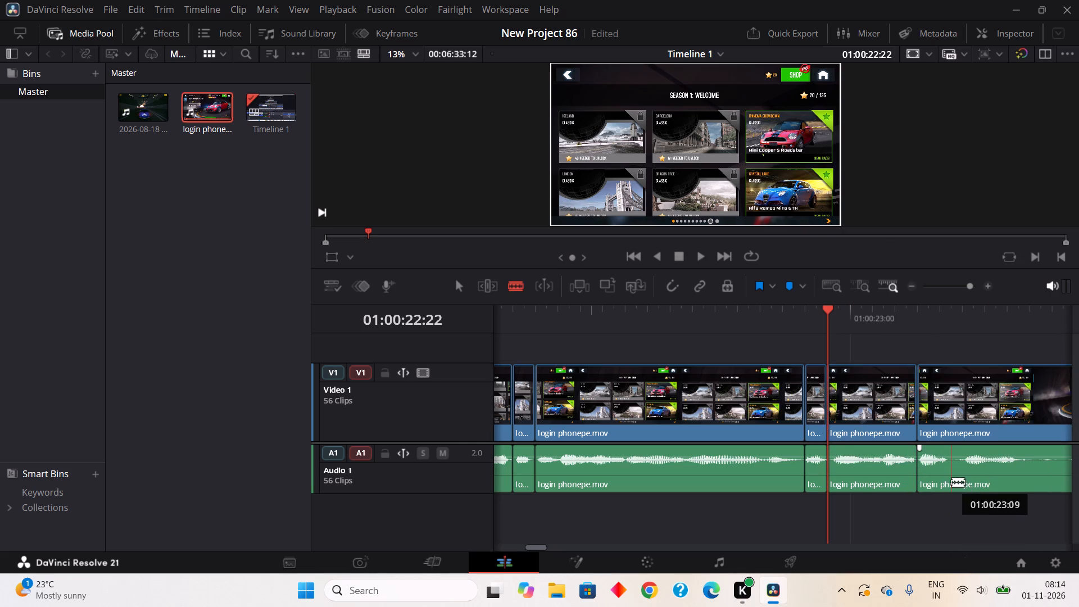
{"action": "left_click", "coordinate": [951, 482]}
{"action": "left_click", "coordinate": [967, 469]}
{"action": "right_click", "coordinate": [959, 474]}
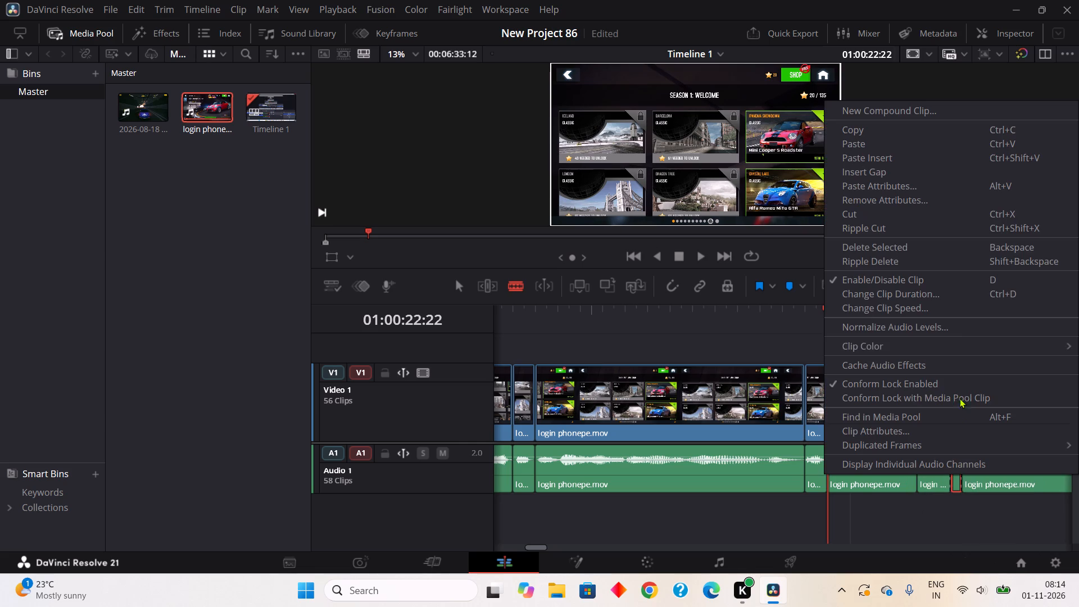
{"action": "left_click", "coordinate": [867, 228]}
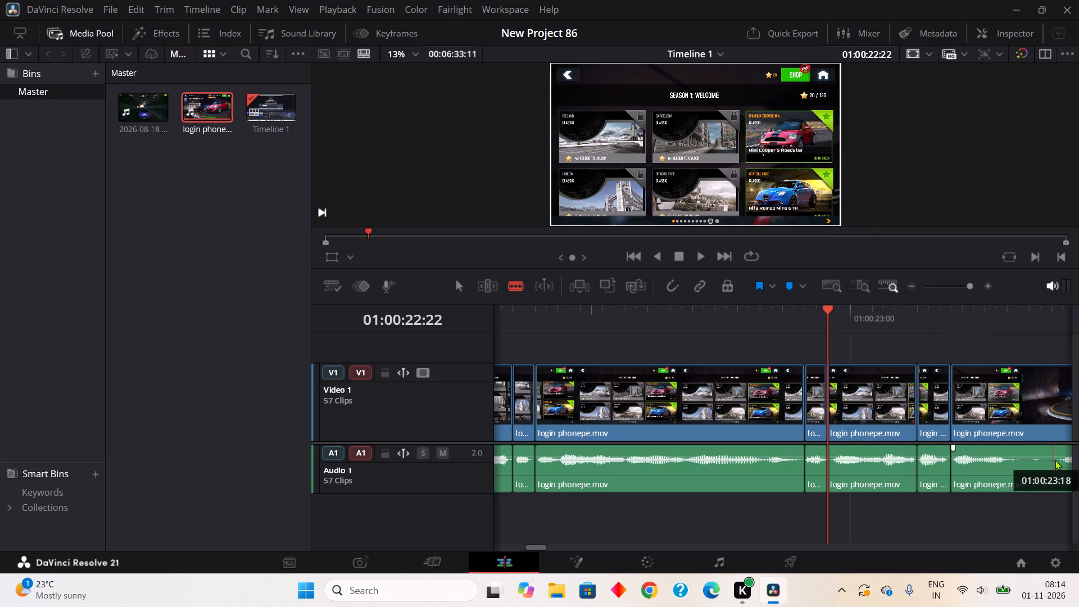
Split off and ripple cut the five-frame pause in the audio at about 01:00:23:14.
{"action": "left_click", "coordinate": [1009, 489]}
{"action": "left_click", "coordinate": [1064, 474]}
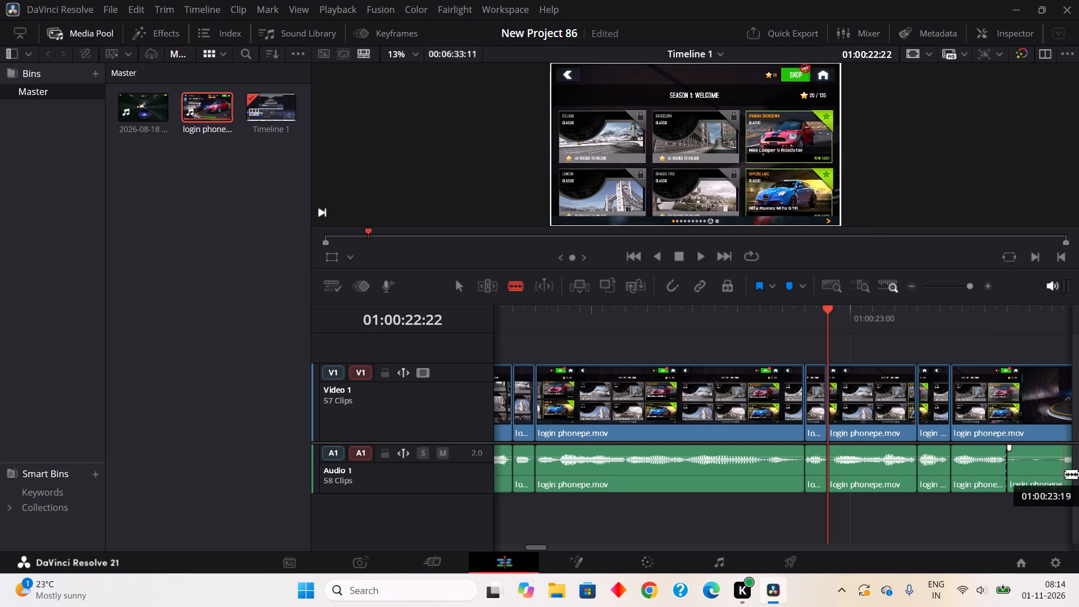
{"action": "right_click", "coordinate": [1050, 473]}
{"action": "left_click", "coordinate": [858, 216]}
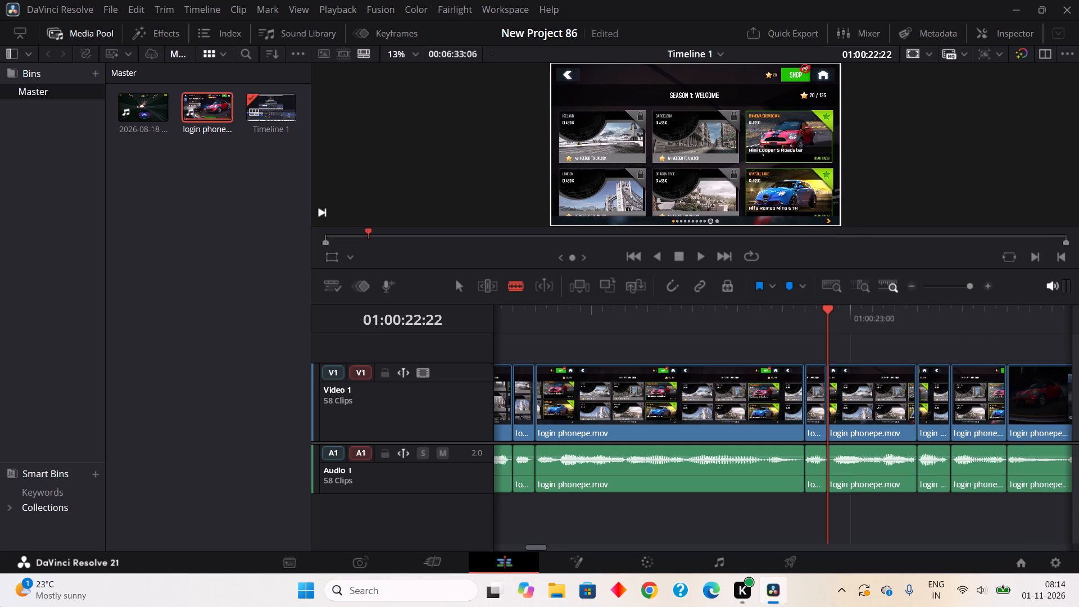
Play on from 01:00:22:22, and split off and ripple cut the two-frame pause at about 01:00:23:21 and the one-frame pause at about 01:00:24:14.
{"action": "left_click", "coordinate": [700, 252]}
{"action": "left_click", "coordinate": [679, 254]}
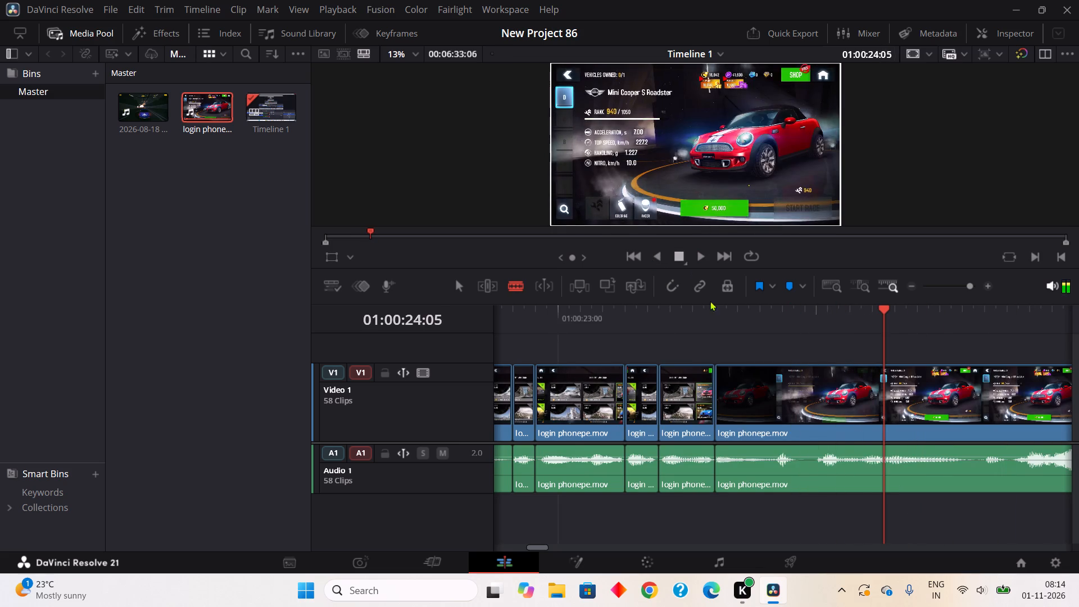
{"action": "left_click", "coordinate": [804, 484]}
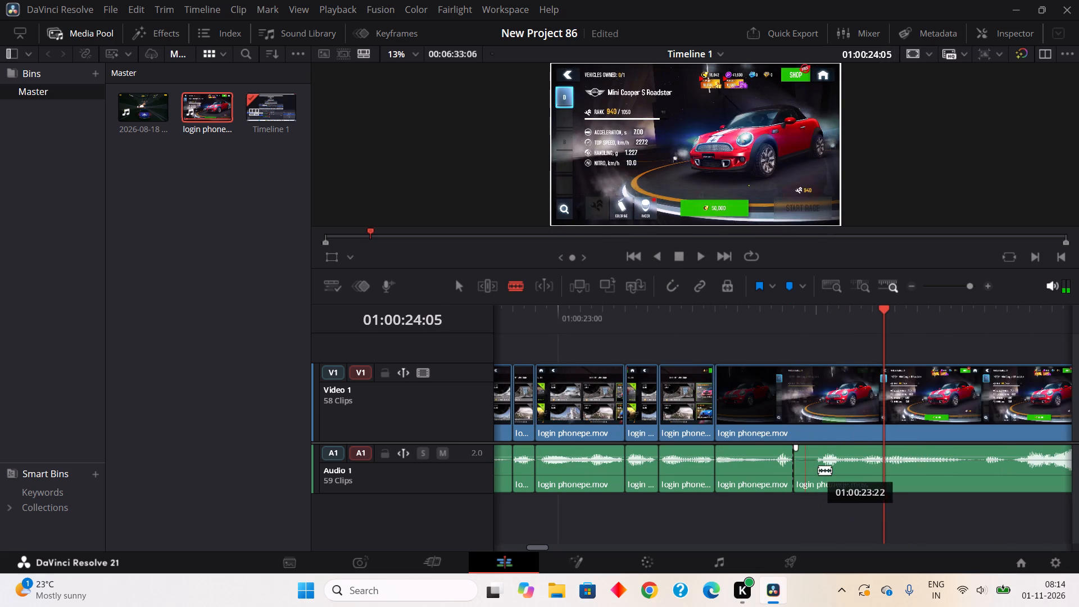
{"action": "left_click", "coordinate": [818, 470]}
{"action": "right_click", "coordinate": [801, 473]}
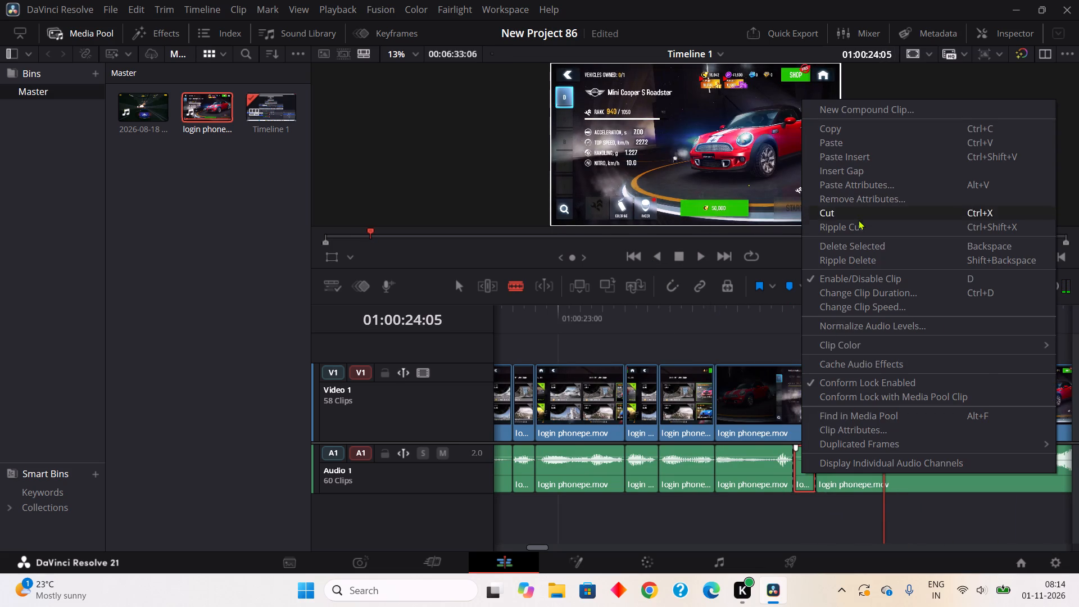
{"action": "left_click", "coordinate": [859, 232]}
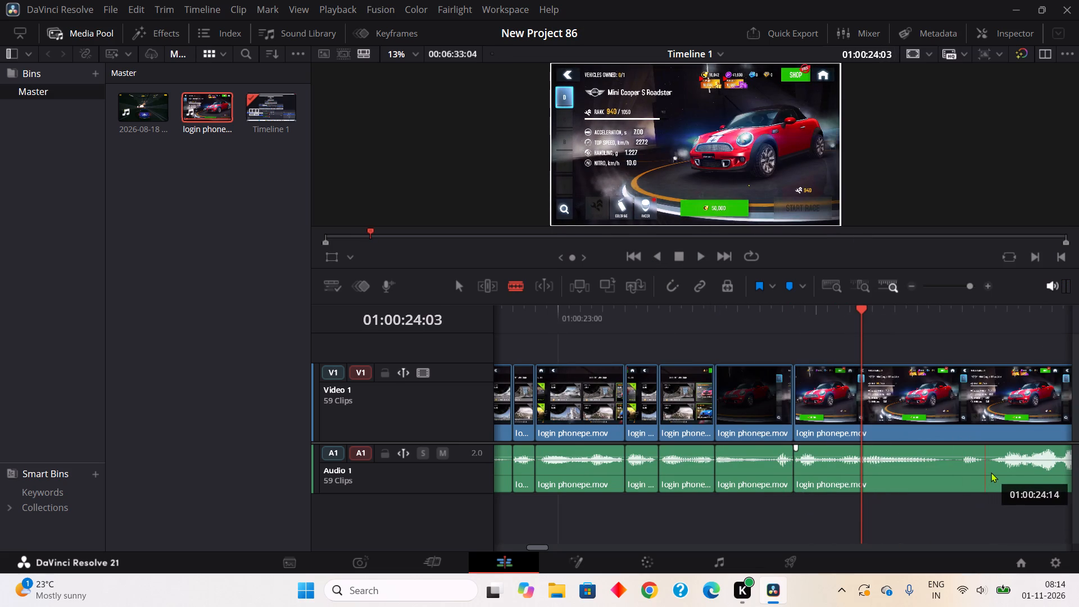
{"action": "left_click", "coordinate": [990, 472]}
{"action": "left_click", "coordinate": [1000, 466]}
{"action": "right_click", "coordinate": [986, 477]}
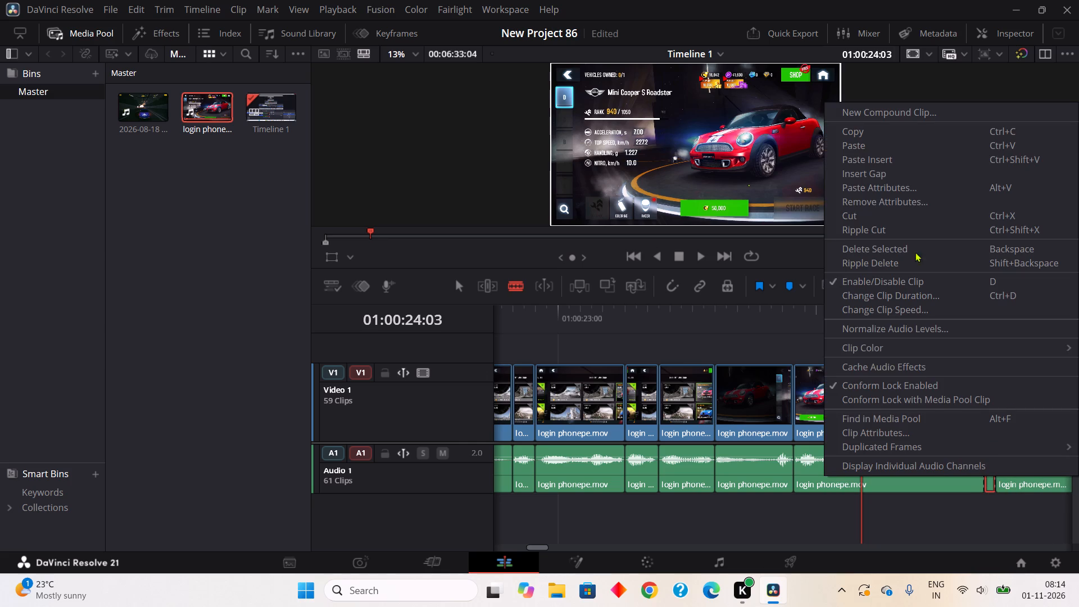
{"action": "left_click", "coordinate": [879, 225]}
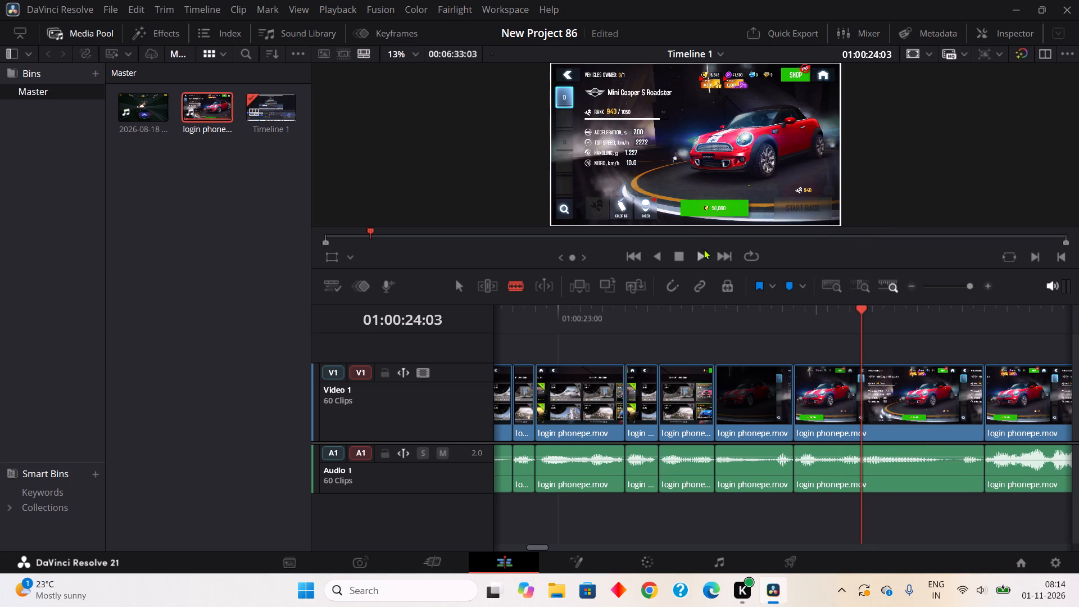
Play on from 01:00:24:03, and split off and ripple cut the three-frame pause at about 01:00:25:04 and the two-frame pause at about 01:00:24:10.
{"action": "left_click", "coordinate": [701, 253]}
{"action": "left_click", "coordinate": [681, 253]}
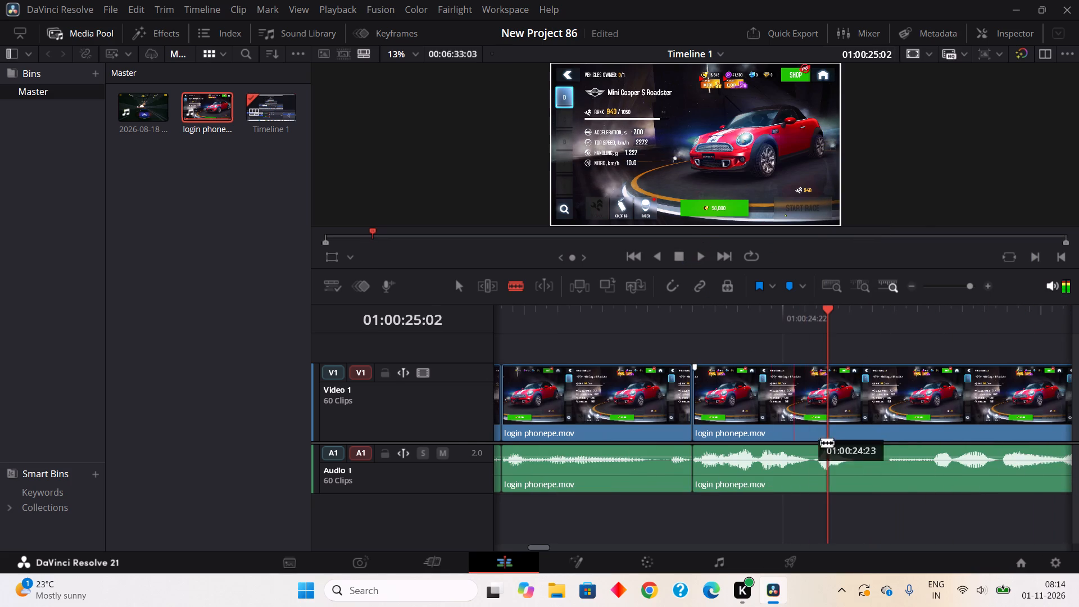
{"action": "left_click", "coordinate": [861, 472]}
{"action": "left_click", "coordinate": [894, 477]}
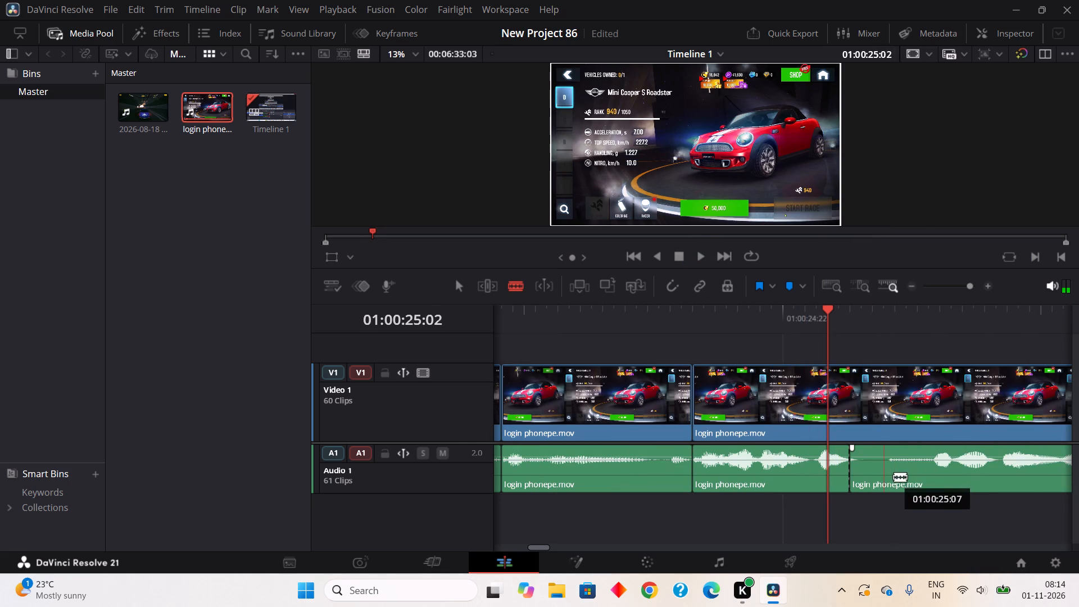
{"action": "right_click", "coordinate": [874, 479]}
{"action": "left_click", "coordinate": [870, 361]}
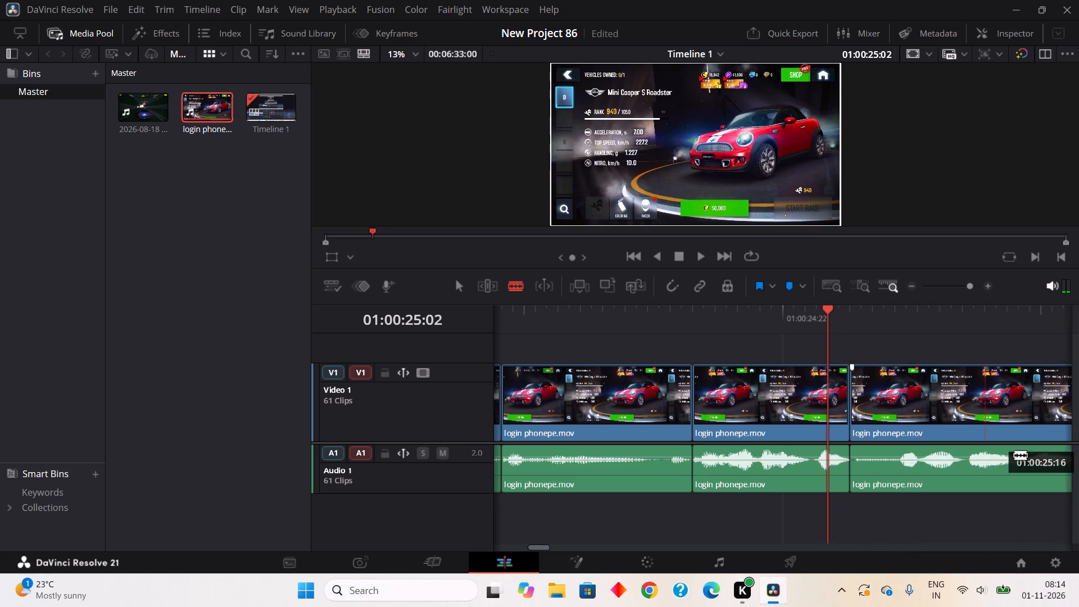
{"action": "left_click", "coordinate": [656, 482]}
{"action": "left_click", "coordinate": [672, 471]}
{"action": "right_click", "coordinate": [658, 477]}
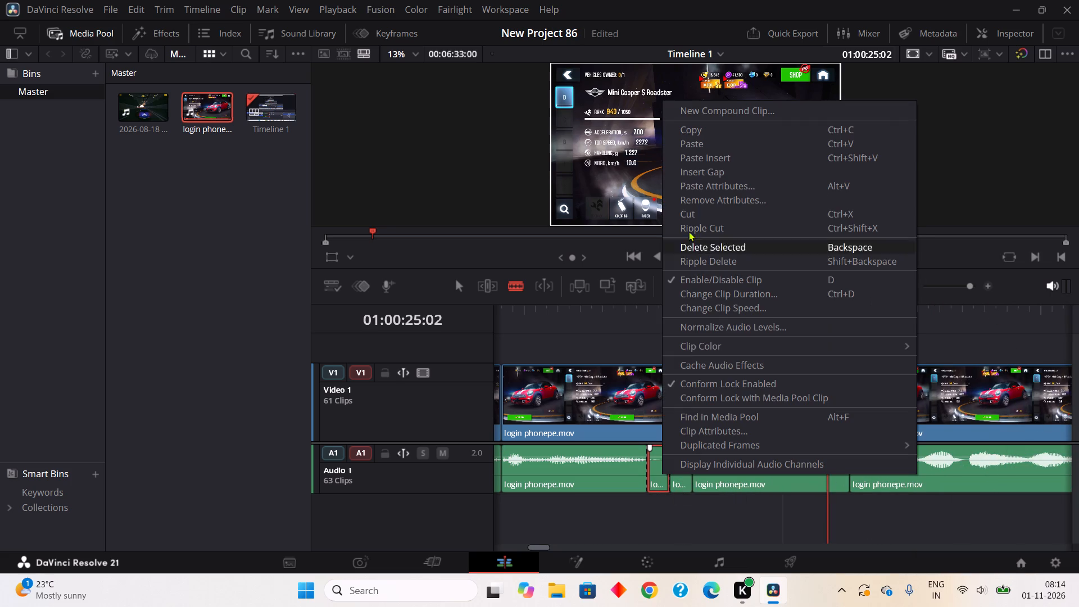
{"action": "left_click", "coordinate": [706, 231]}
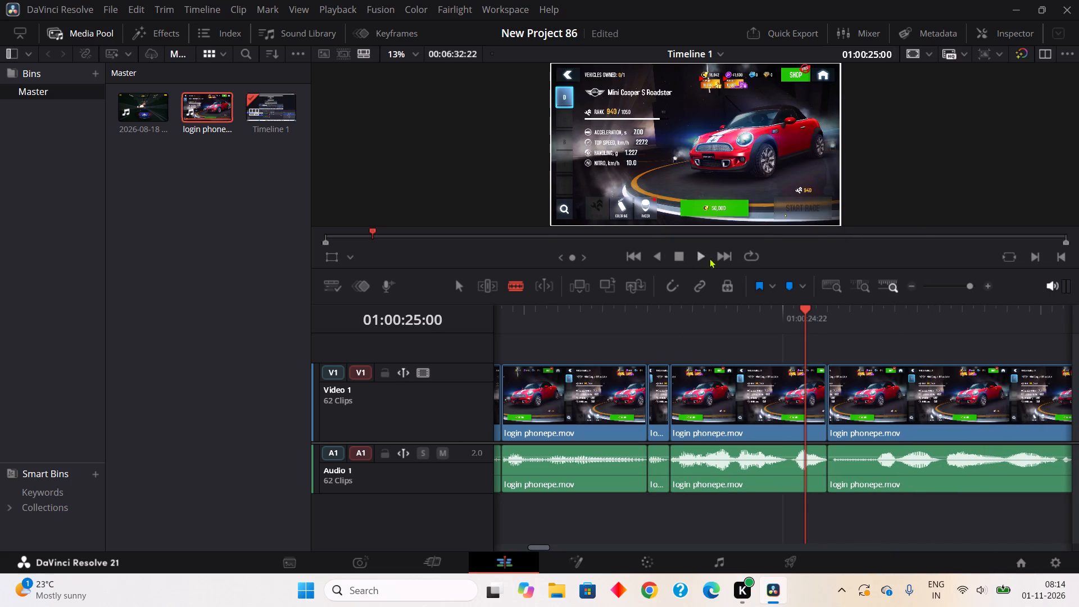
Play on from 01:00:25:00, and split off and ripple cut the one-frame pauses at about 01:00:26:18 and 01:00:26:00.
{"action": "left_click", "coordinate": [693, 254]}
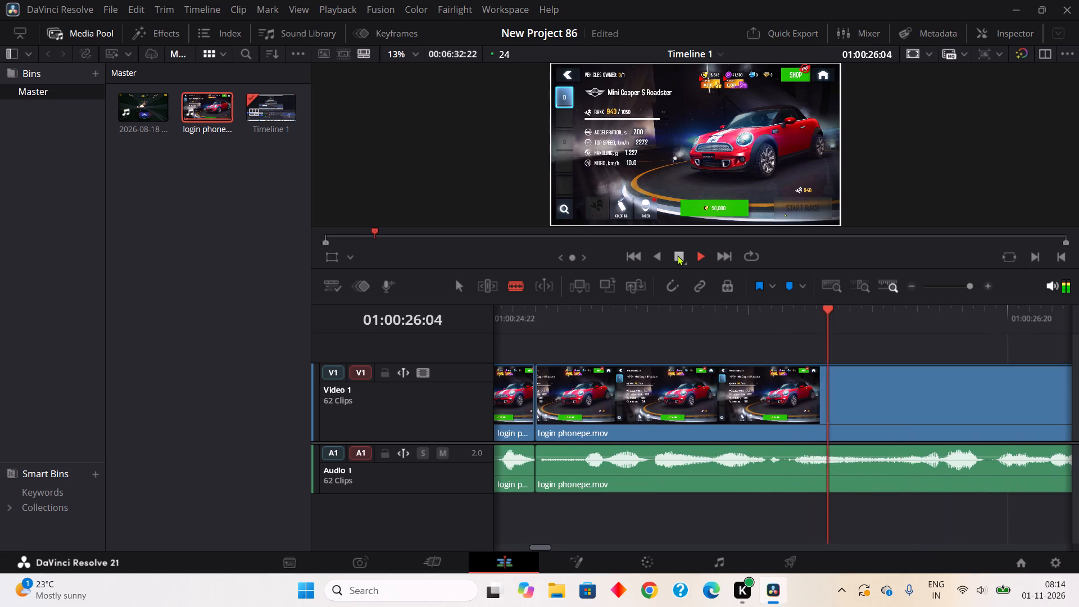
{"action": "left_click", "coordinate": [677, 255]}
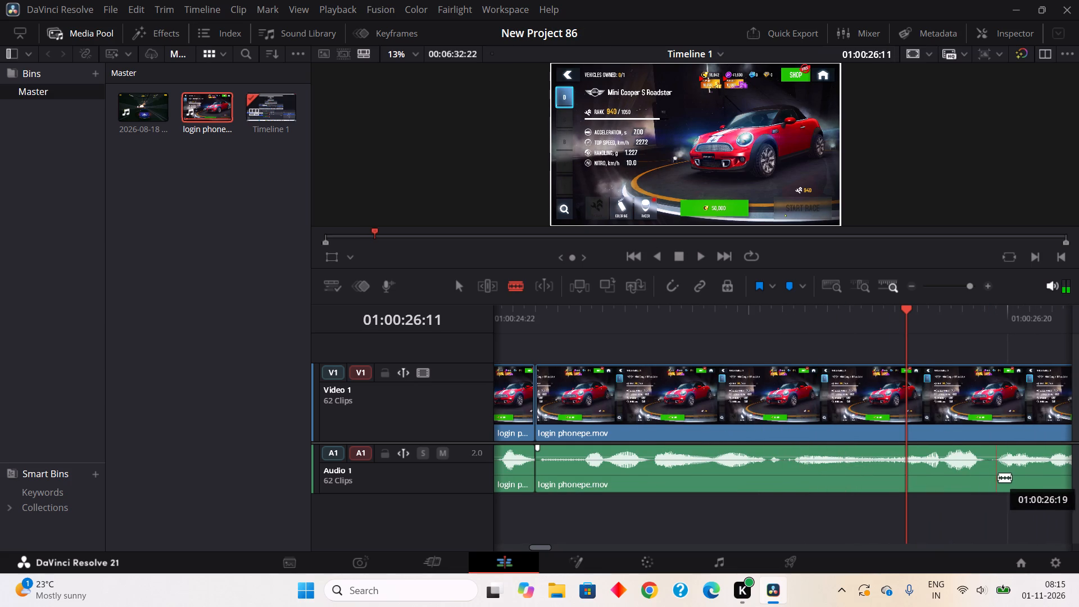
{"action": "left_click", "coordinate": [988, 479]}
{"action": "left_click", "coordinate": [1006, 468]}
{"action": "right_click", "coordinate": [992, 479]}
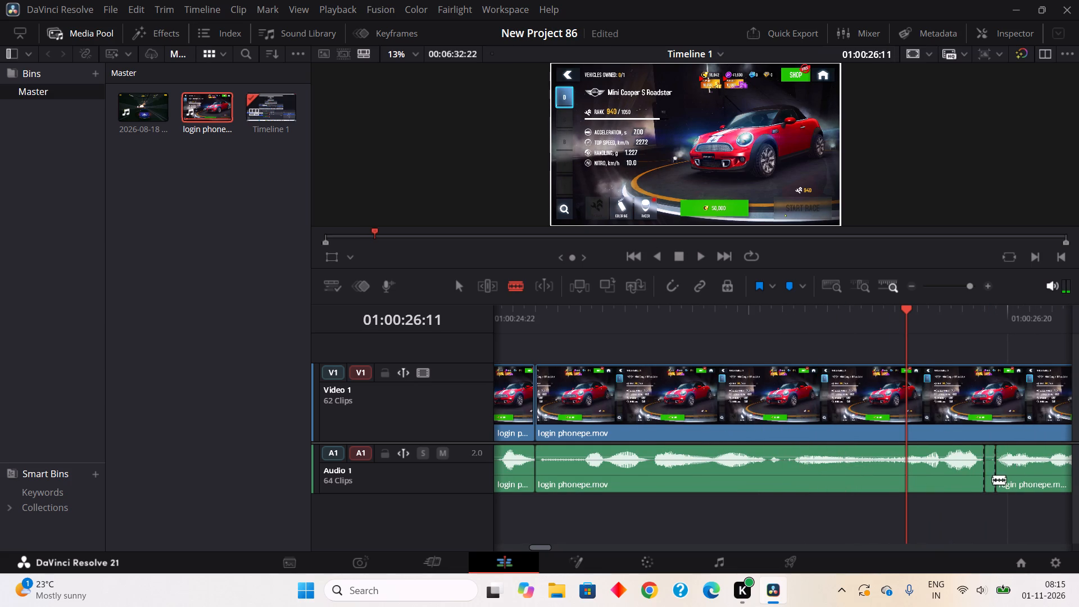
{"action": "left_click", "coordinate": [859, 225]}
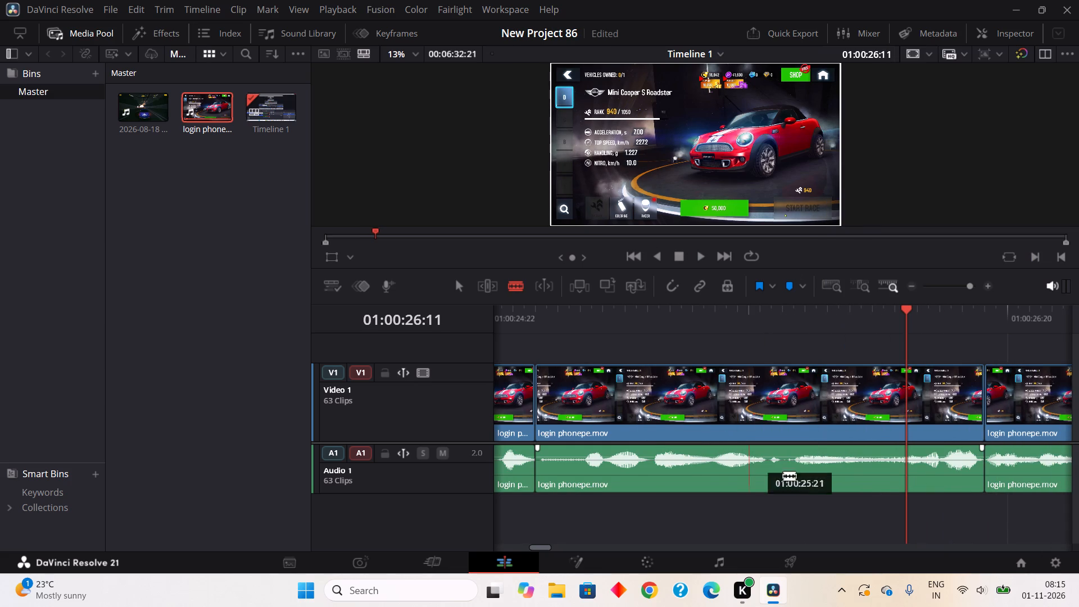
{"action": "left_click", "coordinate": [788, 479]}
{"action": "left_click", "coordinate": [799, 470]}
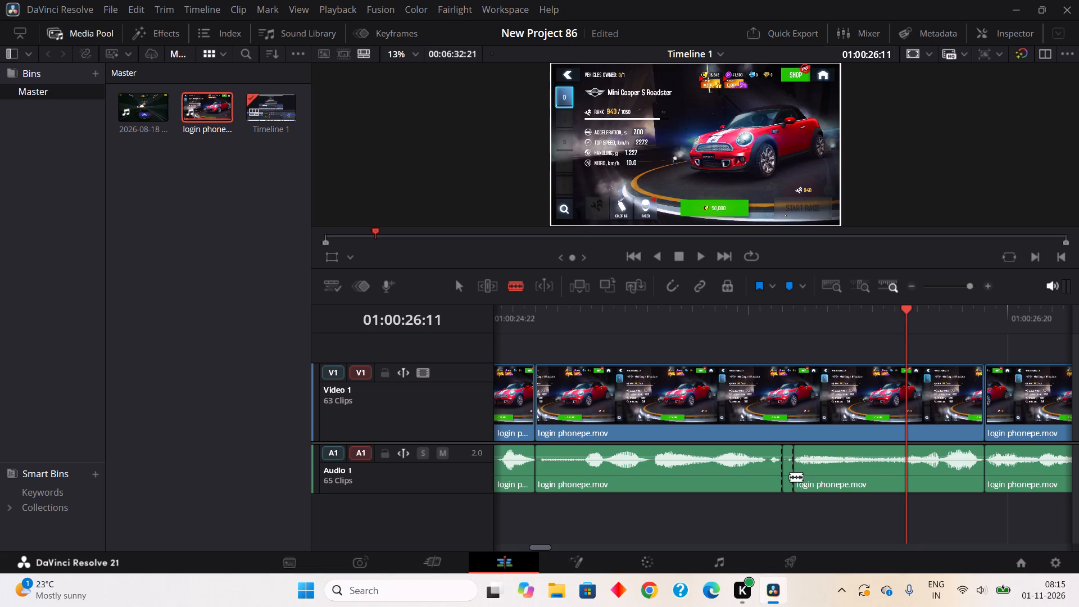
{"action": "right_click", "coordinate": [790, 477]}
{"action": "left_click", "coordinate": [845, 233]}
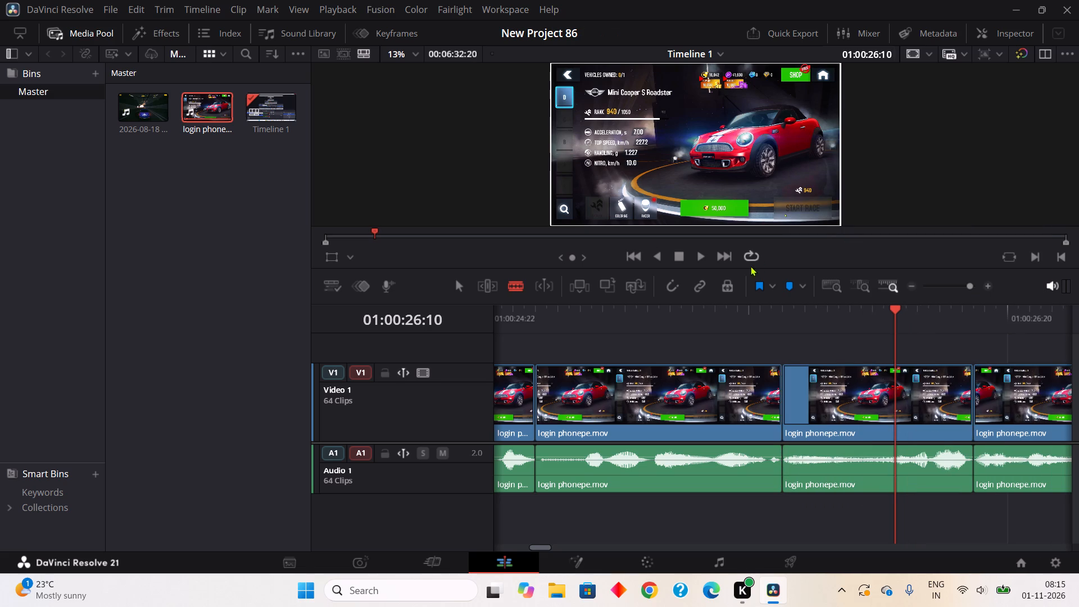
Play on from 01:00:26:10, and split off and ripple cut the one-frame pause at about 01:00:27:11.
{"action": "left_click", "coordinate": [700, 256]}
{"action": "left_click", "coordinate": [679, 255]}
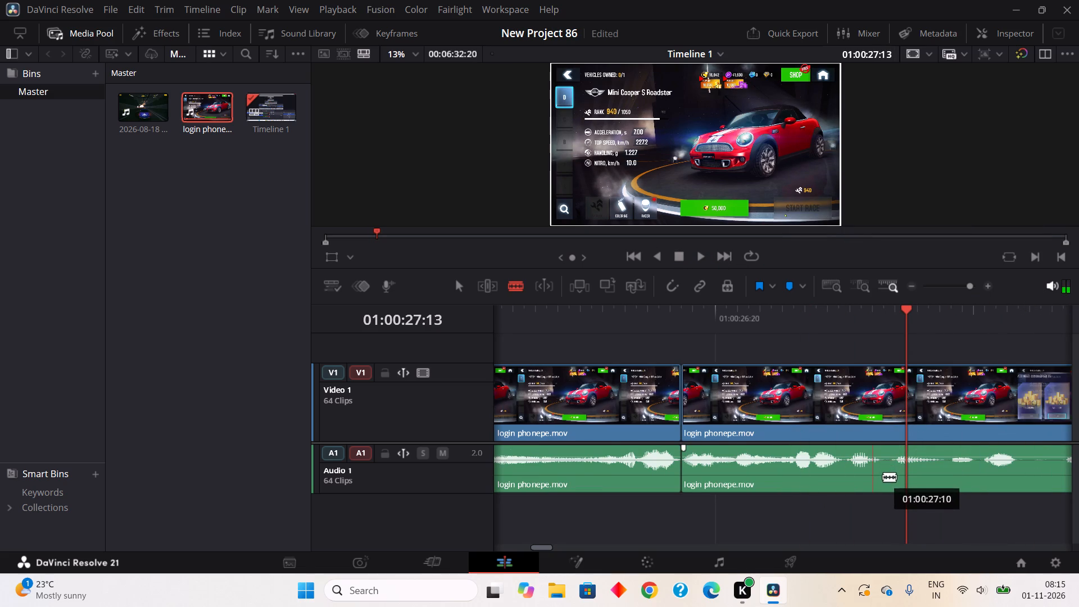
{"action": "left_click", "coordinate": [887, 460]}
{"action": "left_click", "coordinate": [899, 474]}
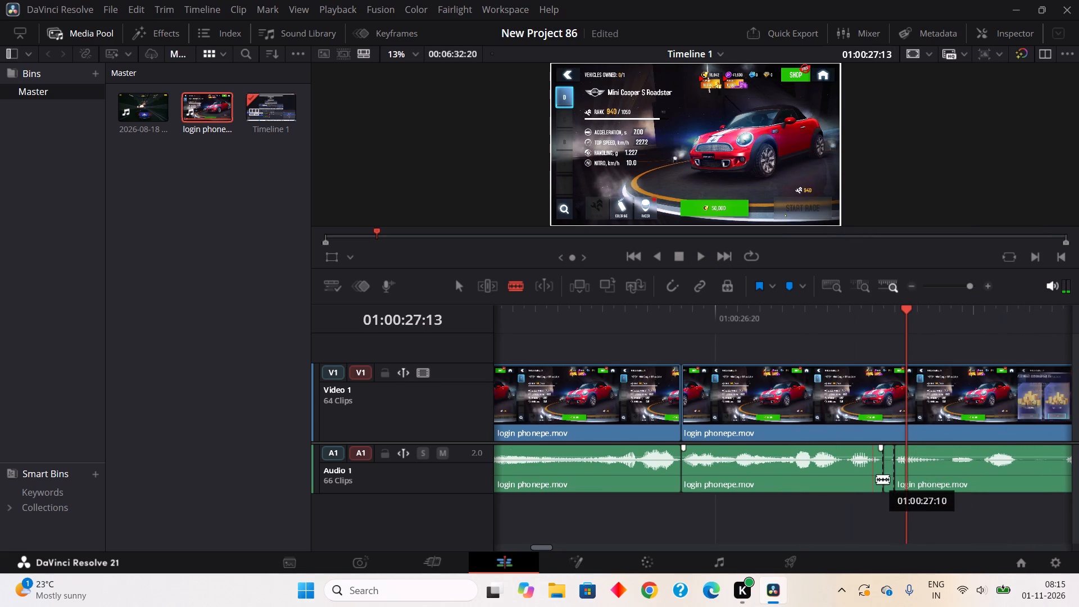
{"action": "right_click", "coordinate": [876, 479]}
{"action": "right_click", "coordinate": [892, 473]}
{"action": "left_click", "coordinate": [867, 222]}
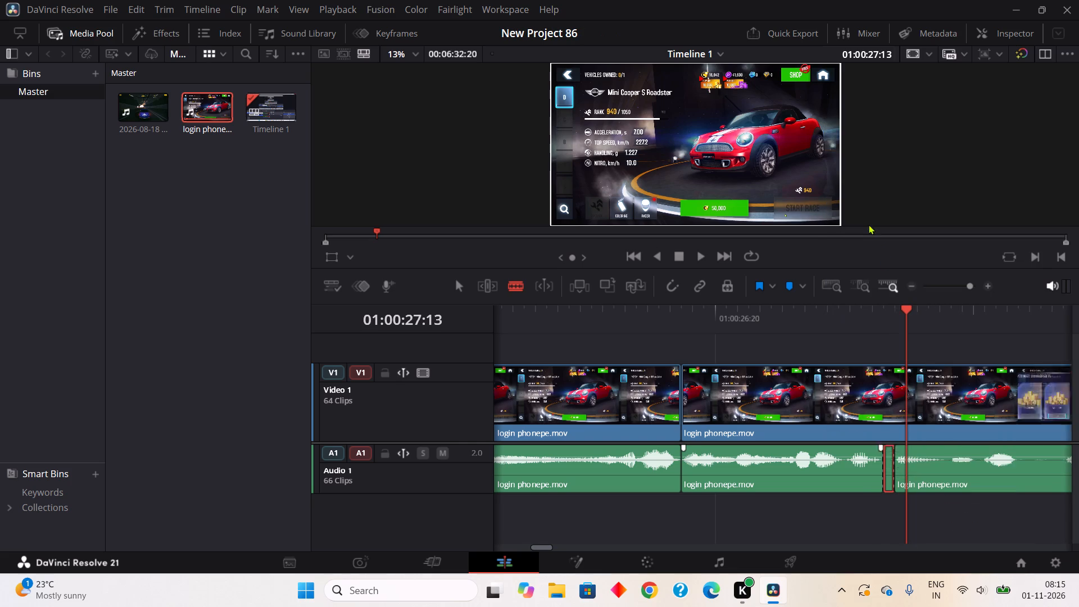
Split off and ripple cut the one-frame pauses at about 01:00:27:15 and 01:00:27:17.
{"action": "left_click", "coordinate": [930, 483]}
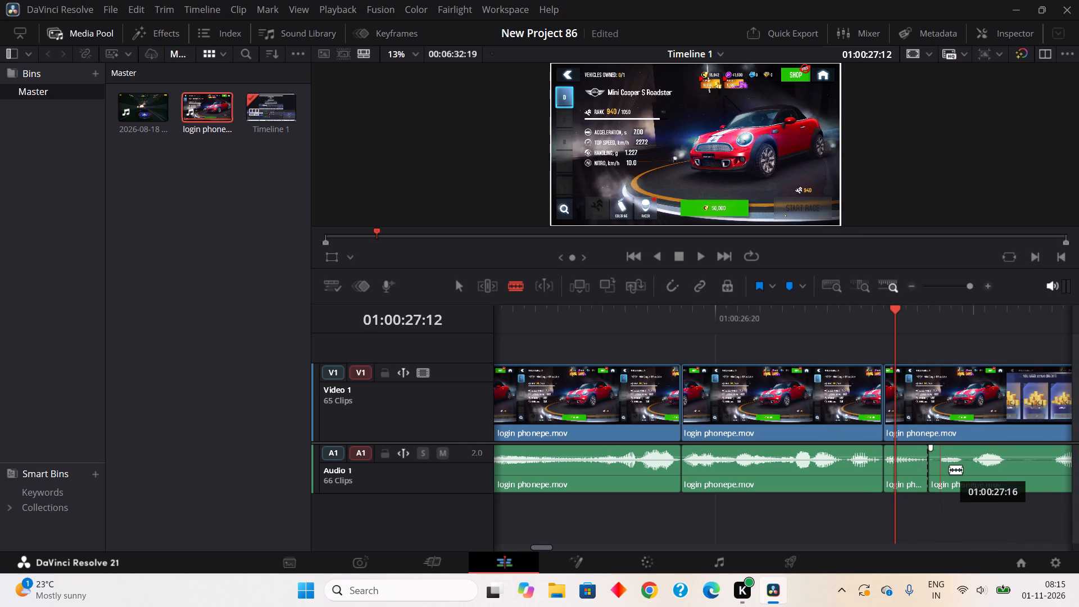
{"action": "left_click", "coordinate": [949, 469]}
{"action": "right_click", "coordinate": [933, 479]}
{"action": "left_click", "coordinate": [881, 219]}
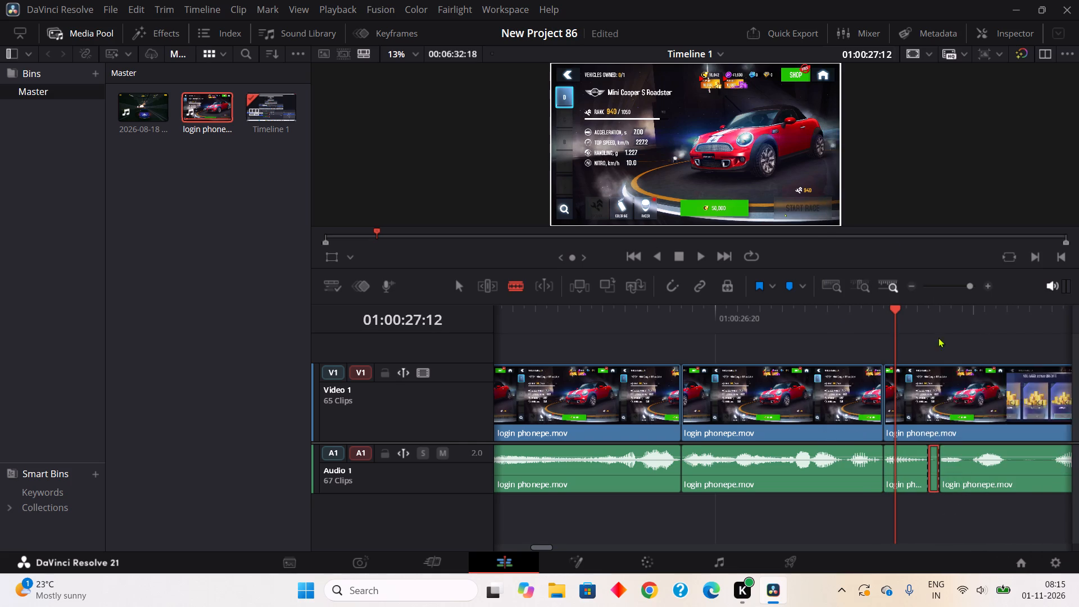
{"action": "left_click", "coordinate": [956, 481]}
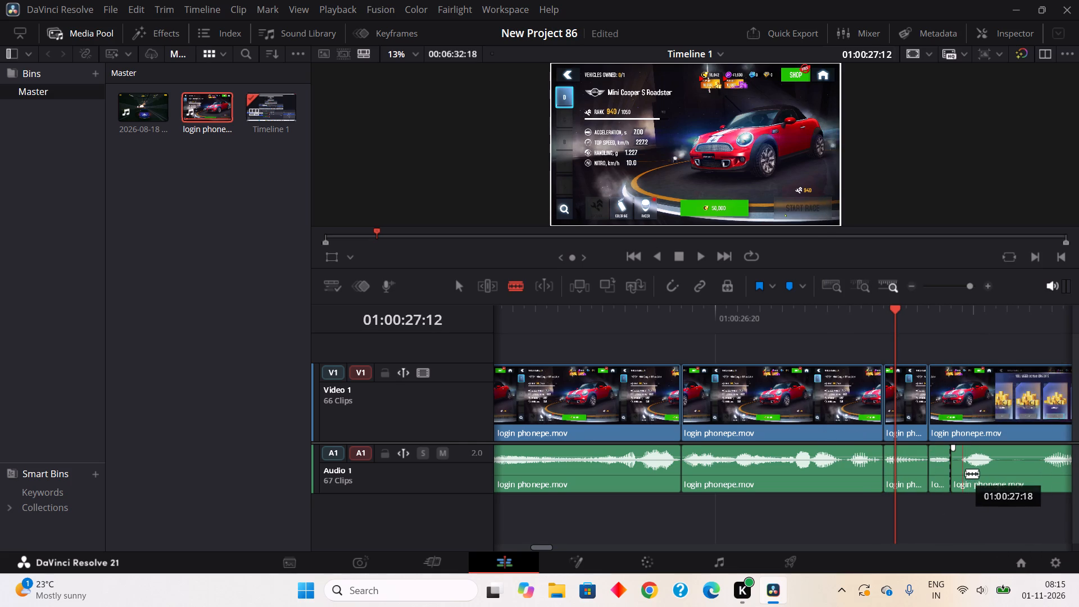
{"action": "left_click", "coordinate": [965, 473]}
{"action": "right_click", "coordinate": [956, 478]}
{"action": "left_click", "coordinate": [874, 233]}
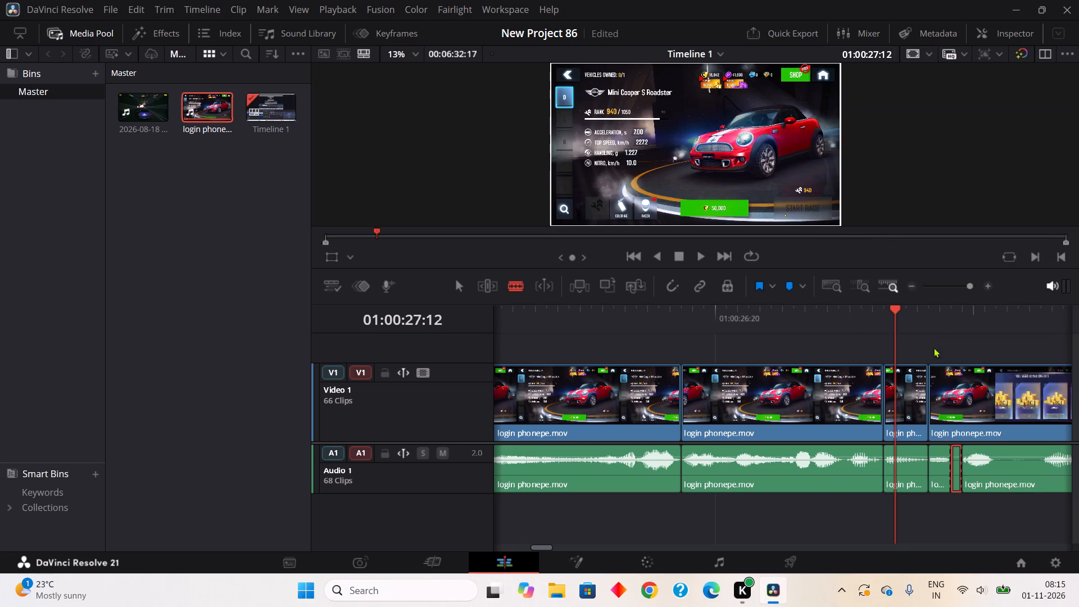
Split off and ripple cut the four-frame pause at about 01:00:27:20.
{"action": "left_click", "coordinate": [992, 486]}
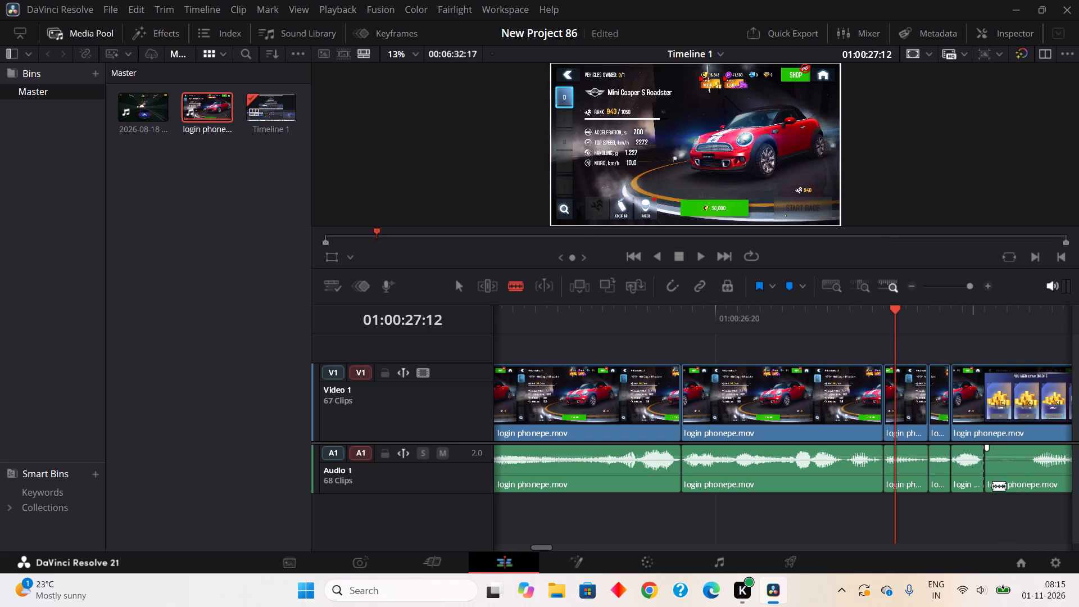
{"action": "left_click", "coordinate": [1037, 477]}
{"action": "right_click", "coordinate": [1003, 469]}
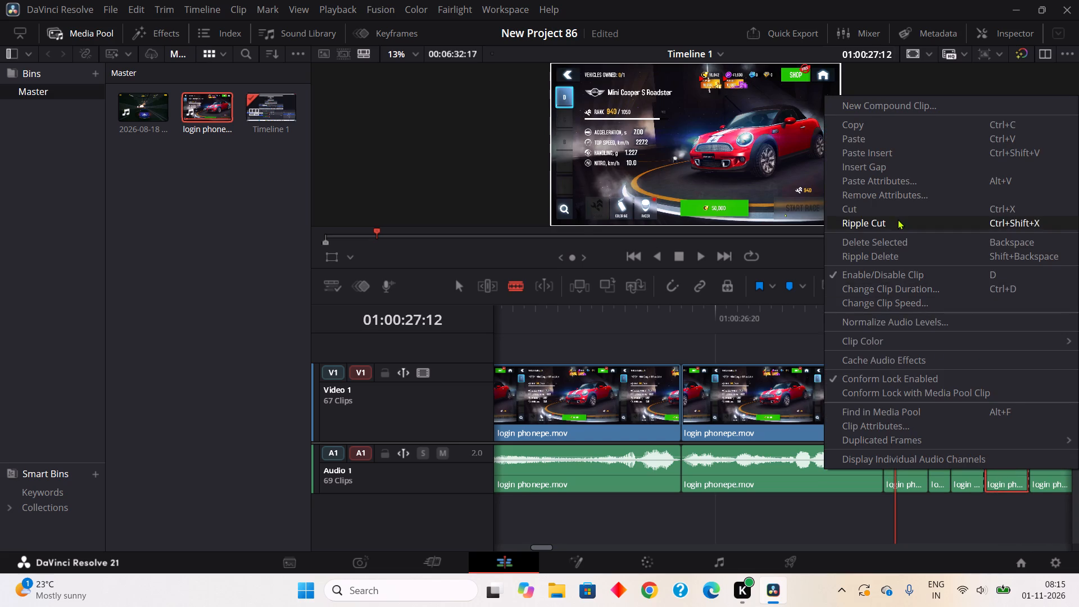
{"action": "left_click", "coordinate": [897, 219]}
Play on from 01:00:27:12, and split off and ripple cut the two-frame pause at about 01:00:28:00 and the one-frame pause at about 01:00:28:07.
{"action": "left_click", "coordinate": [696, 259]}
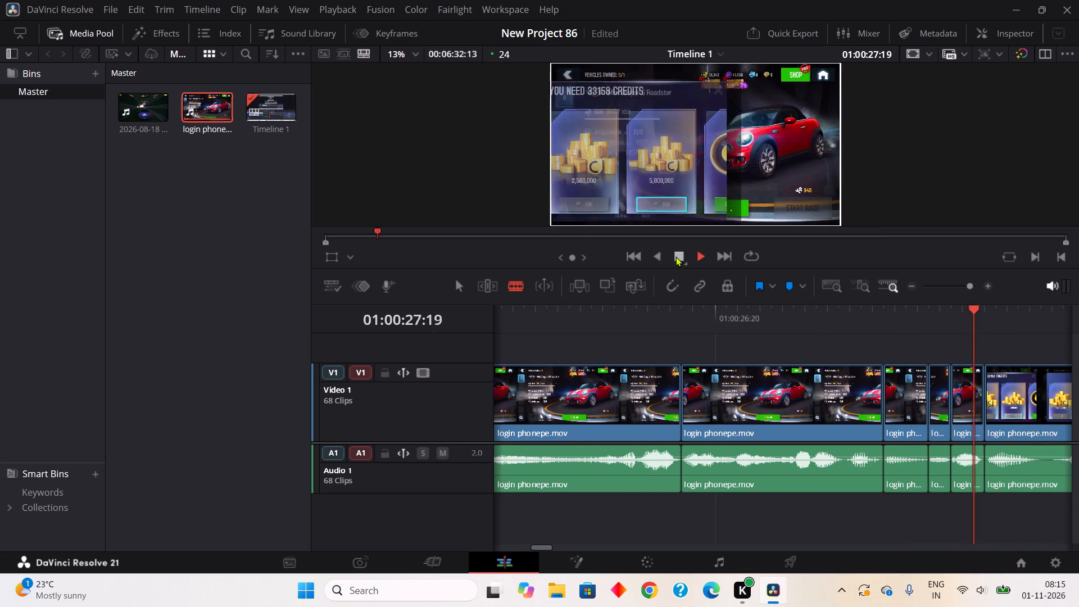
{"action": "left_click", "coordinate": [681, 255]}
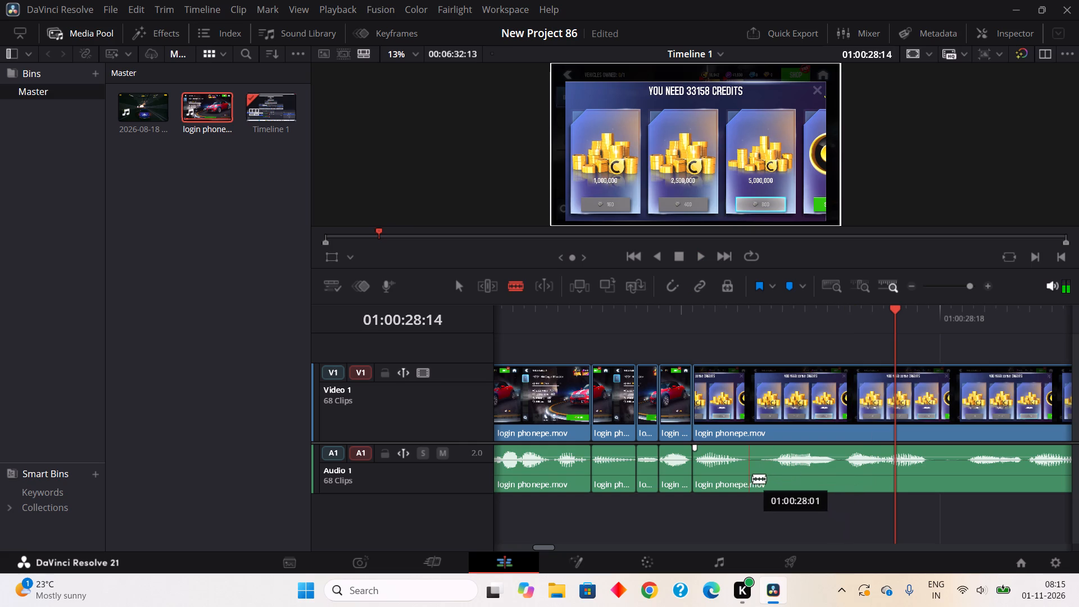
{"action": "left_click", "coordinate": [746, 470]}
{"action": "left_click", "coordinate": [765, 479]}
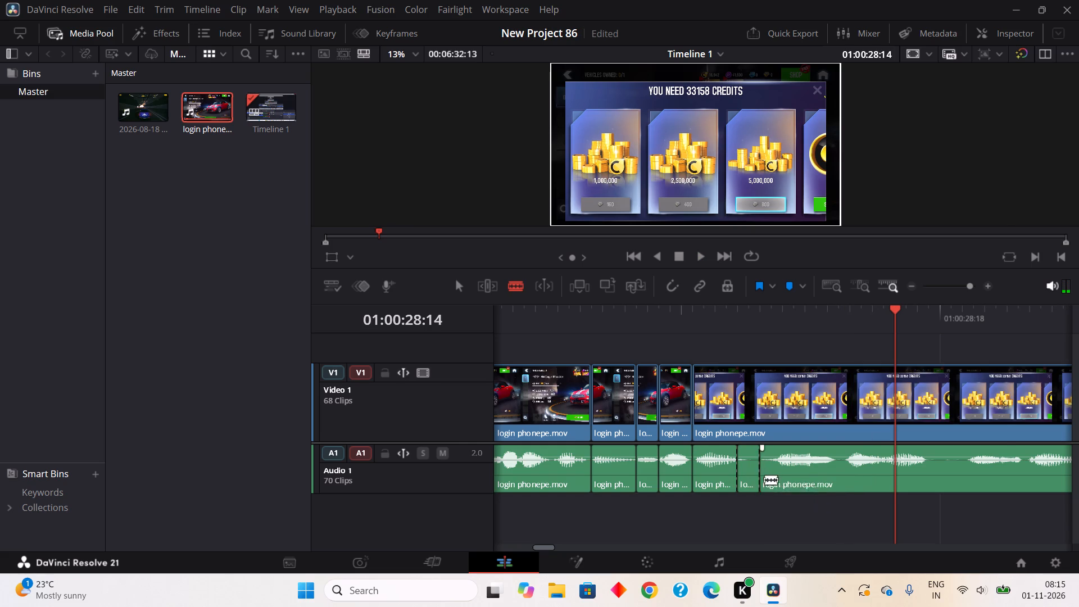
{"action": "right_click", "coordinate": [751, 477]}
{"action": "left_click", "coordinate": [801, 232]}
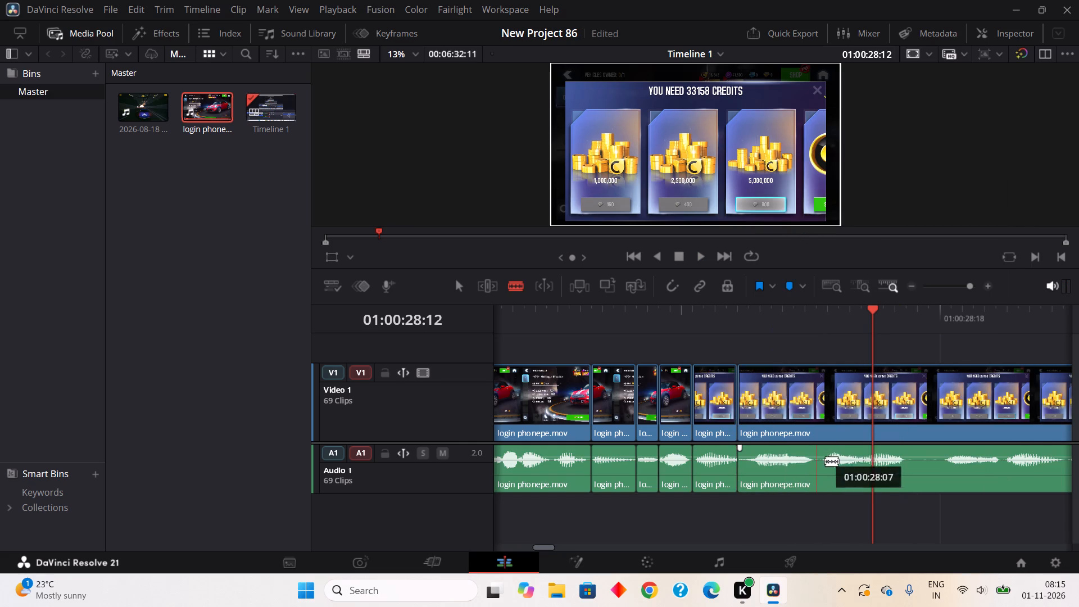
{"action": "left_click", "coordinate": [823, 469]}
{"action": "left_click", "coordinate": [831, 470]}
{"action": "right_click", "coordinate": [823, 478]}
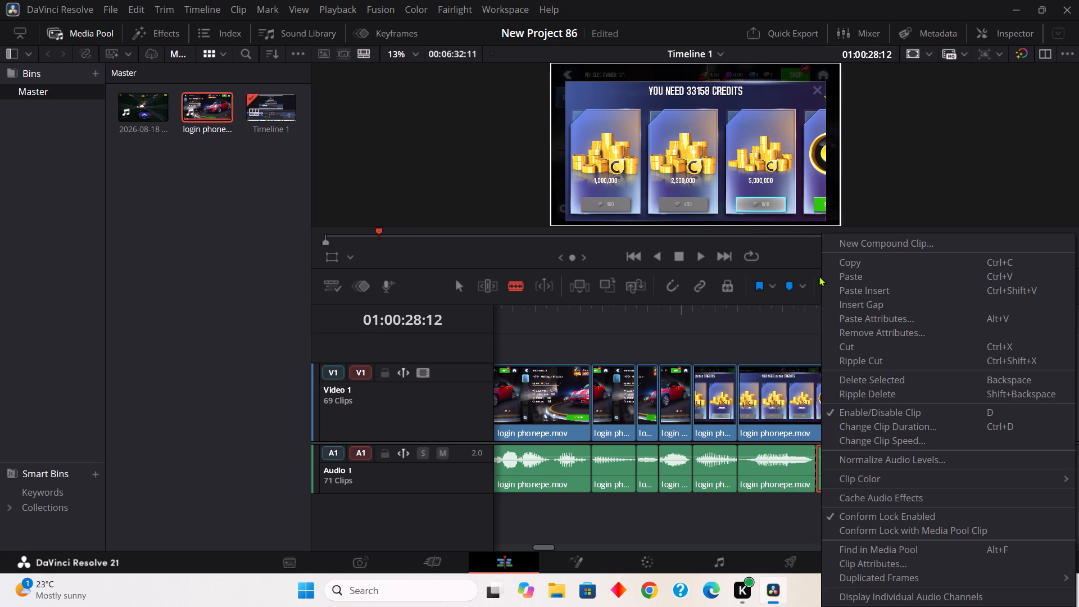
{"action": "left_click", "coordinate": [886, 364]}
Split off and ripple cut the three-frame pause at about 01:00:28:14 and the one-frame pause at about 01:00:29:01.
{"action": "left_click", "coordinate": [901, 483]}
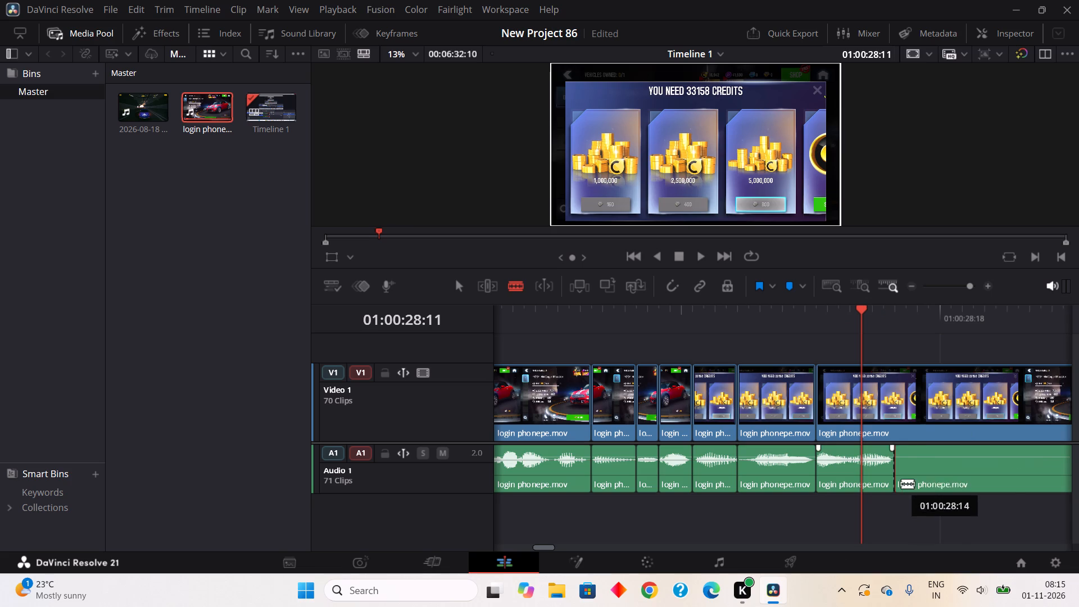
{"action": "left_click", "coordinate": [939, 475]}
{"action": "right_click", "coordinate": [911, 485]}
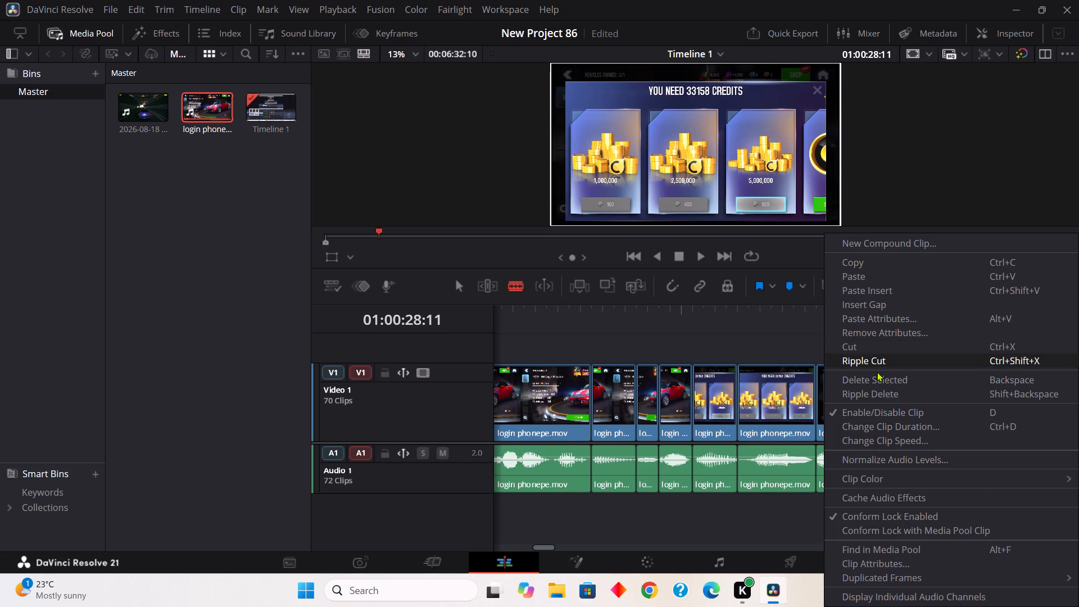
{"action": "left_click", "coordinate": [872, 357]}
{"action": "left_click", "coordinate": [1021, 472]}
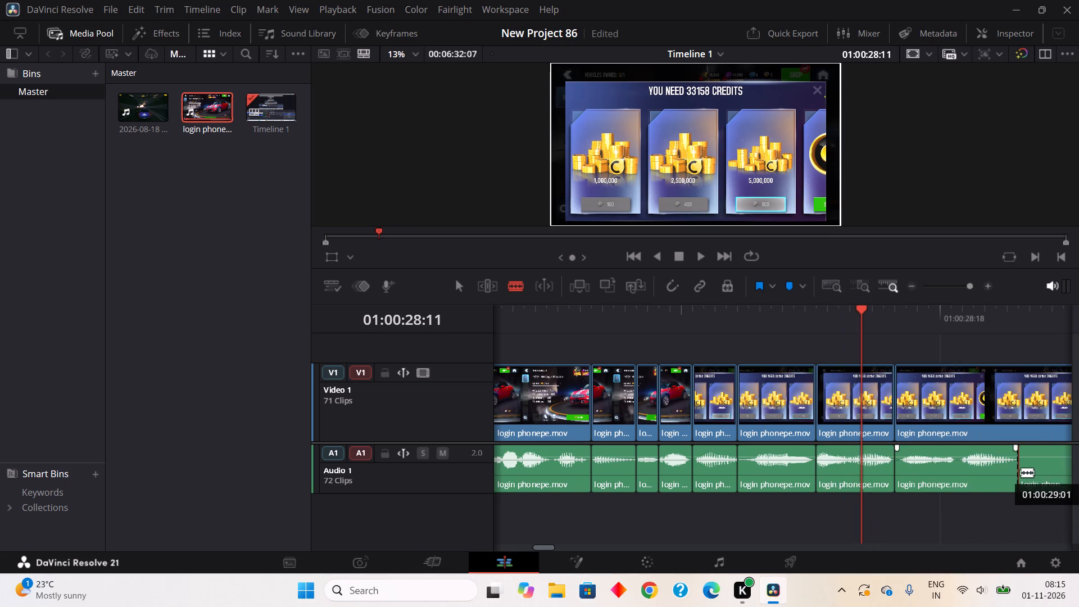
{"action": "left_click", "coordinate": [1033, 471]}
{"action": "right_click", "coordinate": [1026, 471]}
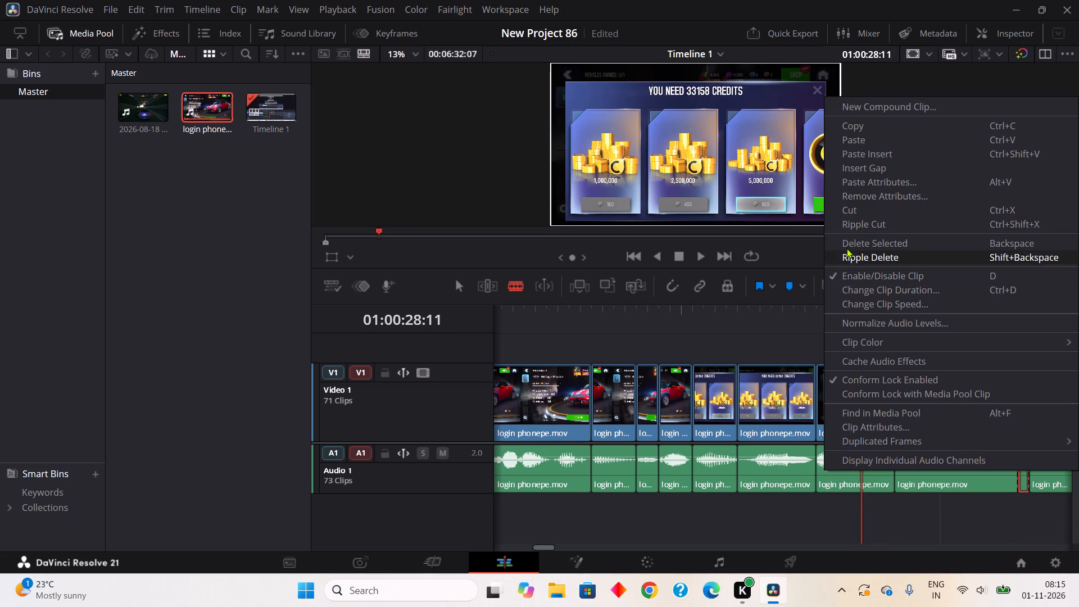
{"action": "left_click", "coordinate": [841, 226]}
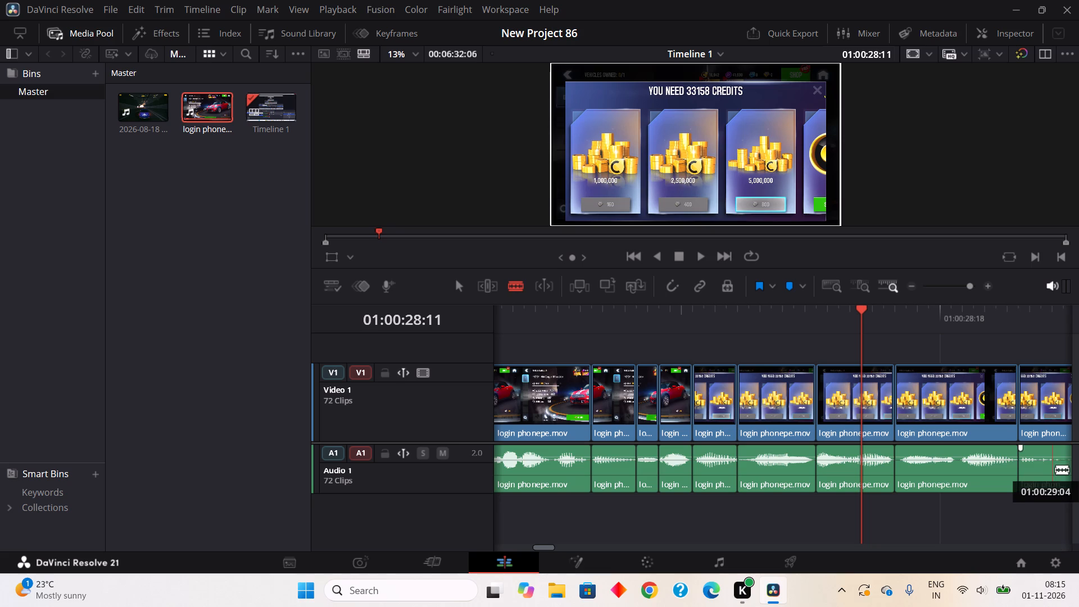
Play on from 01:00:28:11, and split off and ripple cut the two-frame pause at about 01:00:29:04.
{"action": "left_click", "coordinate": [1055, 469]}
{"action": "left_click", "coordinate": [704, 255]}
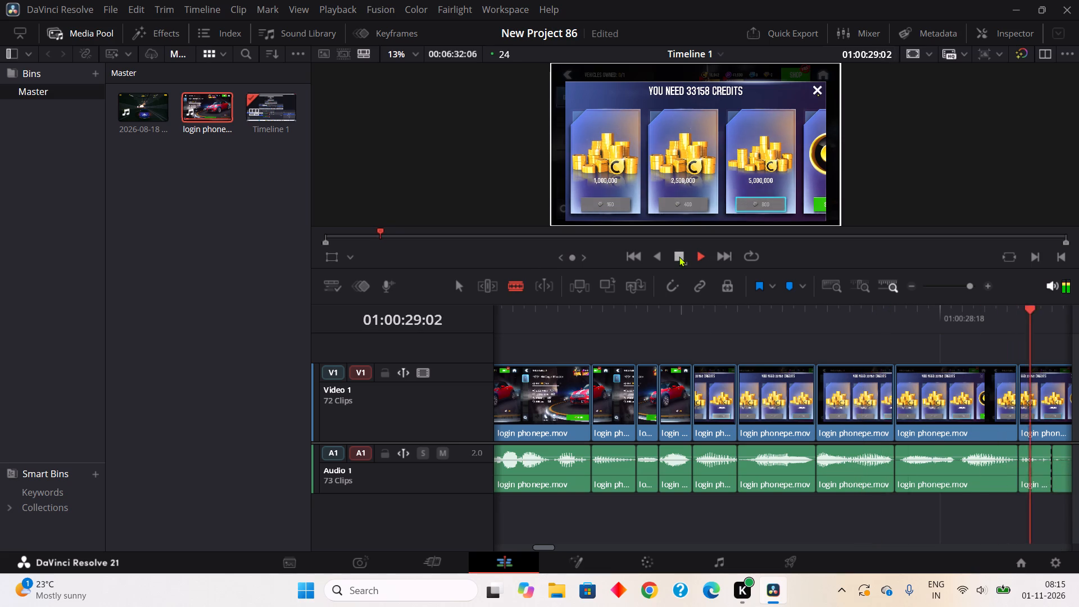
{"action": "left_click", "coordinate": [678, 256]}
{"action": "left_click", "coordinate": [789, 470]}
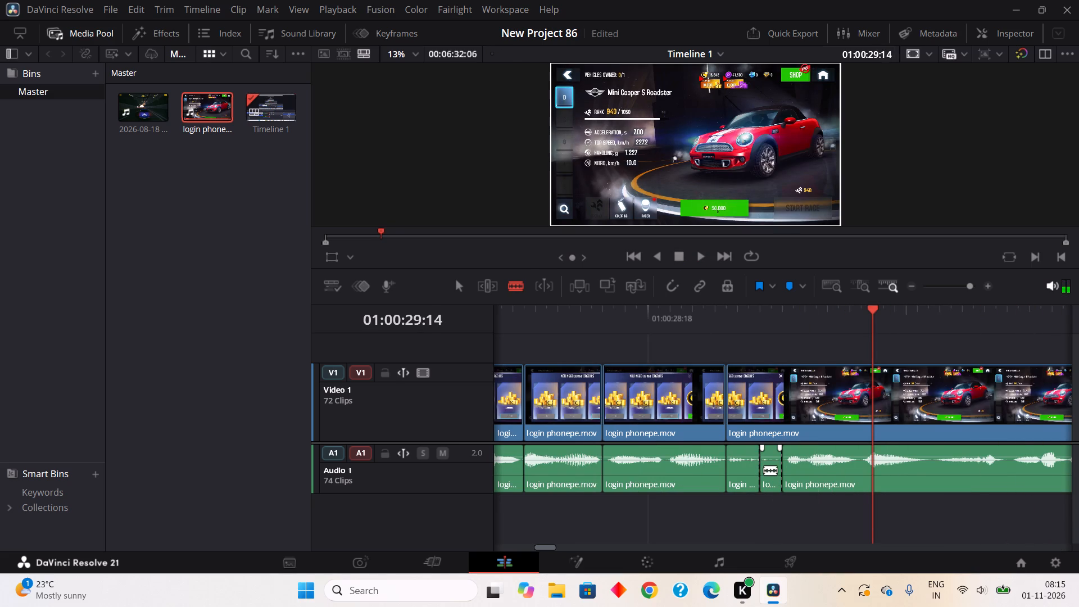
{"action": "right_click", "coordinate": [765, 469]}
{"action": "left_click", "coordinate": [854, 220]}
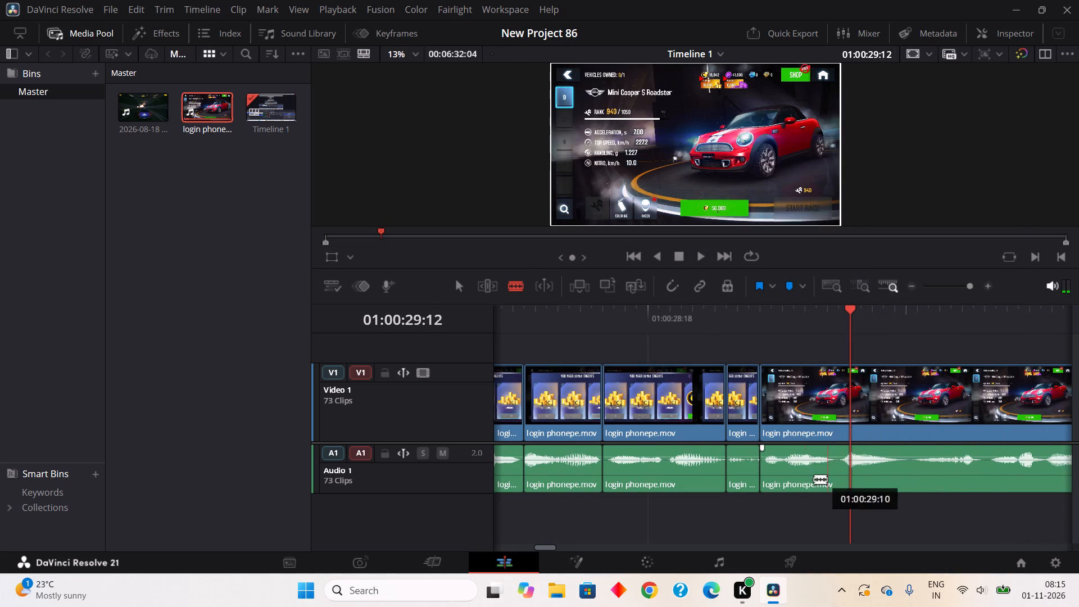
Split off and ripple cut the two-frame pauses at about 01:00:29:16 and 01:00:29:21.
{"action": "left_click", "coordinate": [905, 473]}
{"action": "left_click", "coordinate": [919, 475]}
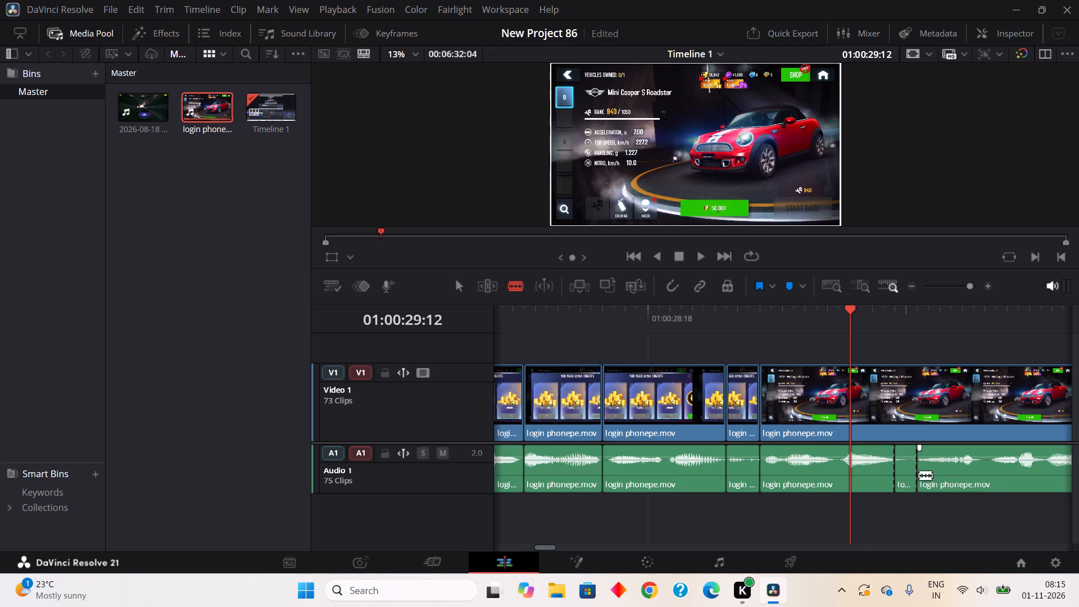
{"action": "right_click", "coordinate": [919, 475]}
{"action": "right_click", "coordinate": [912, 469]}
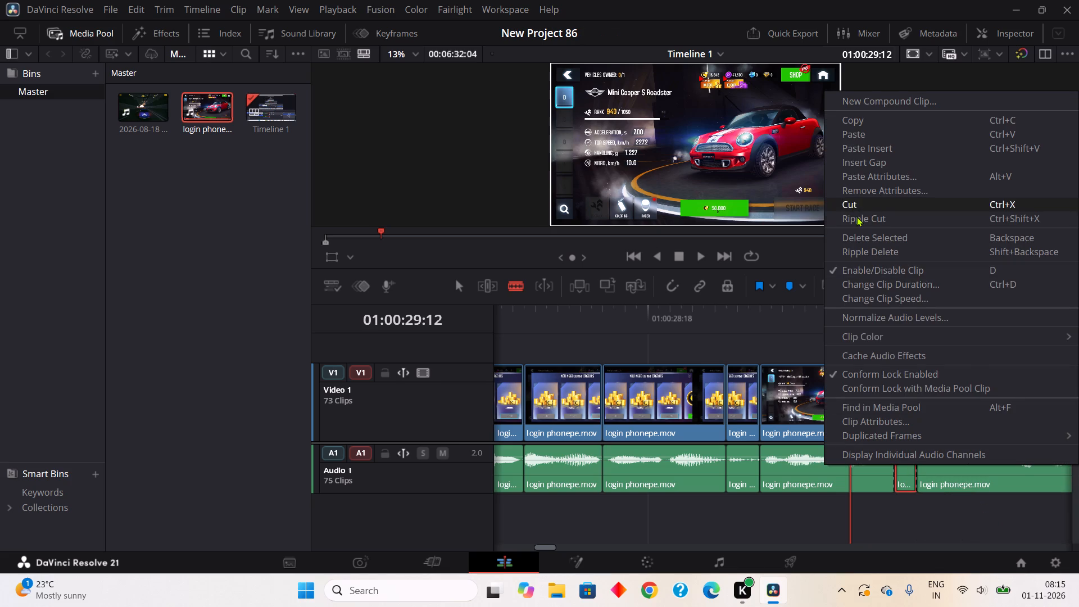
{"action": "left_click", "coordinate": [856, 216]}
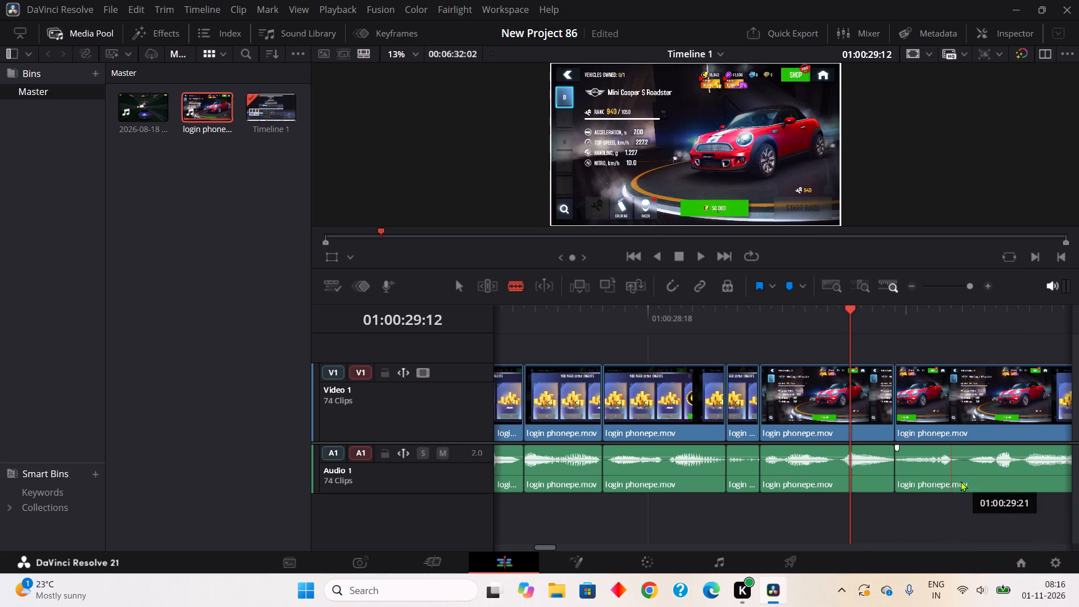
{"action": "left_click", "coordinate": [958, 483]}
{"action": "left_click", "coordinate": [974, 472]}
{"action": "right_click", "coordinate": [959, 478]}
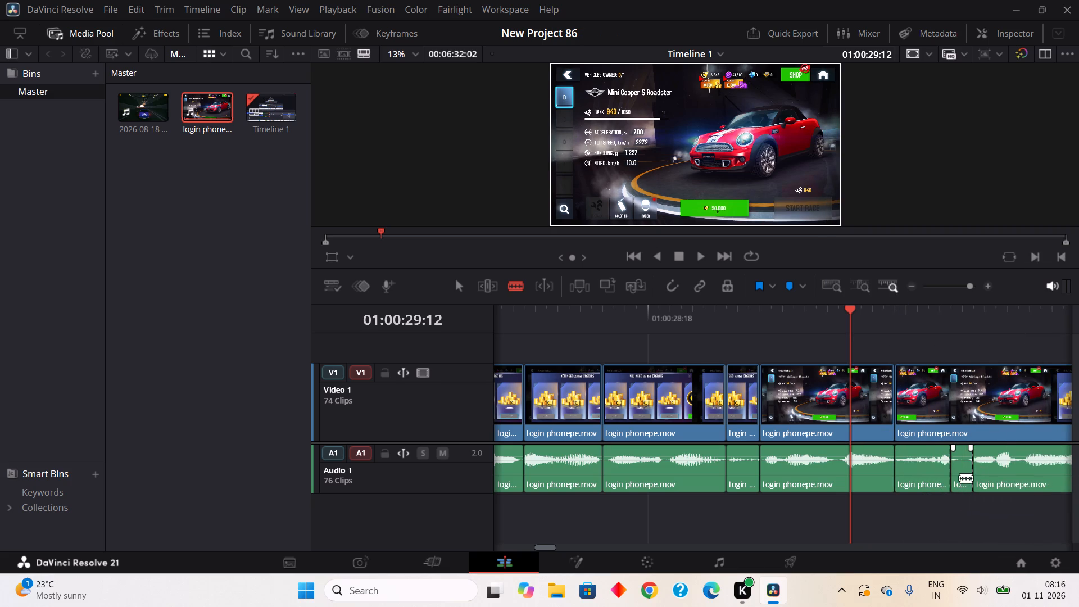
{"action": "left_click", "coordinate": [851, 233]}
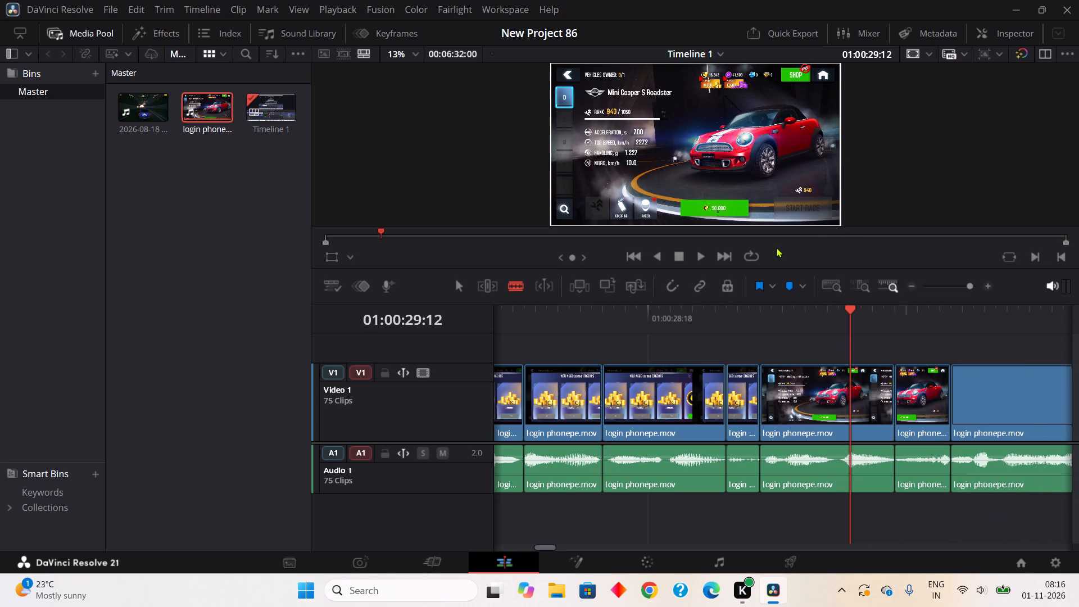
Play on from 01:00:29:12, and split off and ripple cut the two-frame pauses at about 01:00:30:09 and 01:00:30:22.
{"action": "left_click_drag", "start_coordinate": [701, 248], "coordinate": [701, 253]}
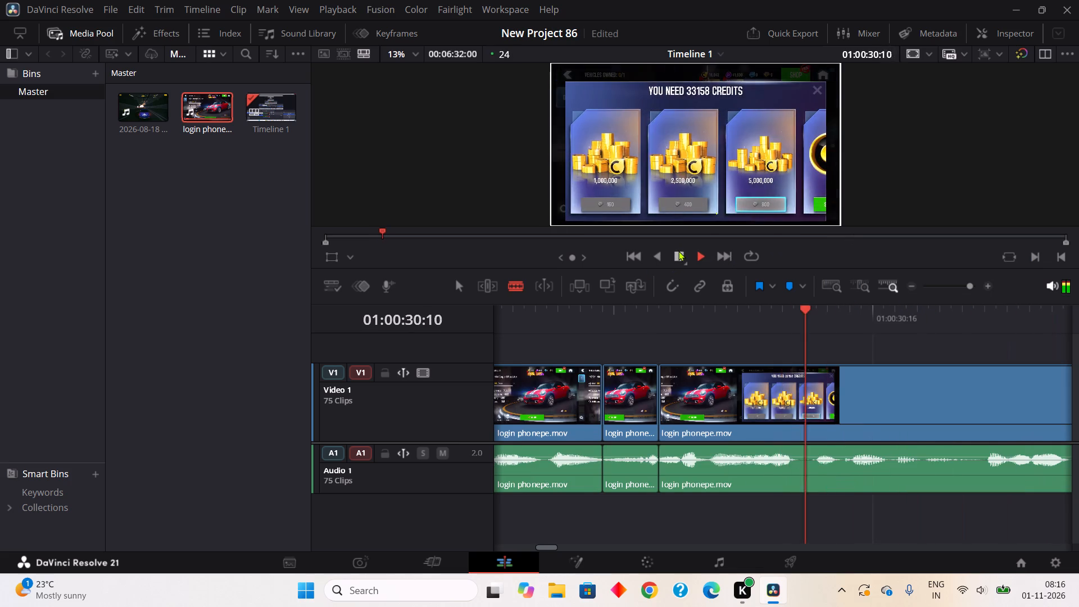
{"action": "left_click", "coordinate": [679, 251]}
{"action": "left_click", "coordinate": [800, 488]}
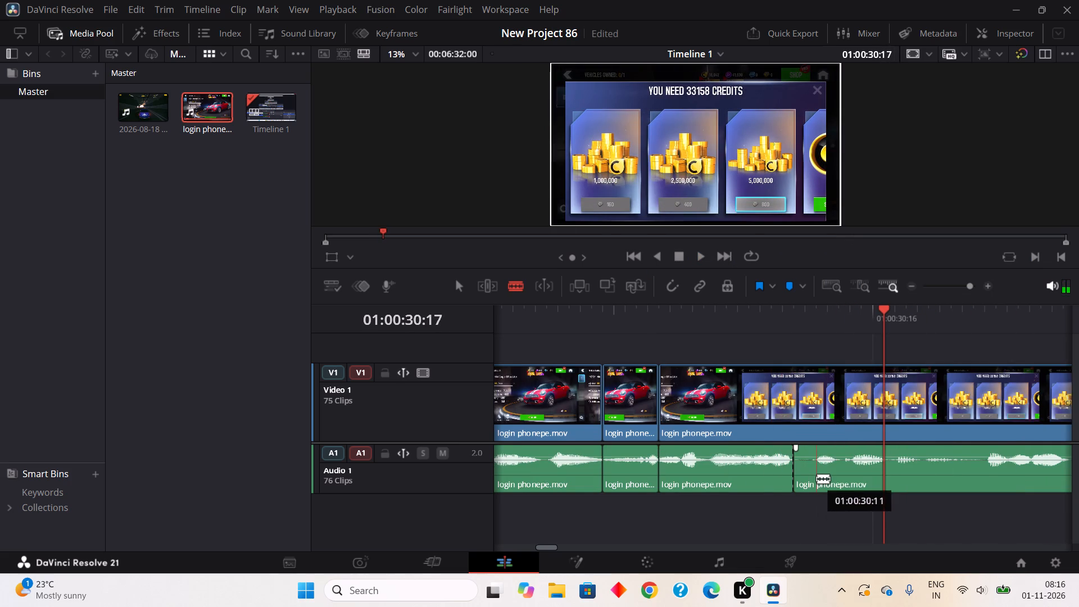
{"action": "left_click", "coordinate": [817, 478]}
{"action": "right_click", "coordinate": [808, 478]}
{"action": "left_click", "coordinate": [836, 215]}
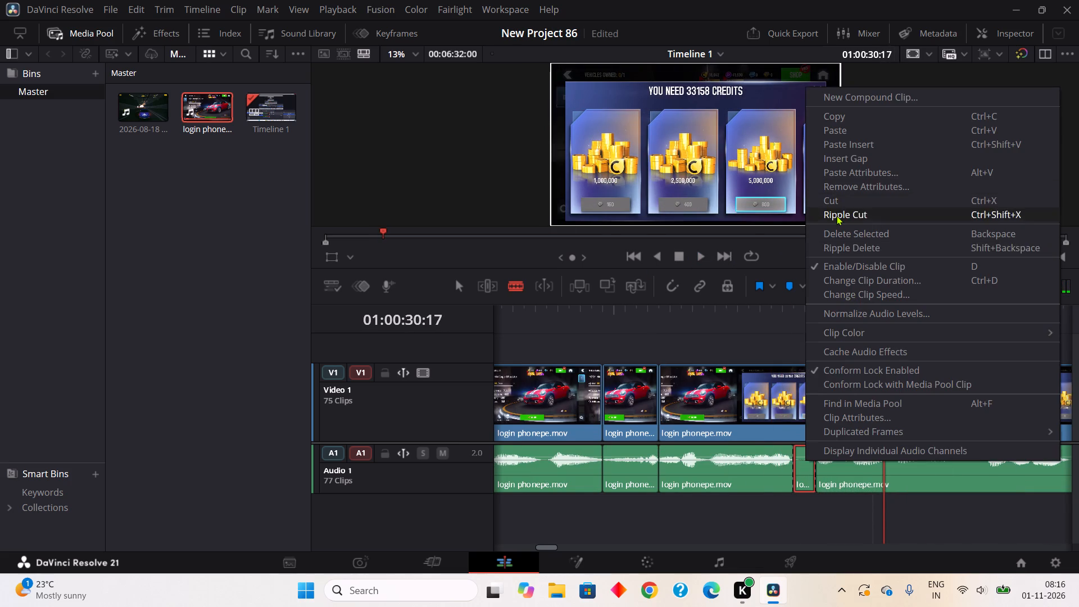
{"action": "left_click", "coordinate": [946, 487]}
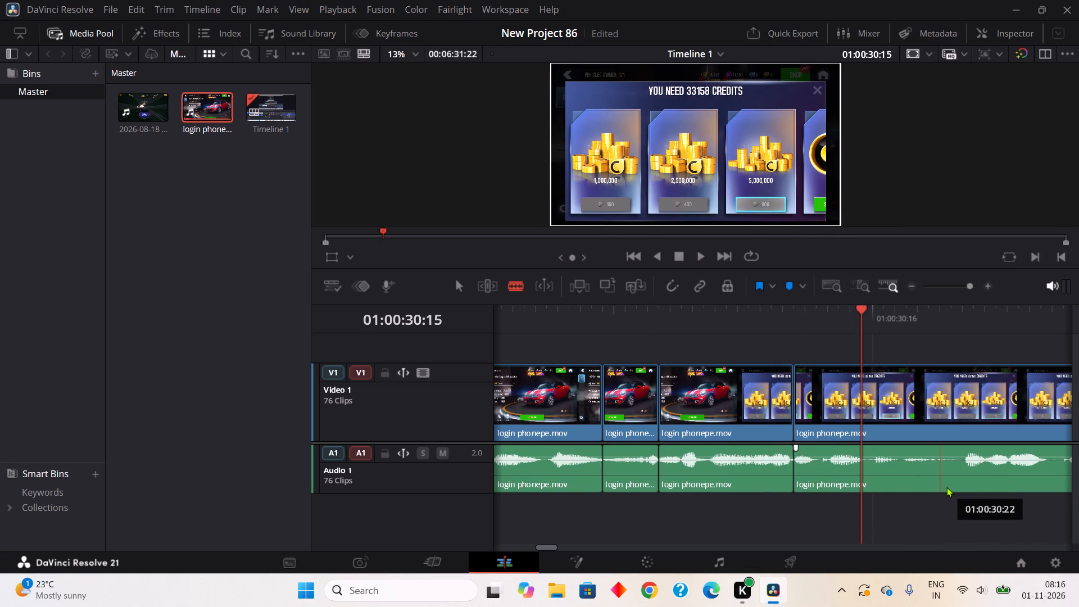
{"action": "left_click", "coordinate": [964, 472]}
{"action": "right_click", "coordinate": [945, 472]}
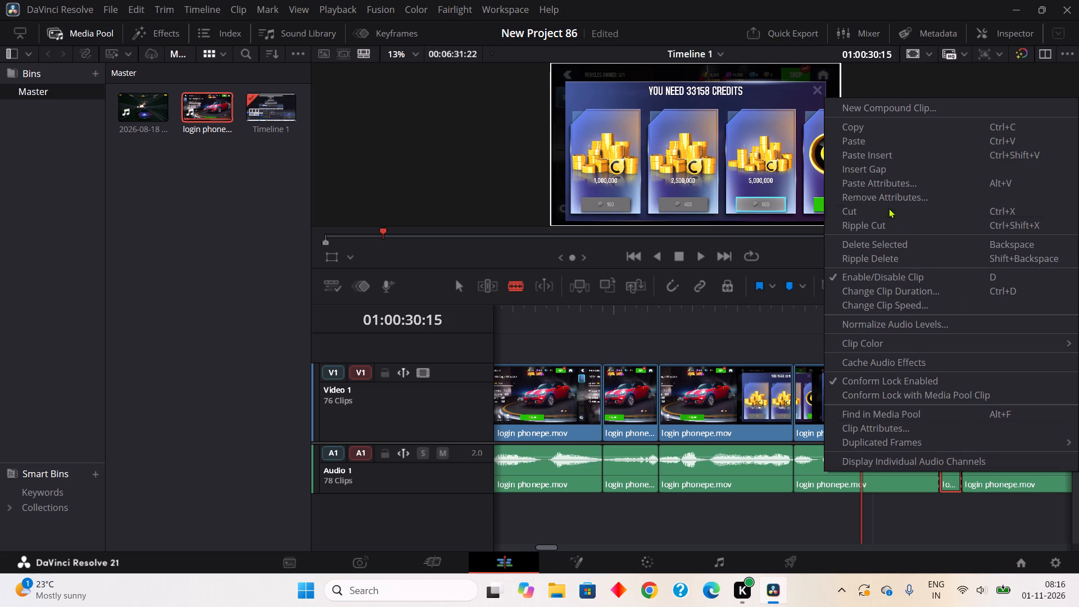
{"action": "left_click", "coordinate": [891, 225]}
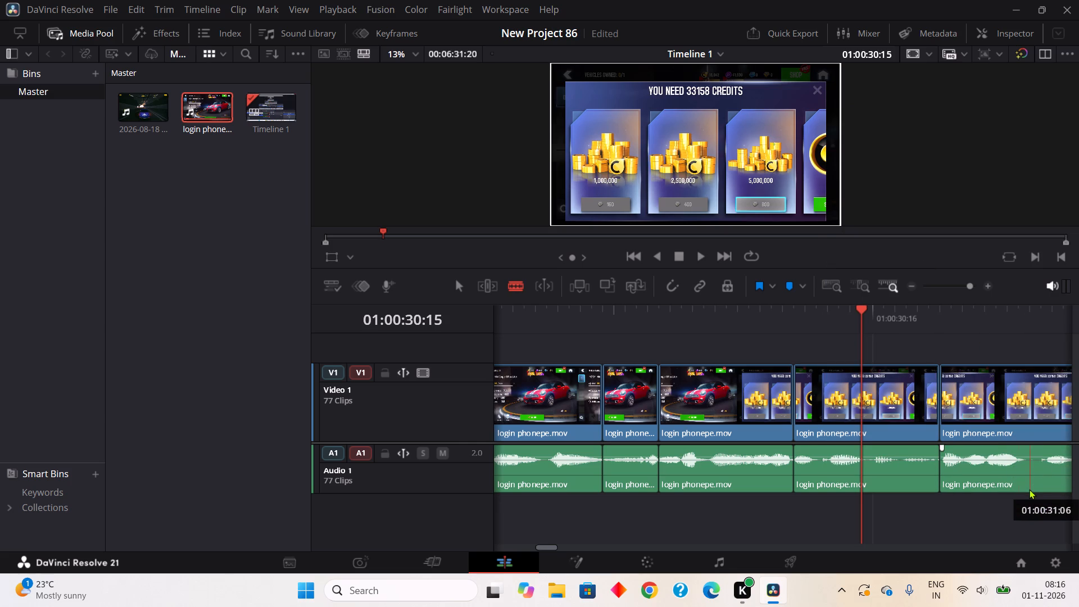
Split off and ripple cut the two-frame pause at about 01:00:31:05.
{"action": "left_click", "coordinate": [1028, 490]}
{"action": "left_click", "coordinate": [1050, 485]}
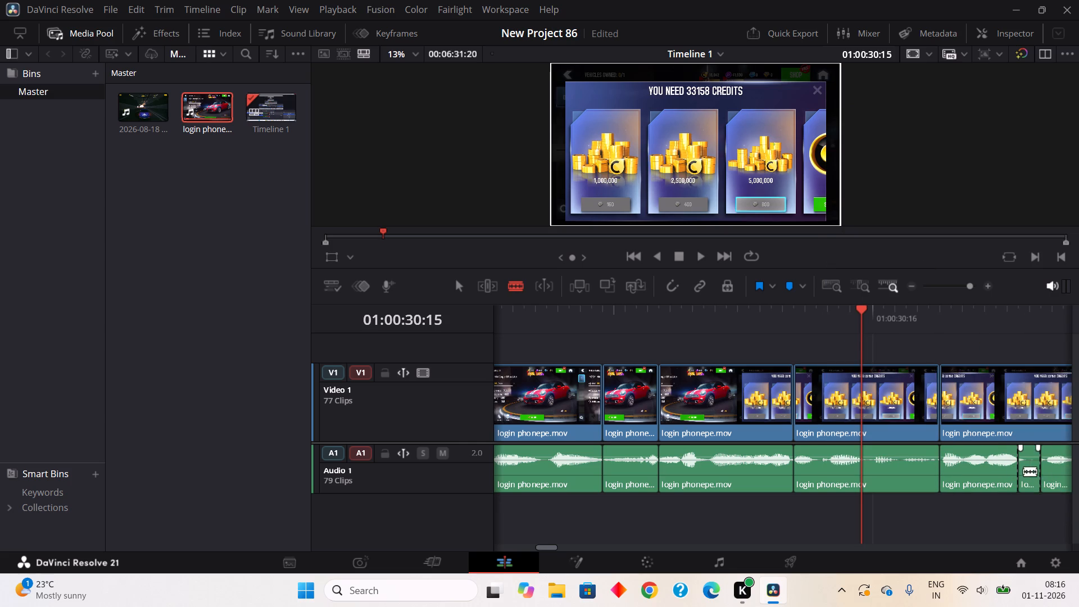
{"action": "right_click", "coordinate": [1023, 471]}
{"action": "left_click", "coordinate": [877, 229]}
Play on from 01:00:30:15, and split off and ripple cut the three-frame pause at about 01:00:31:17.
{"action": "left_click", "coordinate": [695, 253]}
{"action": "left_click", "coordinate": [678, 254]}
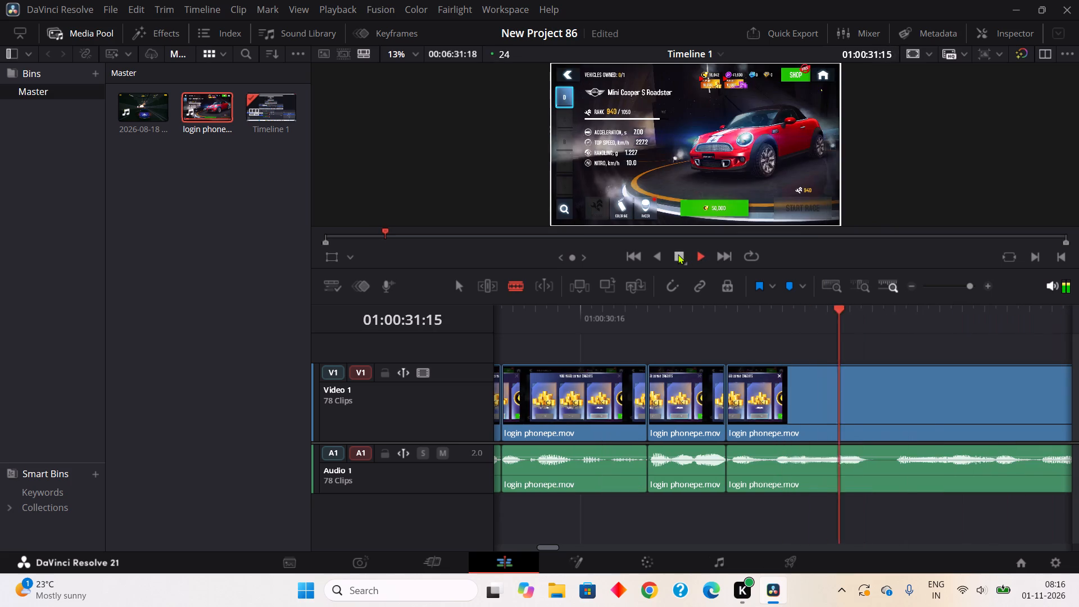
{"action": "left_click", "coordinate": [872, 468]}
{"action": "left_click", "coordinate": [899, 470]}
{"action": "right_click", "coordinate": [895, 472]}
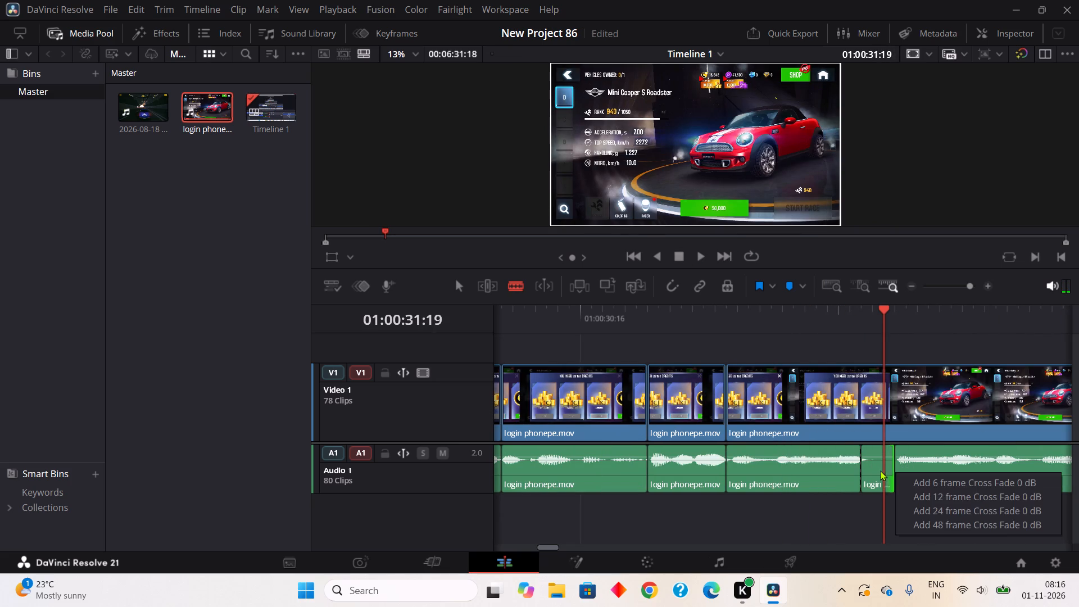
{"action": "right_click", "coordinate": [877, 466]}
{"action": "left_click", "coordinate": [888, 219]}
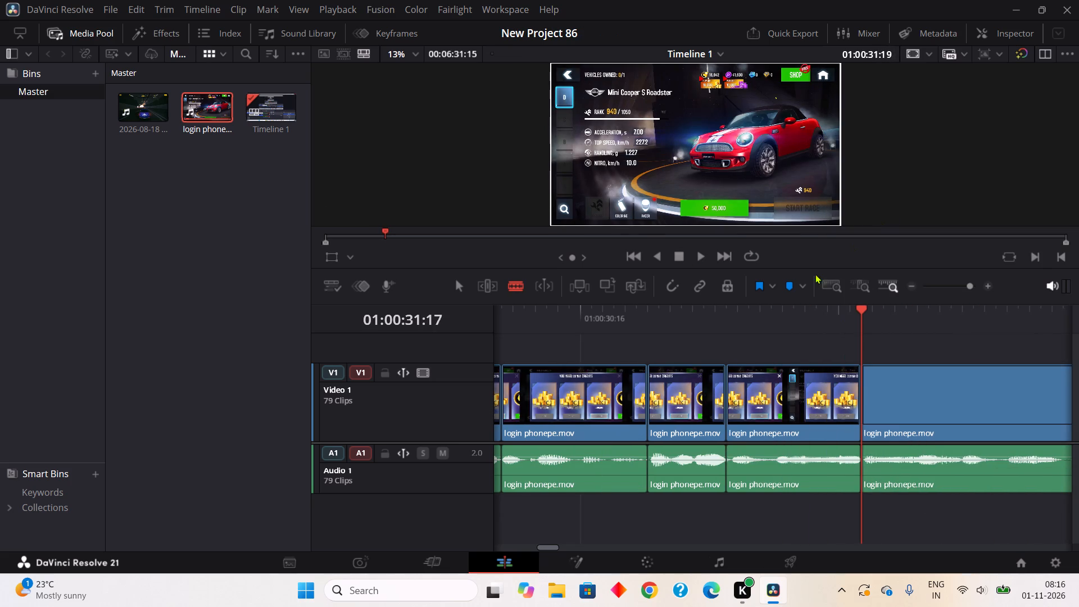
Split off and ripple cut the one-frame pauses at about 01:00:30:18 and 01:00:32:10.
{"action": "left_click", "coordinate": [611, 482]}
{"action": "left_click", "coordinate": [616, 478]}
{"action": "right_click", "coordinate": [605, 481]}
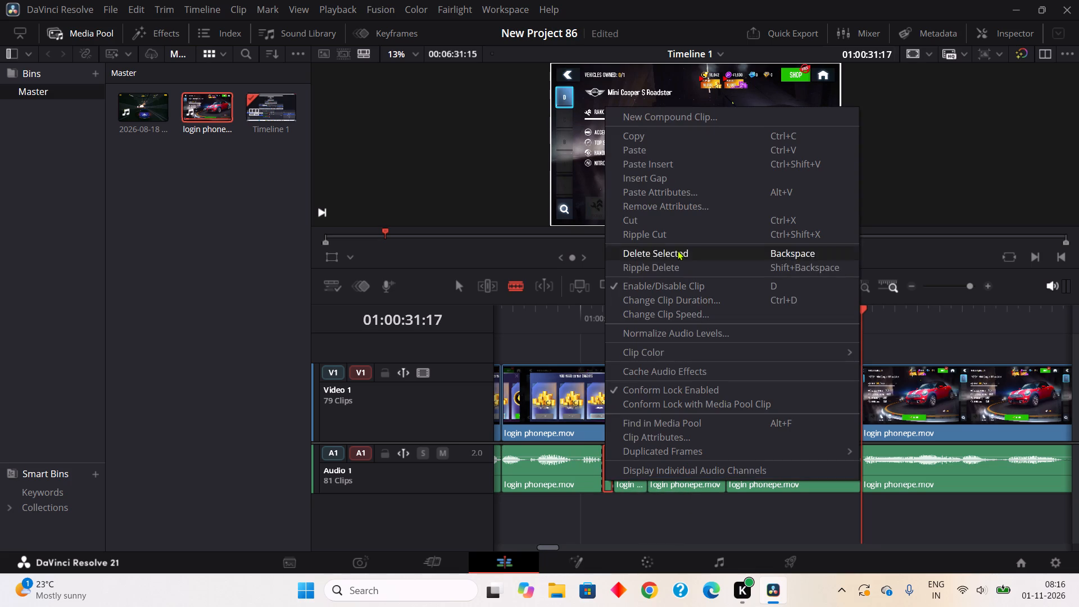
{"action": "left_click", "coordinate": [667, 232]}
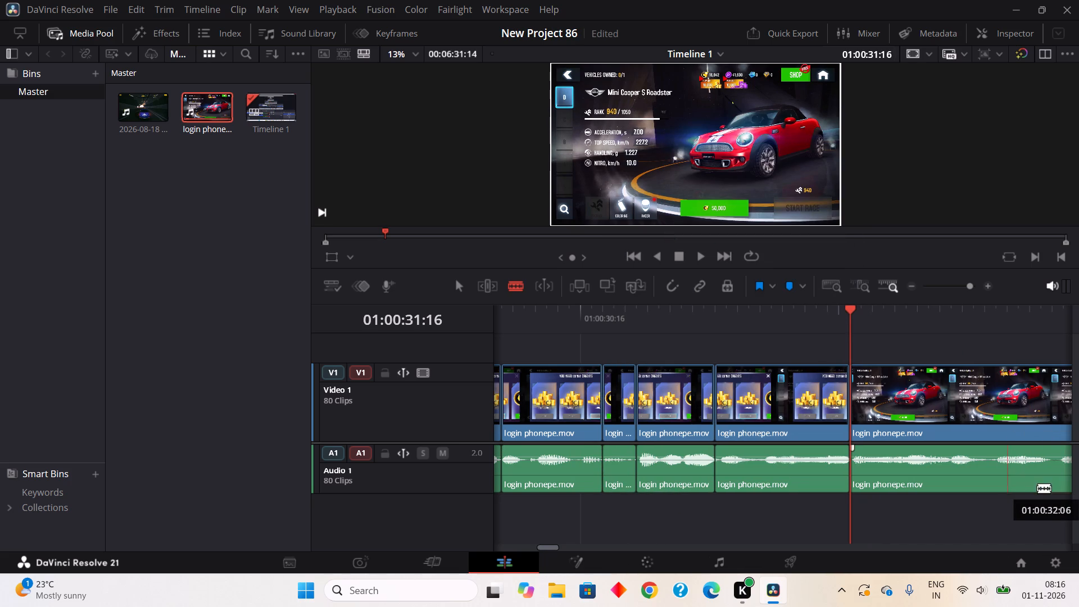
{"action": "left_click", "coordinate": [1054, 488]}
{"action": "left_click", "coordinate": [1067, 475]}
{"action": "right_click", "coordinate": [1061, 479]}
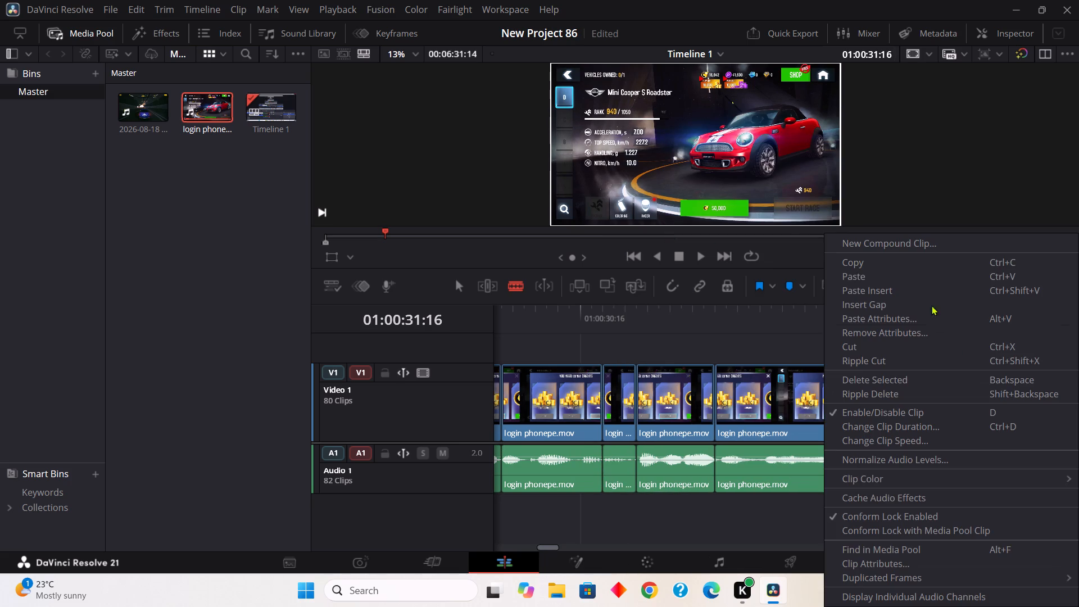
{"action": "left_click", "coordinate": [866, 357]}
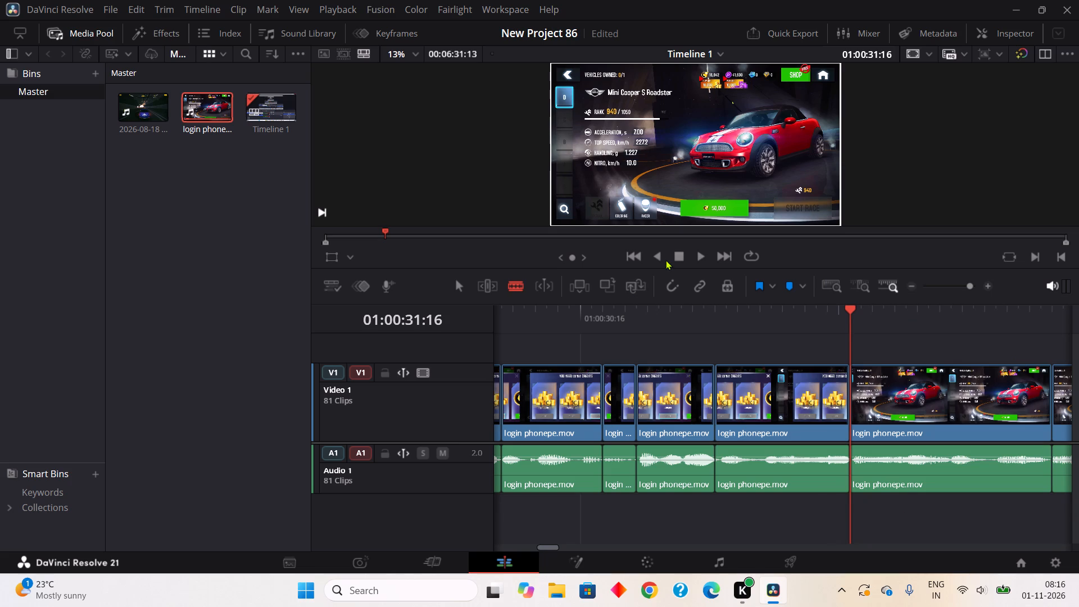
Play on from 01:00:31:16, and split off and ripple cut the one-frame pause at about 01:00:32:15.
{"action": "left_click", "coordinate": [704, 253]}
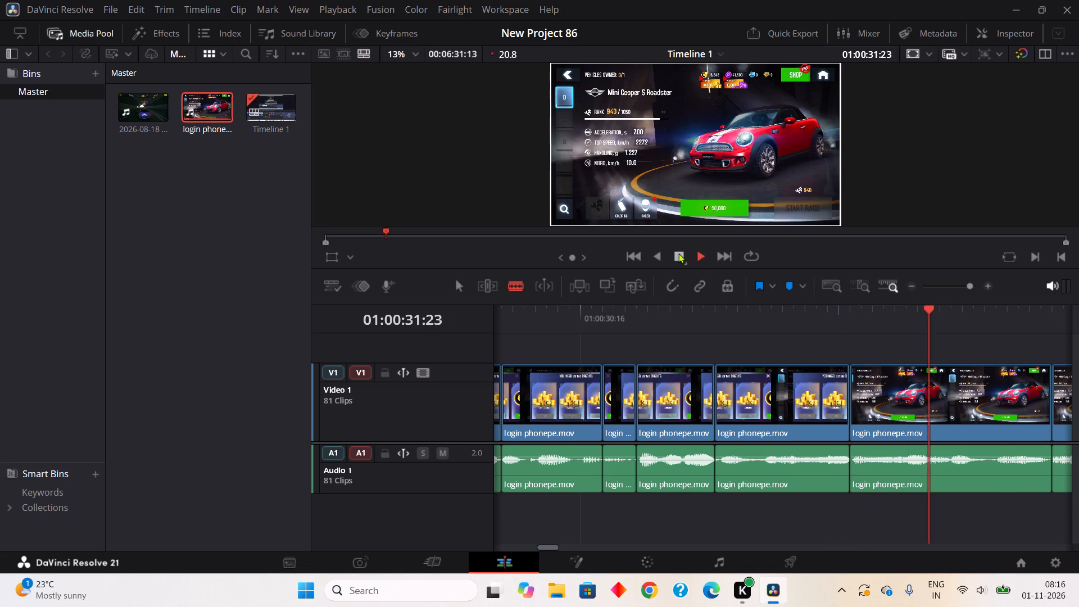
{"action": "left_click", "coordinate": [679, 255]}
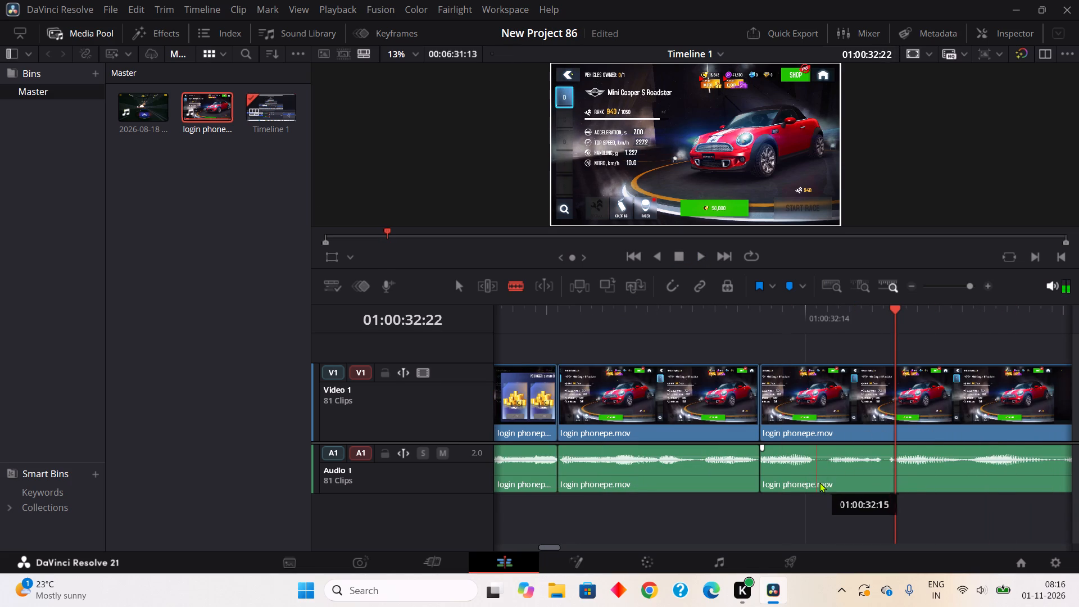
{"action": "left_click", "coordinate": [819, 482]}
{"action": "left_click", "coordinate": [835, 469]}
{"action": "right_click", "coordinate": [813, 485]}
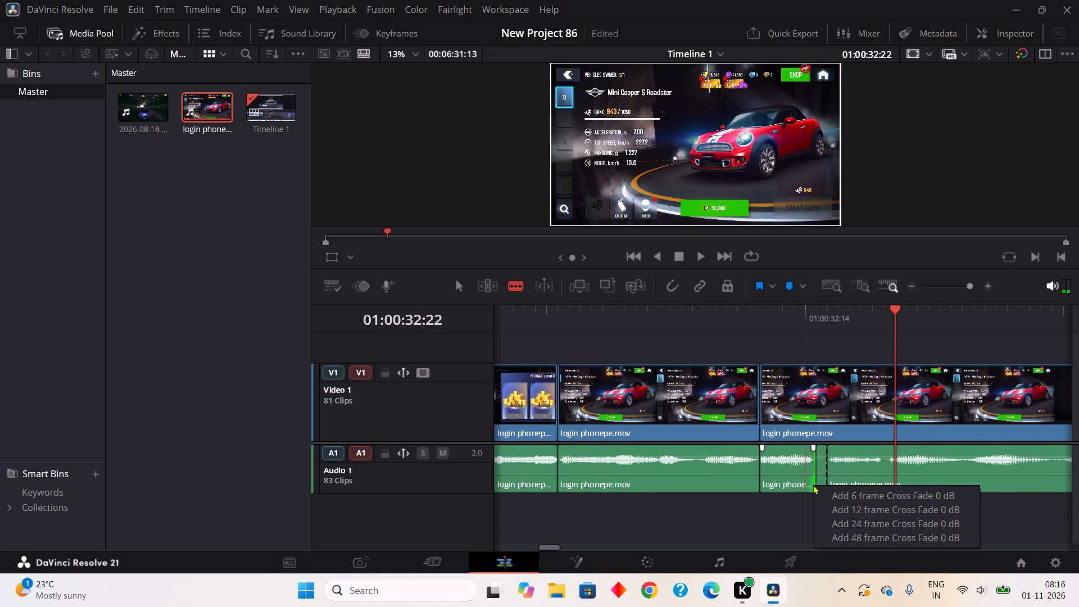
{"action": "right_click", "coordinate": [816, 459]}
{"action": "right_click", "coordinate": [823, 455]}
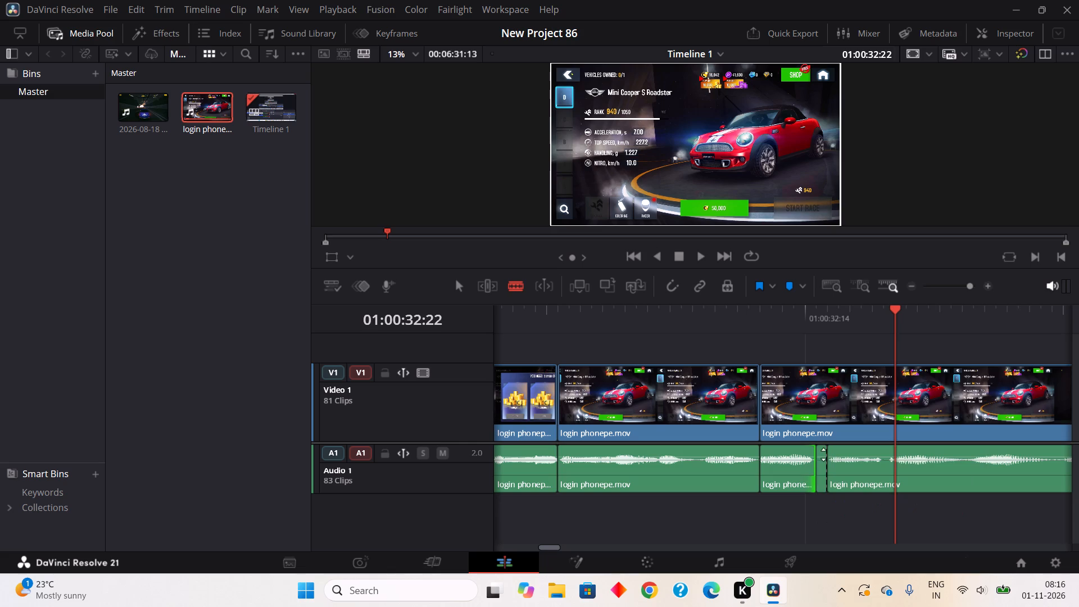
{"action": "left_click", "coordinate": [873, 213]}
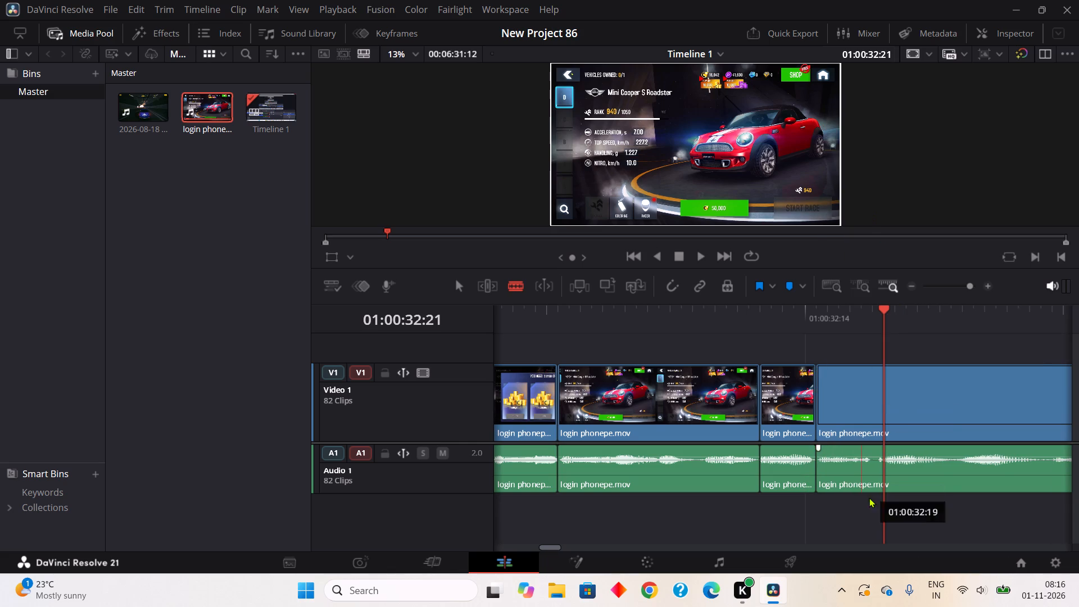
Split off and ripple cut the one-frame pause at about 01:00:32:20 and the two-frame pause at about 01:00:33:09.
{"action": "left_click", "coordinate": [878, 477]}
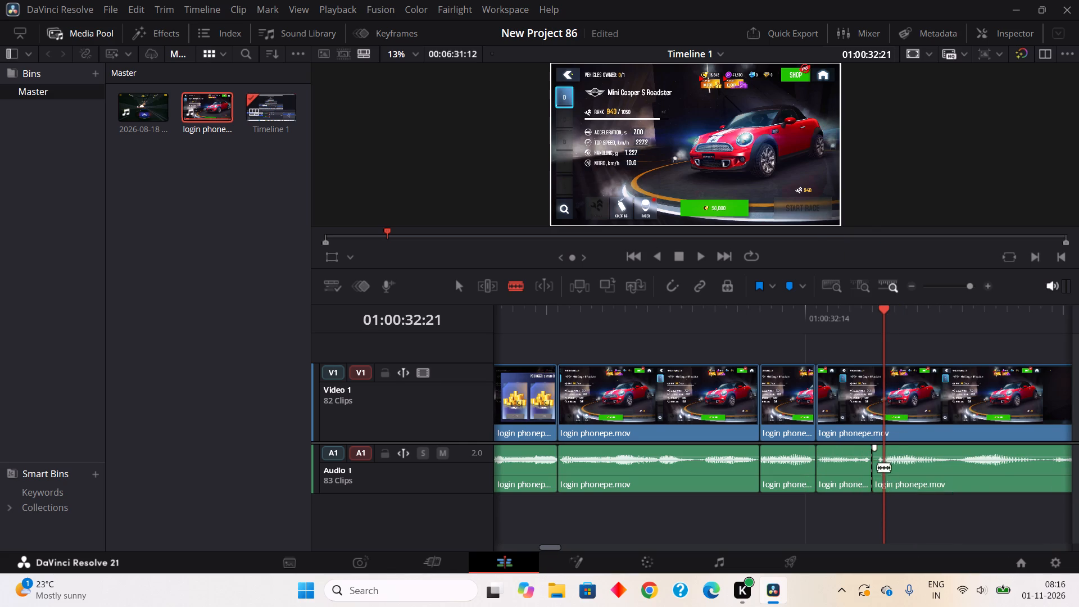
{"action": "left_click", "coordinate": [880, 471]}
{"action": "right_click", "coordinate": [879, 473]}
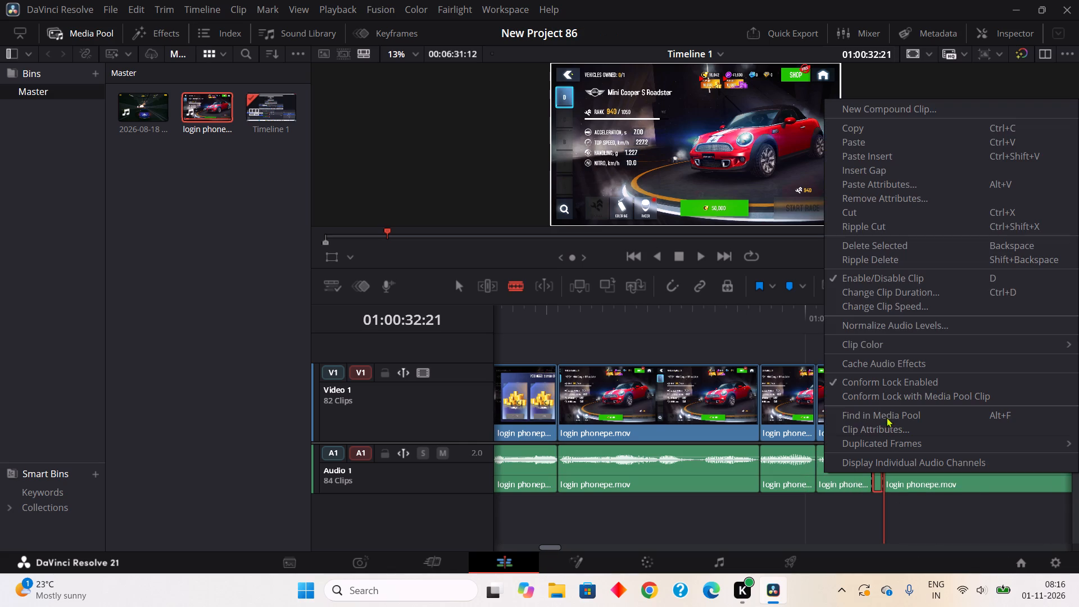
{"action": "left_click", "coordinate": [859, 221]}
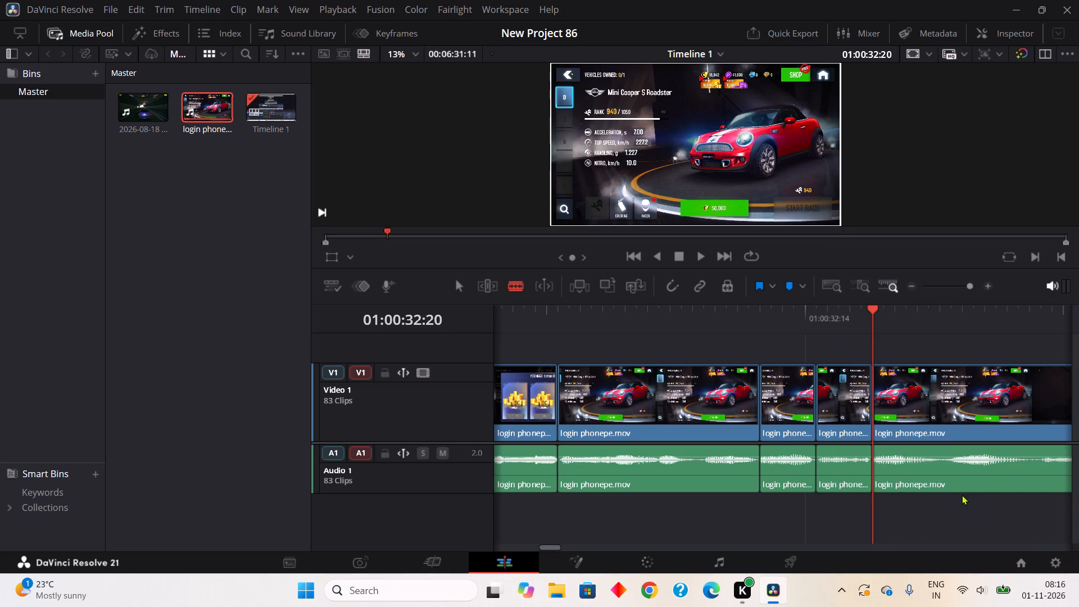
{"action": "left_click", "coordinate": [1027, 477]}
{"action": "left_click", "coordinate": [1043, 479]}
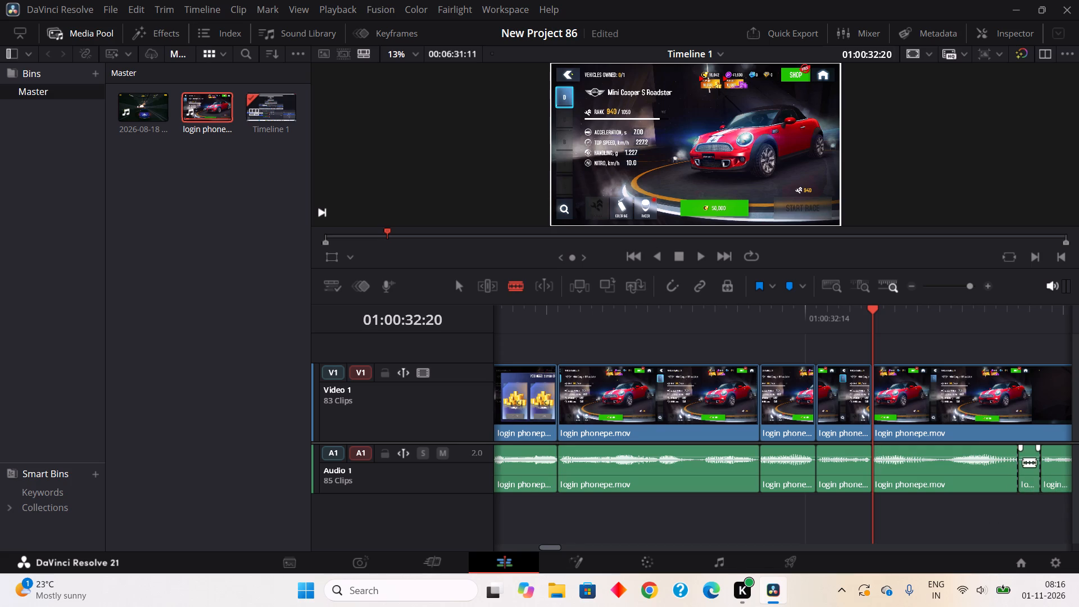
{"action": "right_click", "coordinate": [1023, 462]}
{"action": "left_click", "coordinate": [867, 219]}
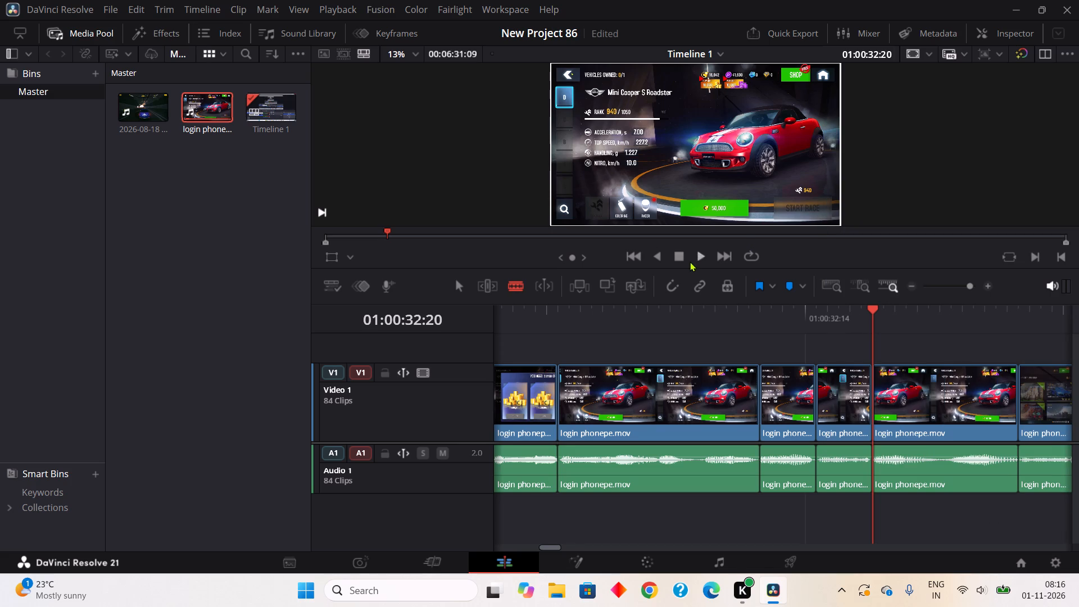
Play on from 01:00:32:20, and split off and ripple cut the one-frame pauses at about 01:00:33:15 and 01:00:33:19.
{"action": "left_click", "coordinate": [696, 252]}
{"action": "left_click", "coordinate": [674, 253]}
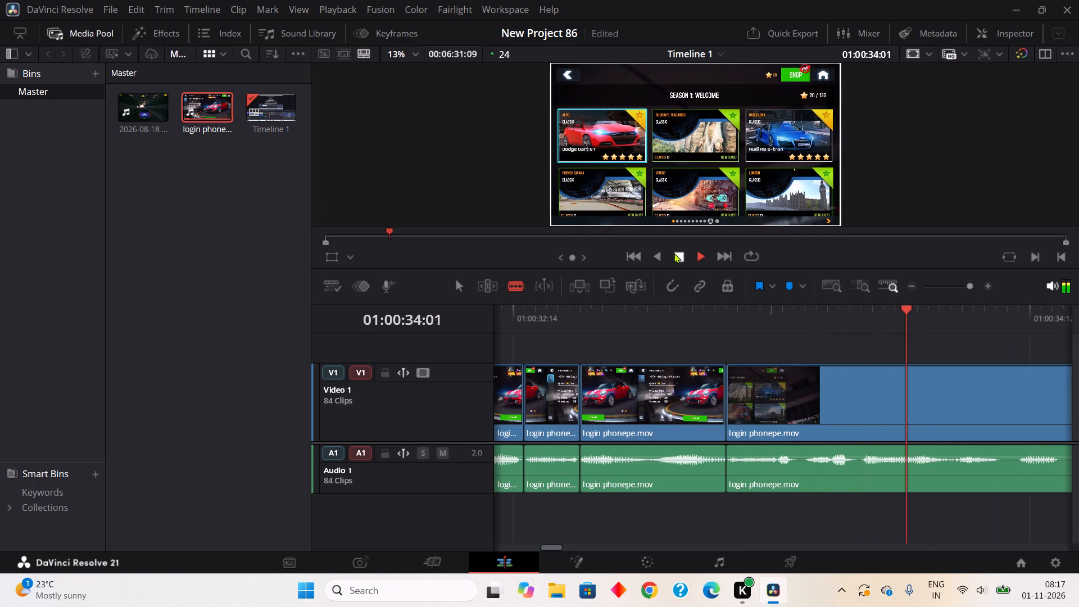
{"action": "left_click", "coordinate": [800, 481]}
{"action": "left_click", "coordinate": [808, 475]}
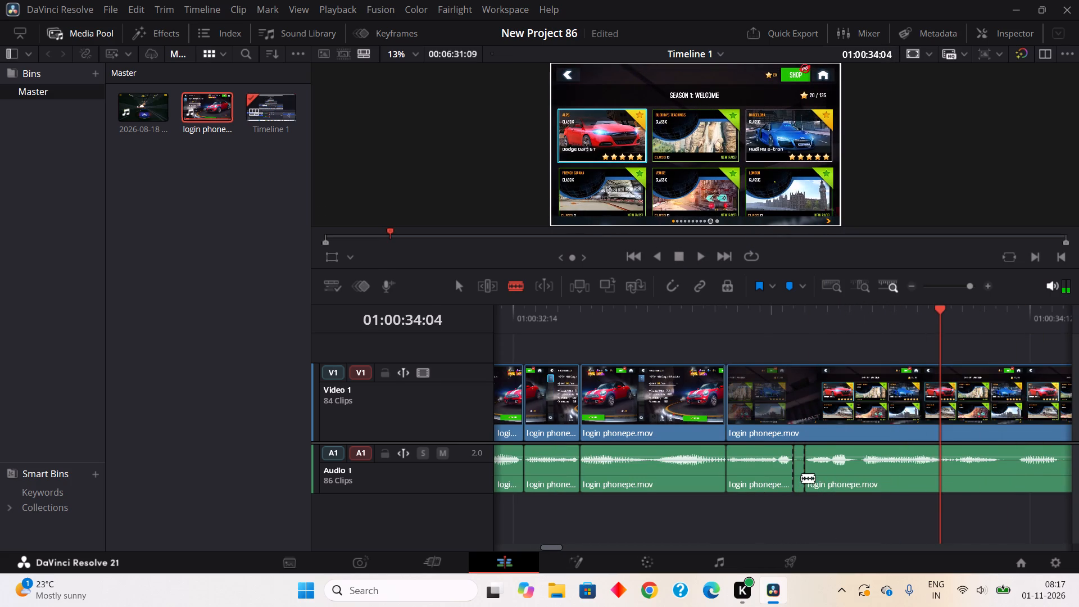
{"action": "right_click", "coordinate": [801, 478]}
{"action": "left_click", "coordinate": [856, 235]}
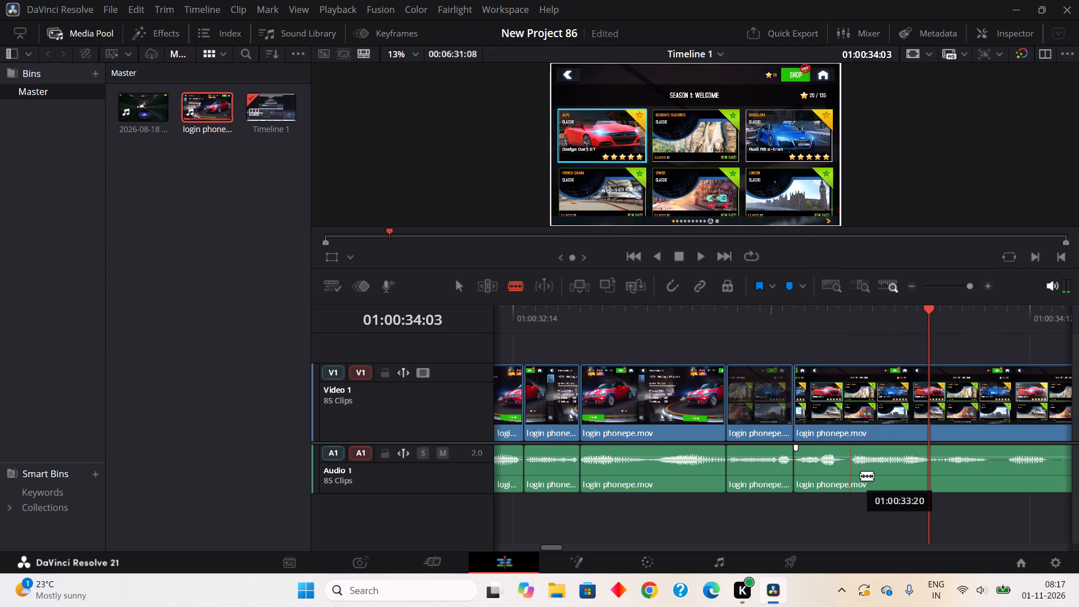
{"action": "left_click", "coordinate": [847, 485]}
{"action": "left_click", "coordinate": [856, 469]}
{"action": "right_click", "coordinate": [843, 486]}
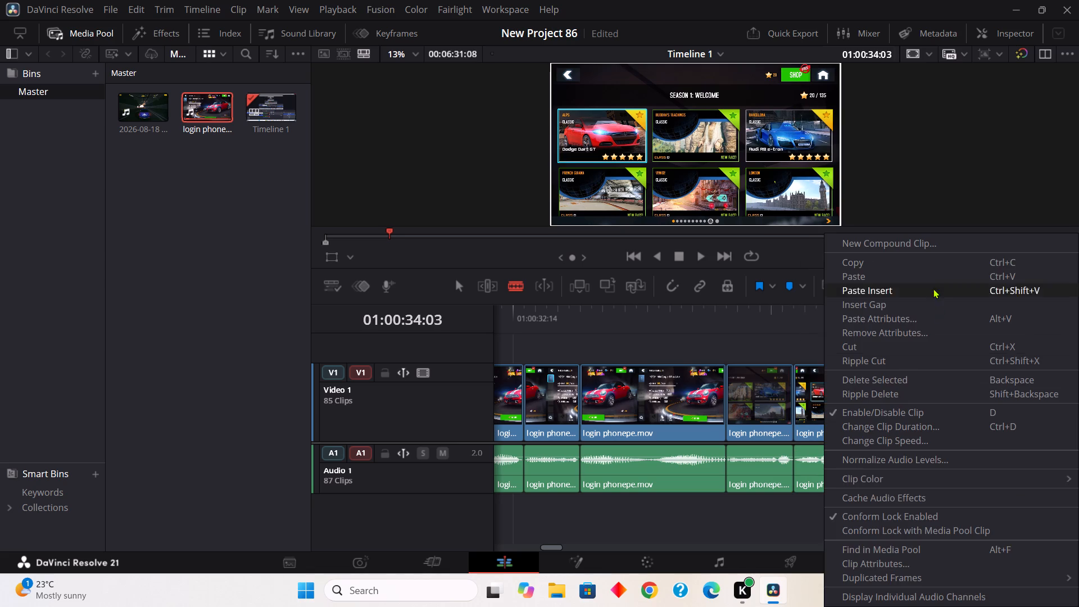
{"action": "left_click", "coordinate": [903, 365]}
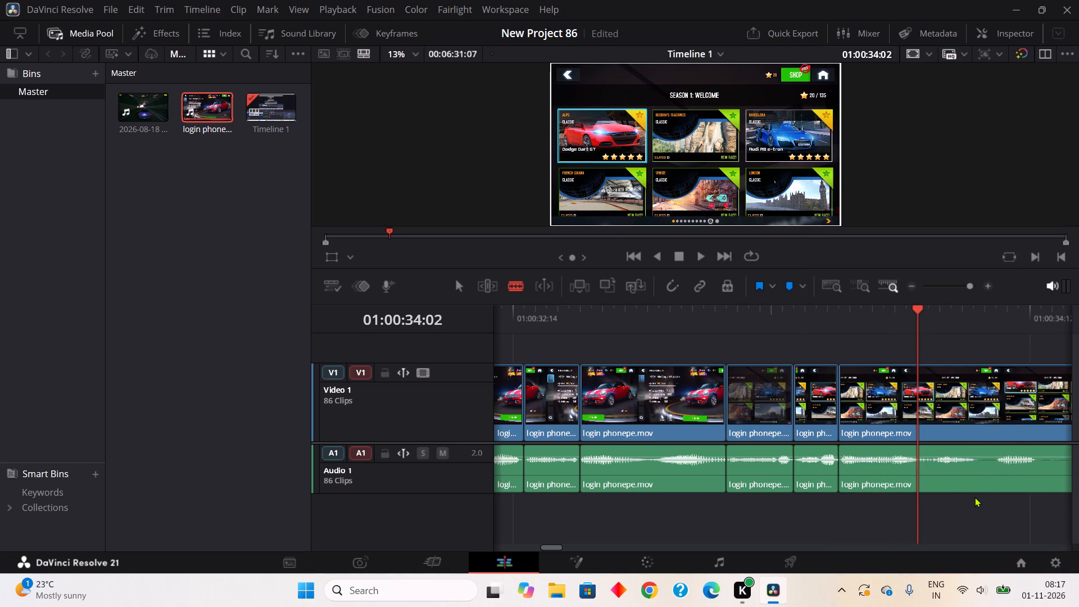
Split off and ripple cut the two-frame pause at about 01:00:34:07 and the three-frame pause at about 01:00:34:11.
{"action": "left_click", "coordinate": [977, 479]}
{"action": "left_click", "coordinate": [999, 488]}
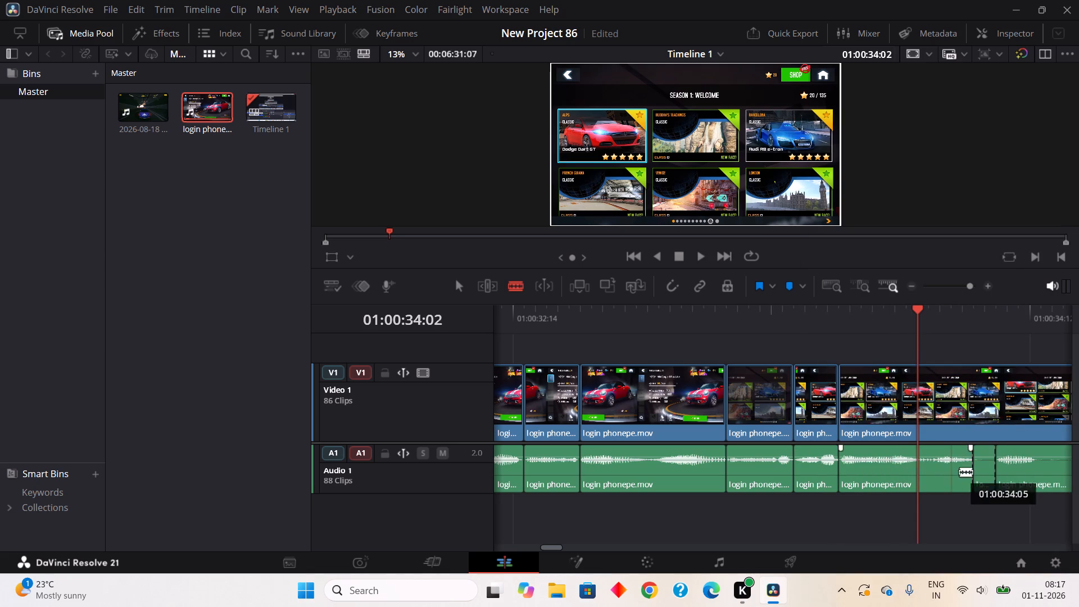
{"action": "right_click", "coordinate": [984, 475]}
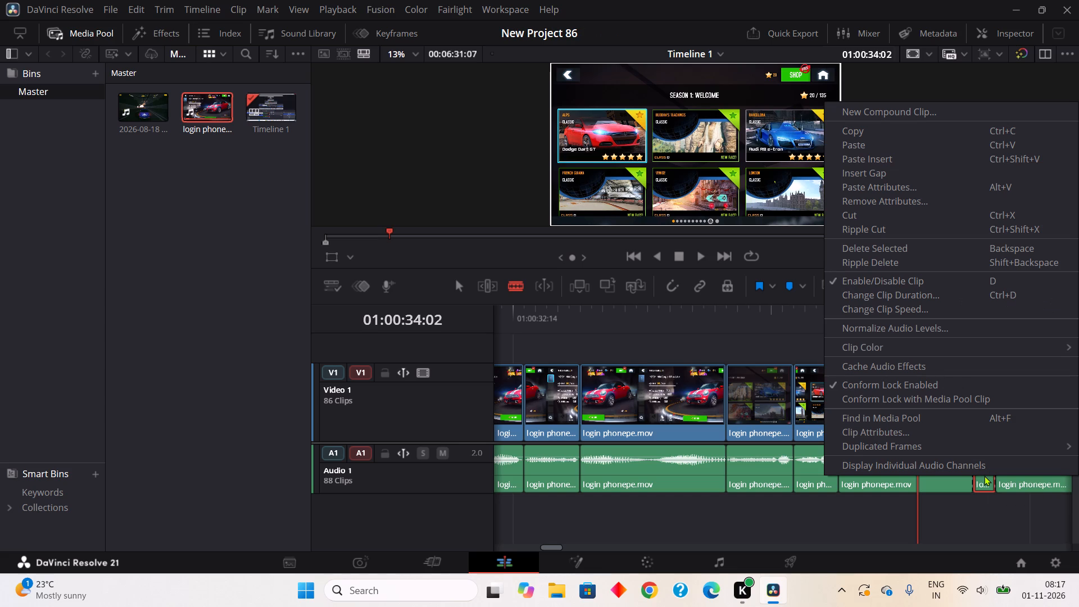
{"action": "left_click", "coordinate": [903, 231]}
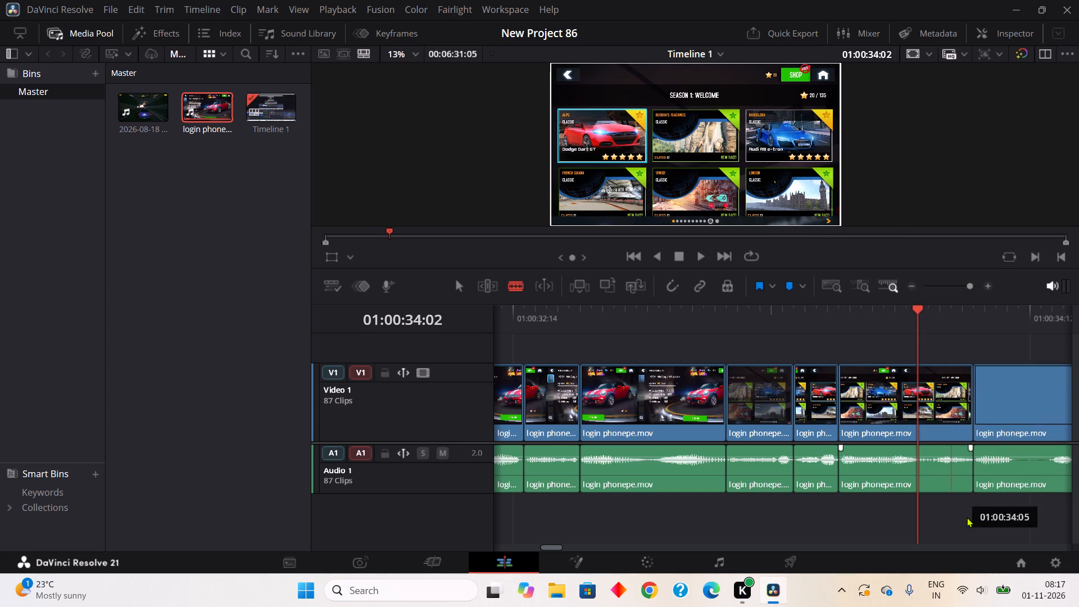
{"action": "left_click", "coordinate": [1023, 483]}
{"action": "left_click", "coordinate": [1054, 474]}
{"action": "right_click", "coordinate": [1029, 490]}
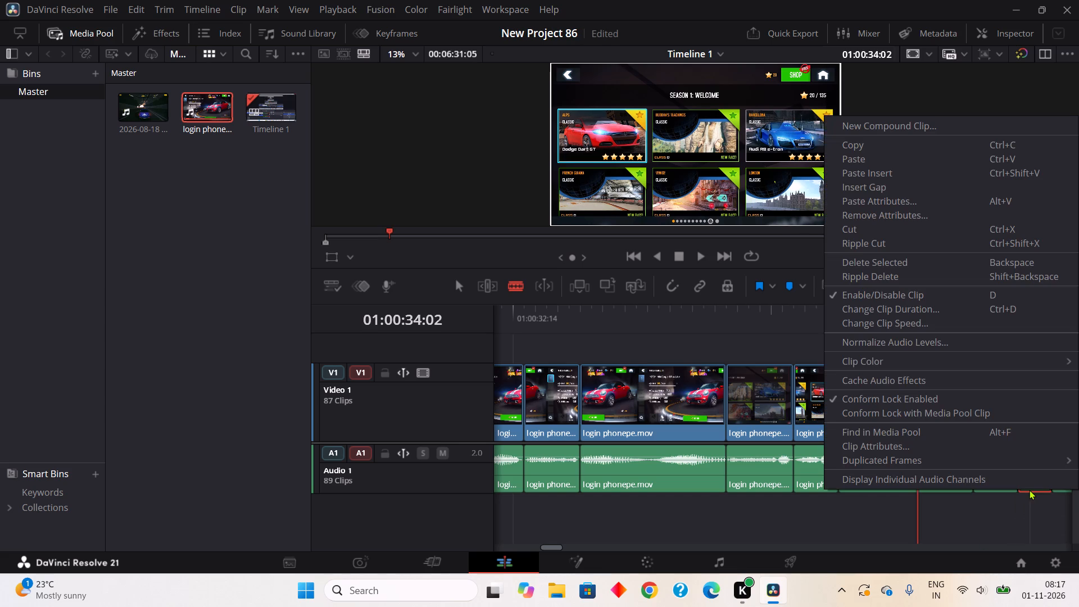
{"action": "left_click", "coordinate": [858, 245]}
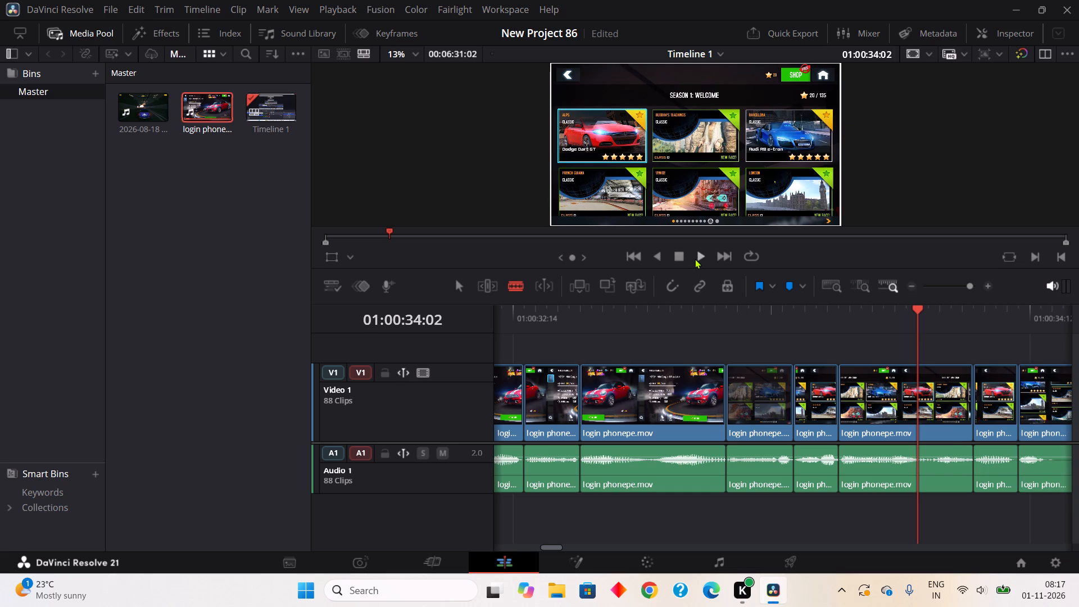
Play on from 01:00:34:02, and split off and ripple cut the three-frame pause at about 01:00:34:13 and the five-frame pause at about 01:00:35:10.
{"action": "left_click", "coordinate": [695, 259]}
{"action": "left_click", "coordinate": [681, 259]}
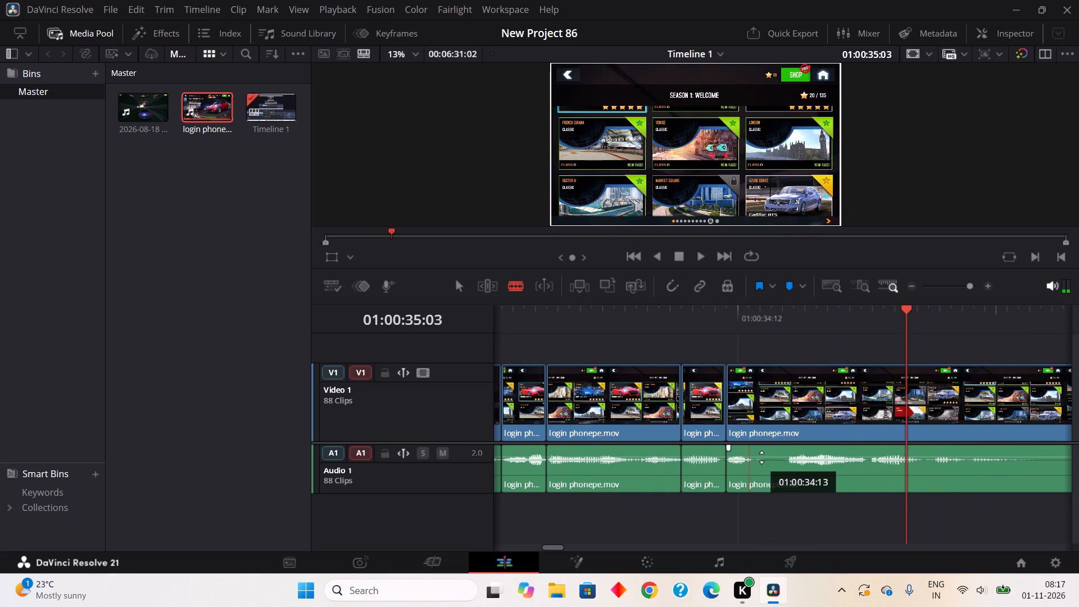
{"action": "left_click", "coordinate": [759, 463]}
{"action": "left_click", "coordinate": [790, 479]}
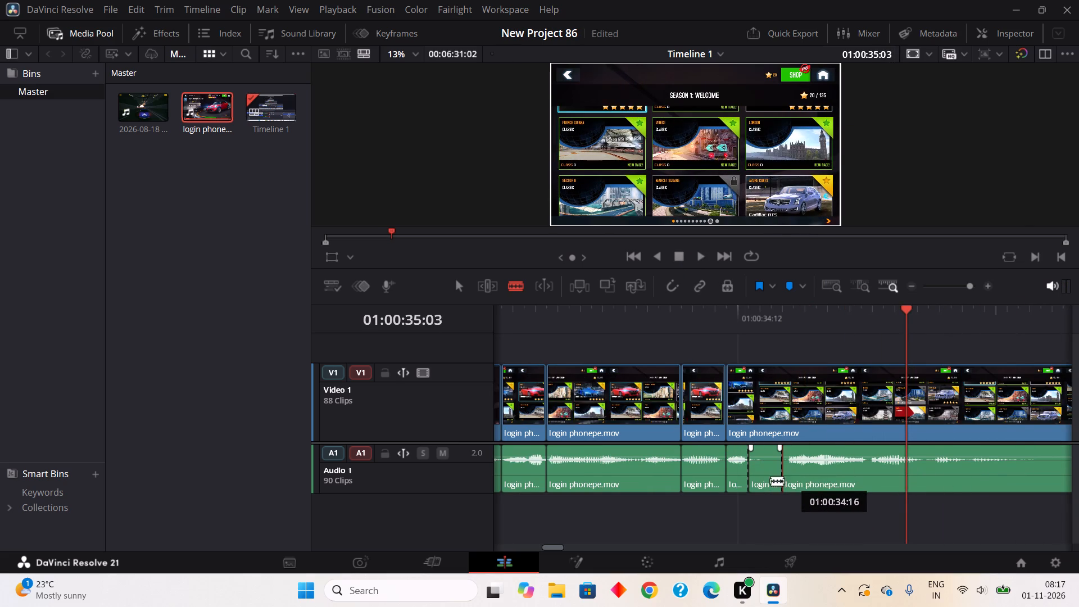
{"action": "right_click", "coordinate": [768, 479]}
{"action": "left_click", "coordinate": [808, 234]}
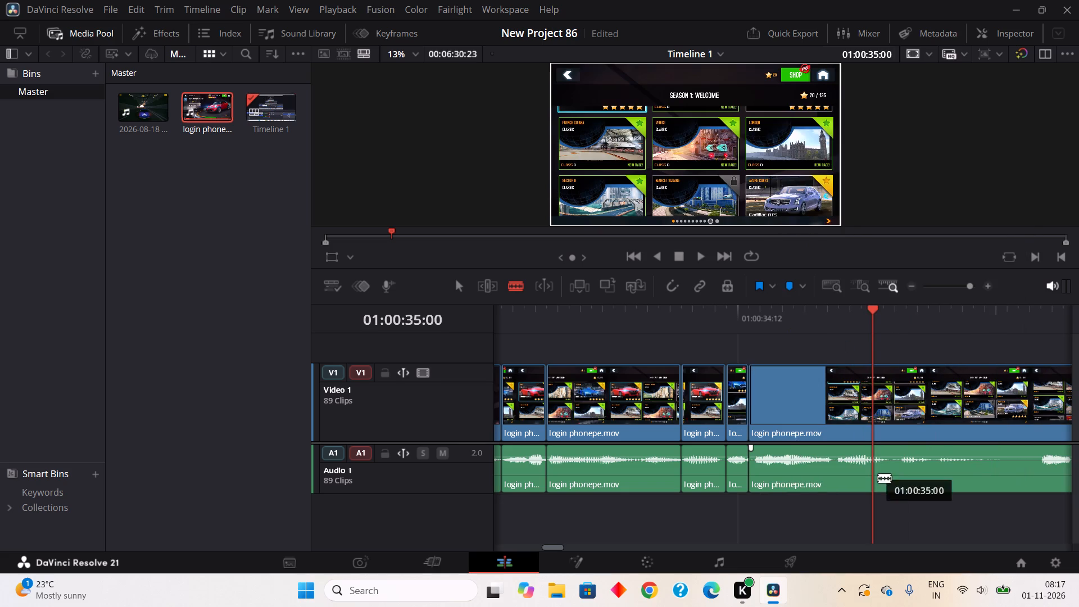
{"action": "left_click", "coordinate": [990, 484]}
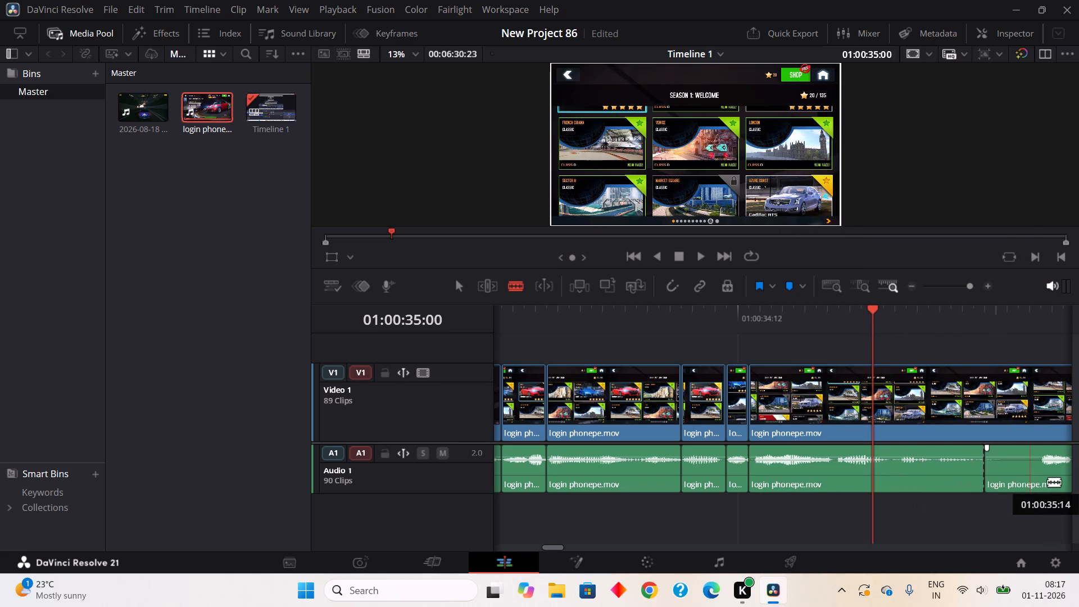
{"action": "left_click", "coordinate": [1048, 482]}
{"action": "right_click", "coordinate": [1001, 479]}
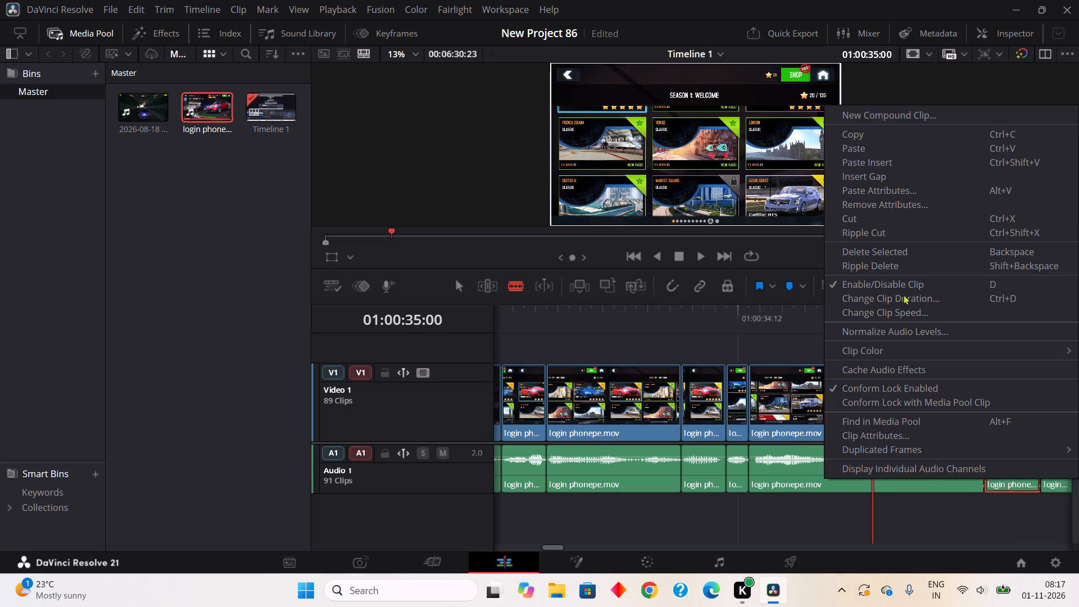
{"action": "left_click", "coordinate": [863, 230]}
Play on from 01:00:35:00, and split off and ripple cut the two-frame pause at about 01:00:35:22 and the three-frame pause at about 01:00:36:01.
{"action": "left_click", "coordinate": [699, 251]}
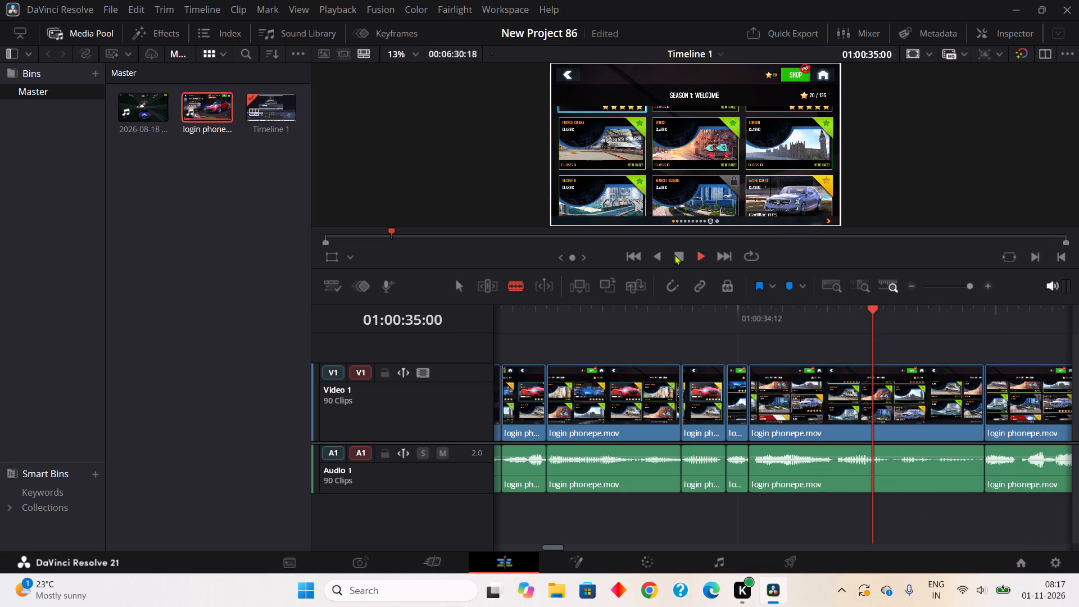
{"action": "left_click", "coordinate": [678, 255]}
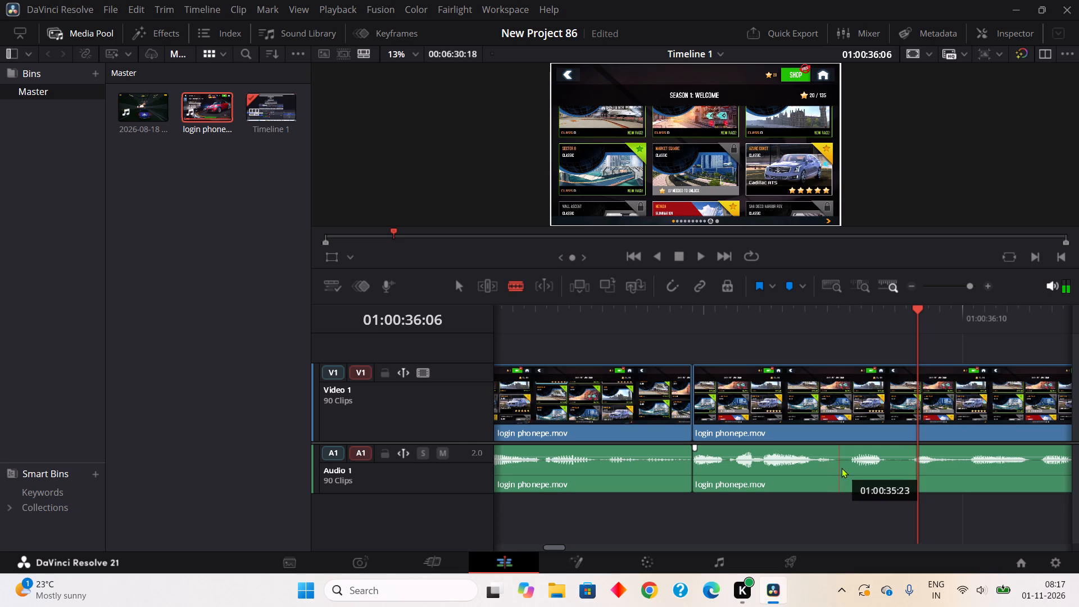
{"action": "left_click", "coordinate": [835, 473]}
{"action": "left_click", "coordinate": [860, 479]}
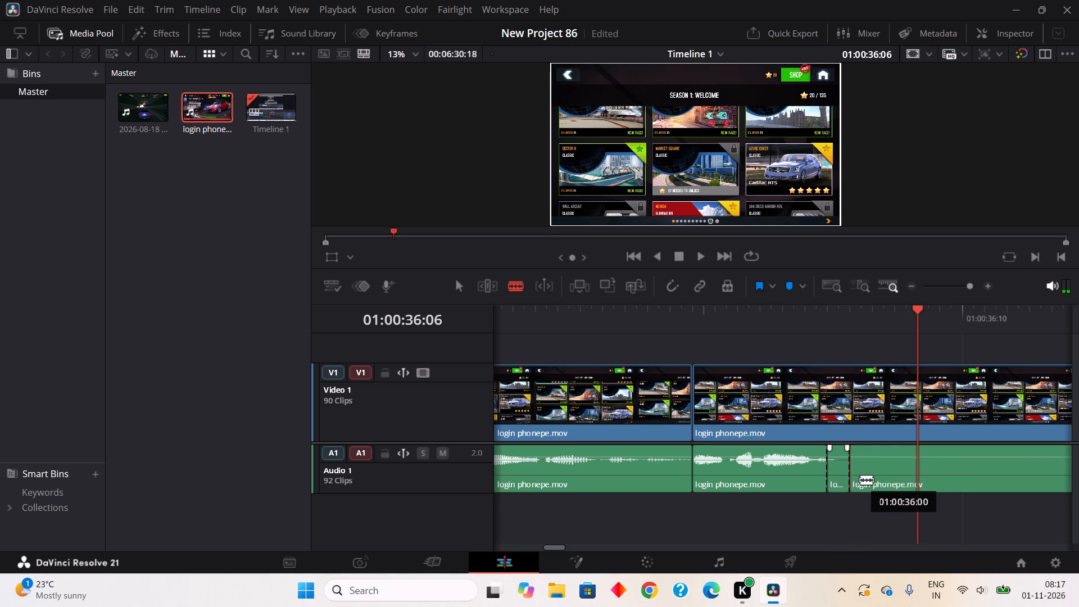
{"action": "right_click", "coordinate": [840, 475]}
{"action": "left_click", "coordinate": [902, 222]}
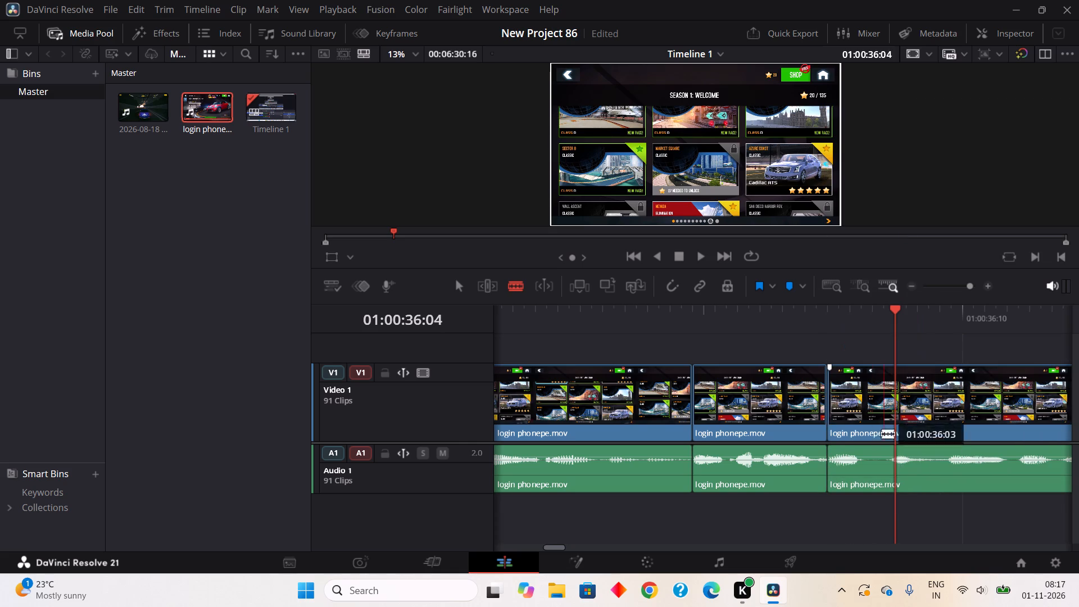
{"action": "left_click", "coordinate": [866, 484]}
{"action": "left_click", "coordinate": [895, 471]}
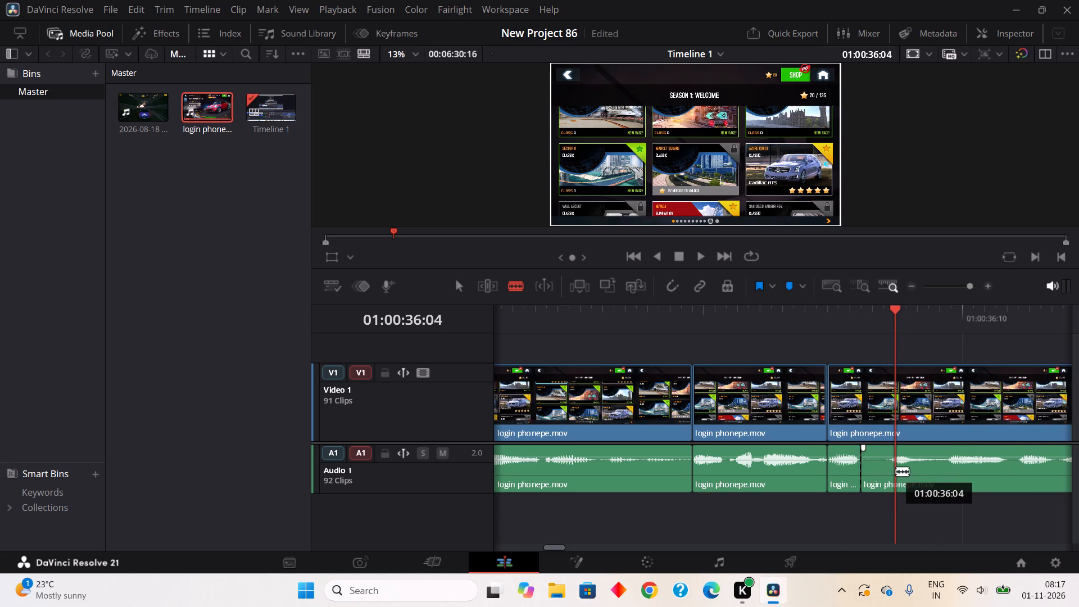
{"action": "right_click", "coordinate": [878, 474]}
{"action": "left_click", "coordinate": [901, 224]}
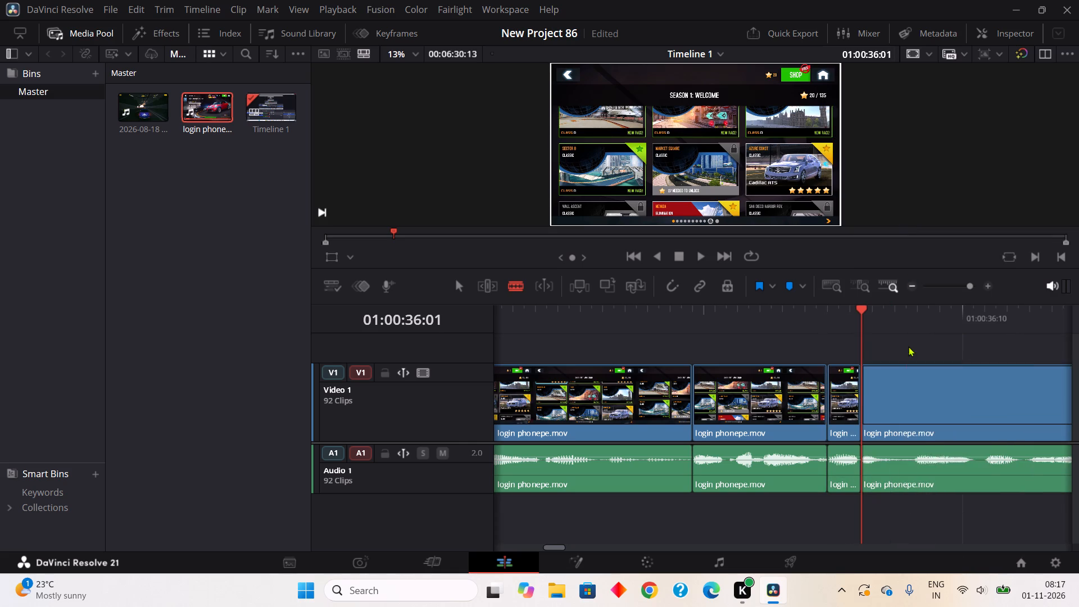
Split off and ripple cut the one-frame pause at about 01:00:36:11.
{"action": "left_click", "coordinate": [981, 483]}
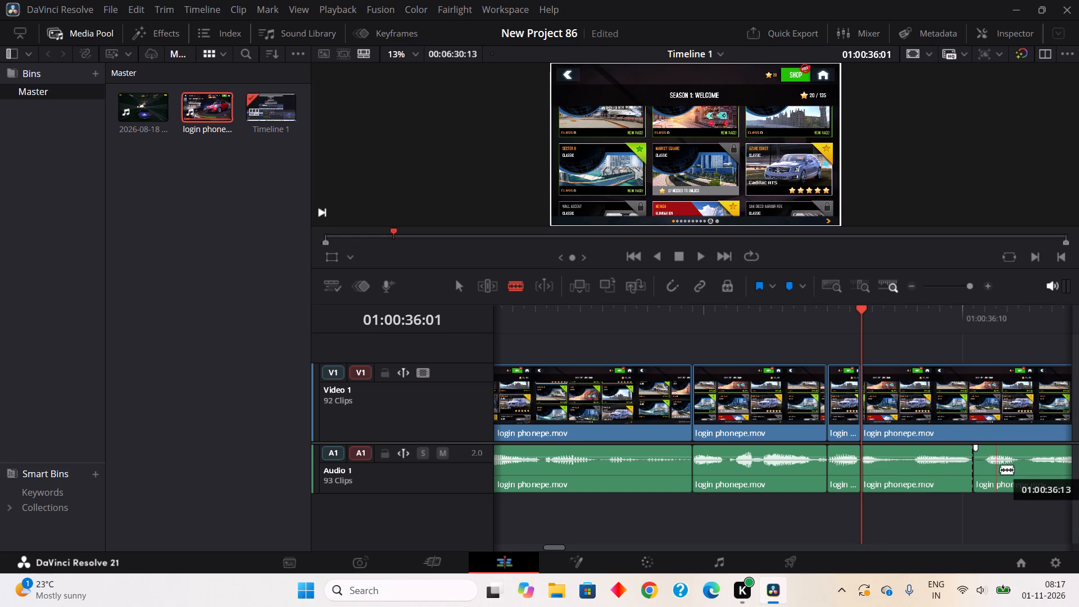
{"action": "left_click", "coordinate": [991, 483]}
{"action": "right_click", "coordinate": [972, 479]}
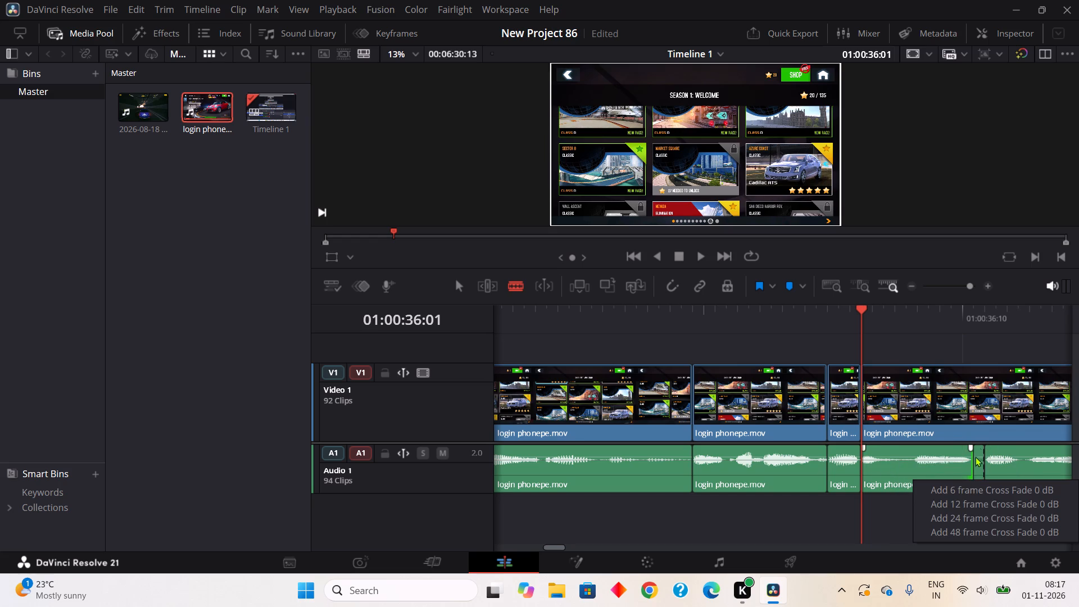
{"action": "right_click", "coordinate": [975, 459]}
{"action": "left_click", "coordinate": [852, 215]}
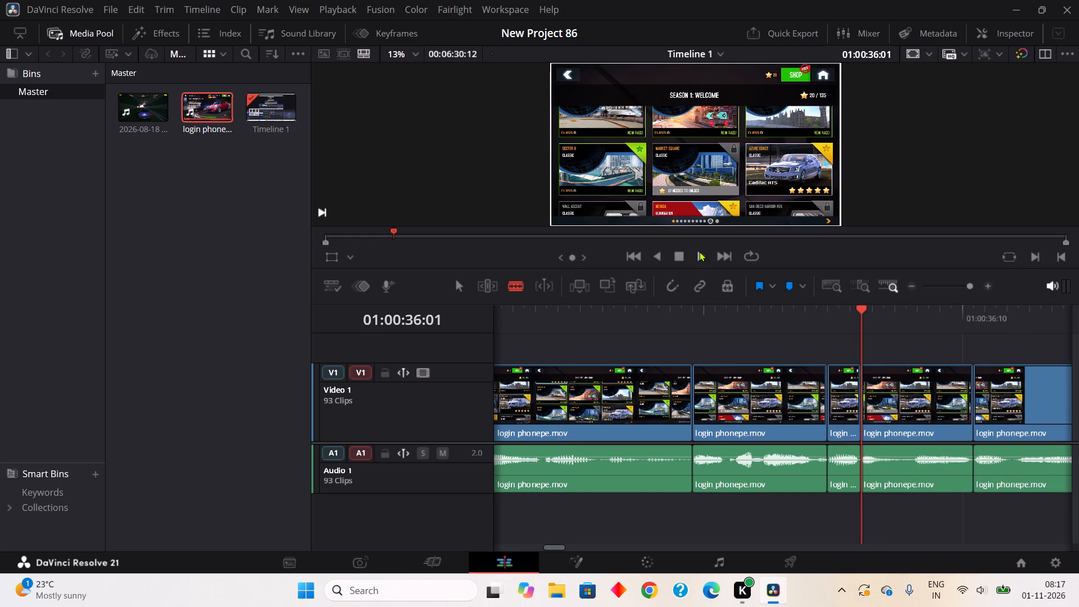
Play on from 01:00:36:01, and split off and ripple cut the one-frame pauses at about 01:00:37:00 and 01:00:37:17.
{"action": "left_click", "coordinate": [699, 251]}
{"action": "left_click", "coordinate": [681, 255]}
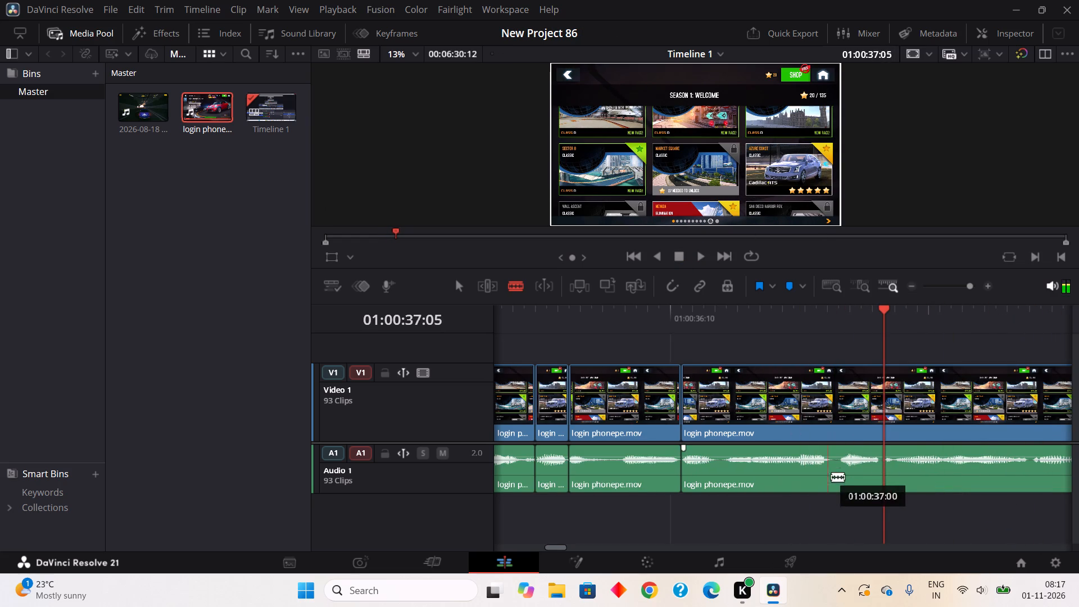
{"action": "left_click", "coordinate": [839, 486]}
{"action": "left_click", "coordinate": [831, 483]}
{"action": "right_click", "coordinate": [831, 483]}
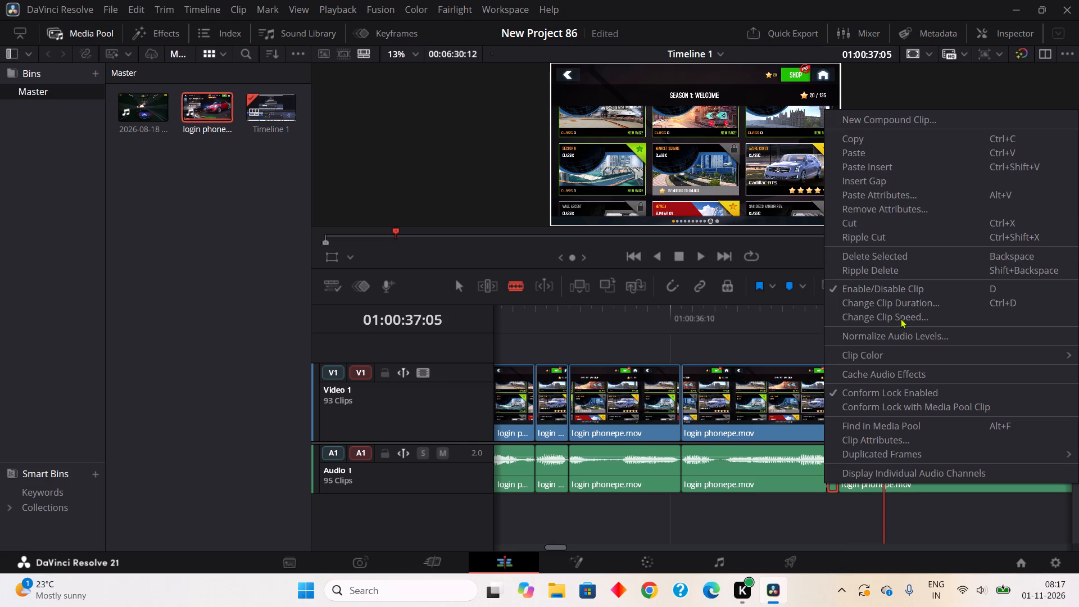
{"action": "left_click", "coordinate": [872, 241]}
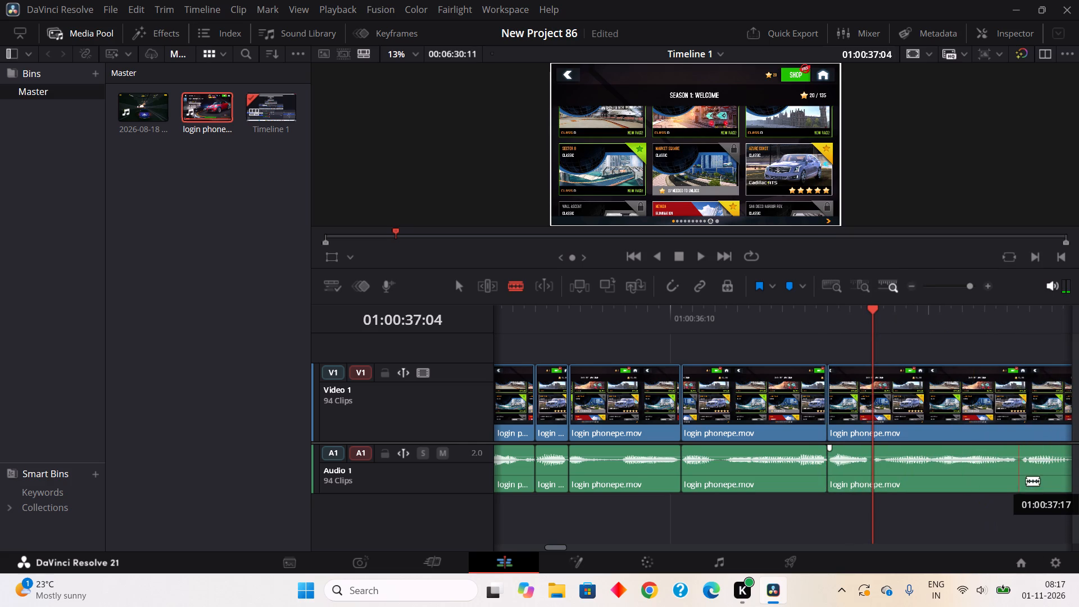
{"action": "left_click", "coordinate": [1021, 484]}
{"action": "left_click", "coordinate": [1031, 470]}
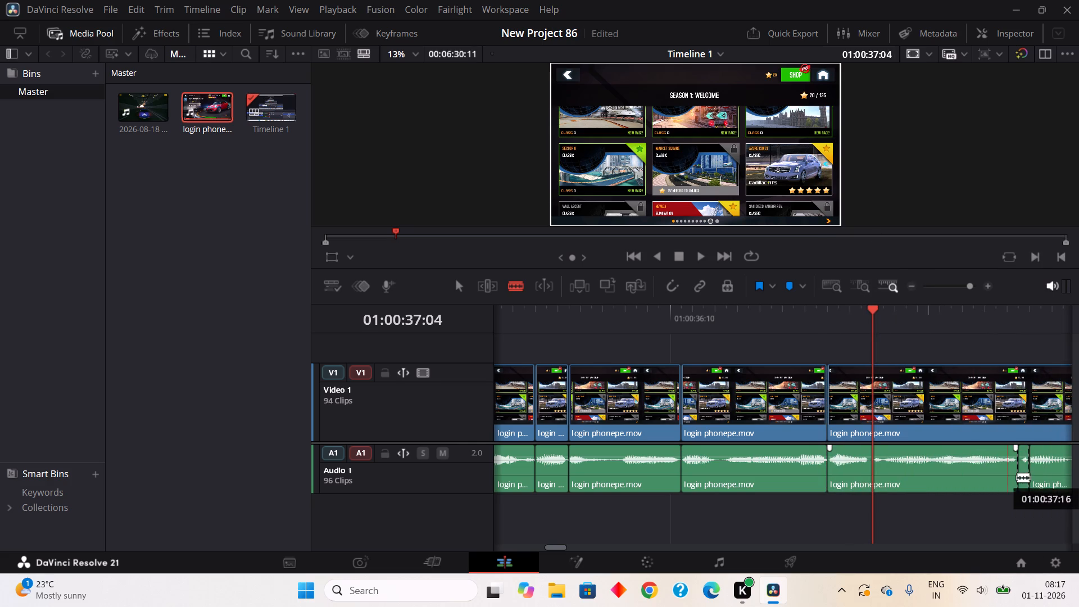
{"action": "right_click", "coordinate": [1017, 477]}
{"action": "right_click", "coordinate": [1023, 468]}
{"action": "left_click", "coordinate": [831, 220]}
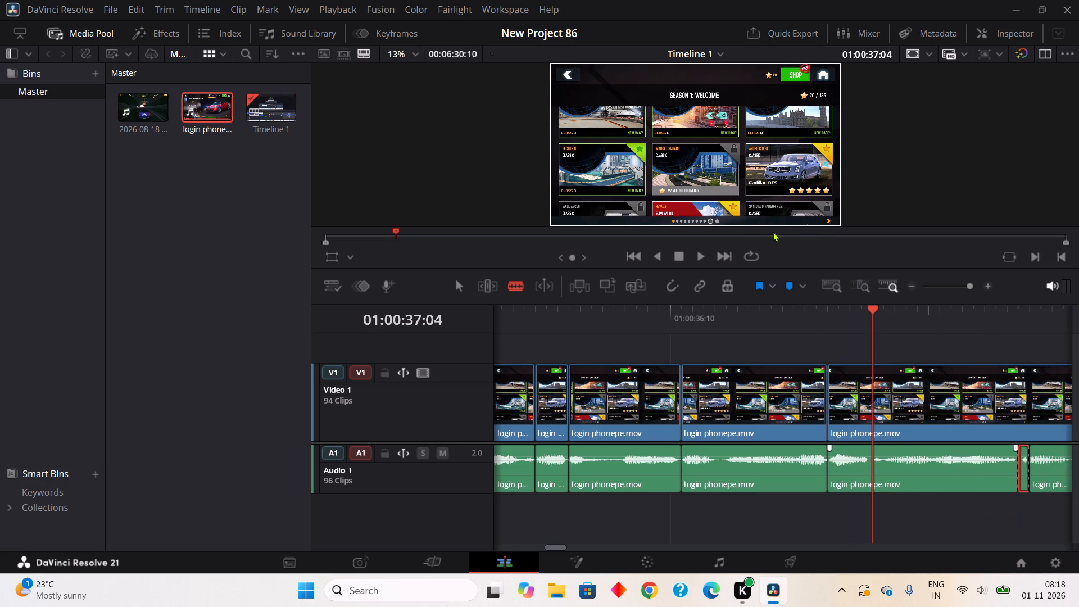
Play on from 01:00:37:04, and split off and ripple cut the three-frame pause at about 01:00:38:03 and the one-frame pause at about 01:00:38:07.
{"action": "left_click", "coordinate": [696, 256]}
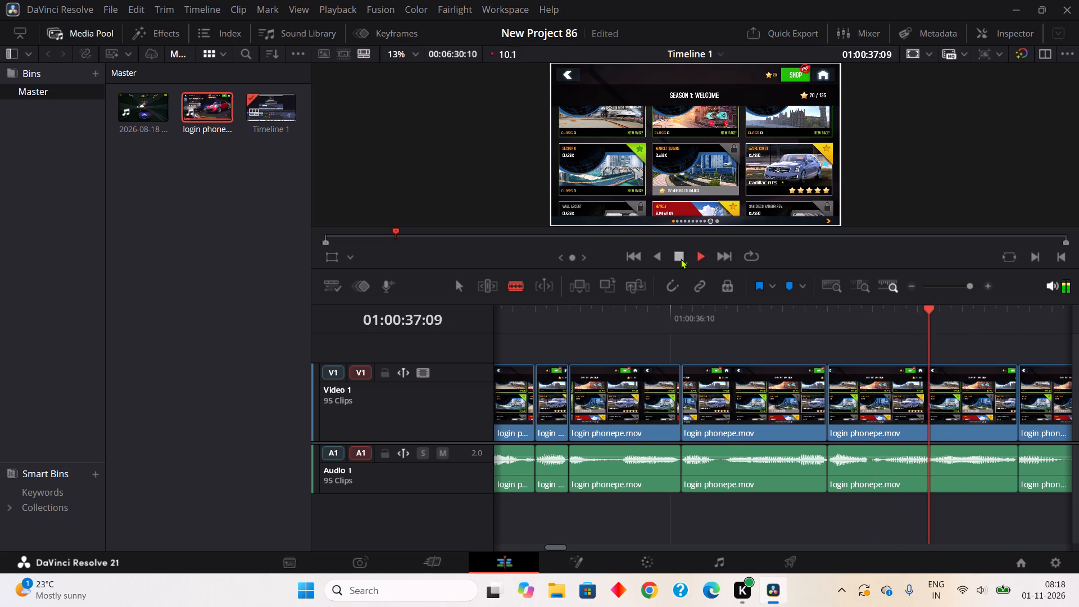
{"action": "left_click", "coordinate": [681, 259]}
{"action": "left_click", "coordinate": [841, 481]}
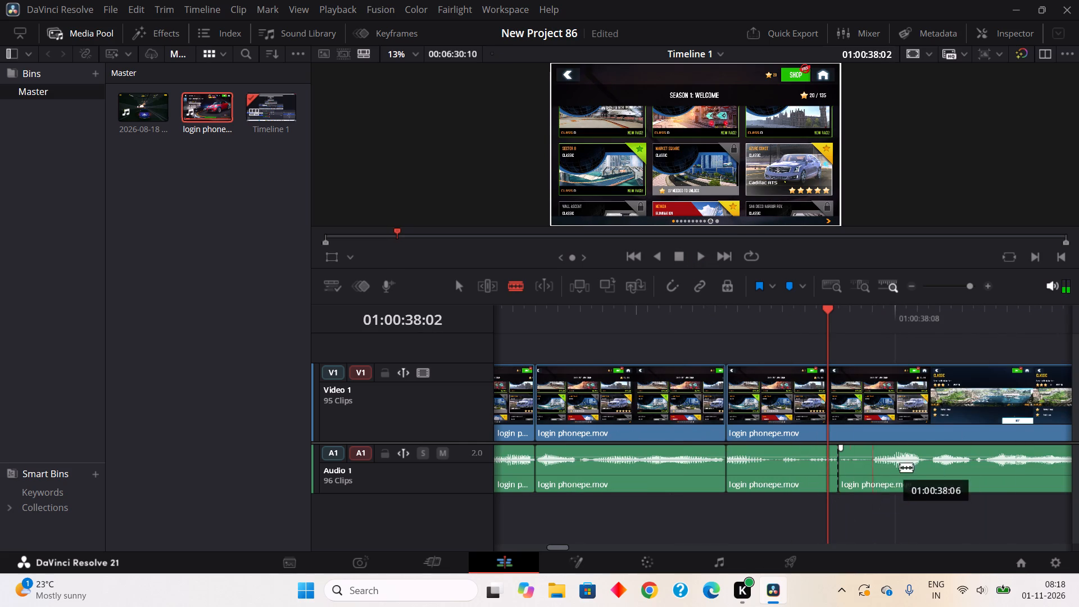
{"action": "left_click", "coordinate": [881, 476]}
{"action": "right_click", "coordinate": [860, 470]}
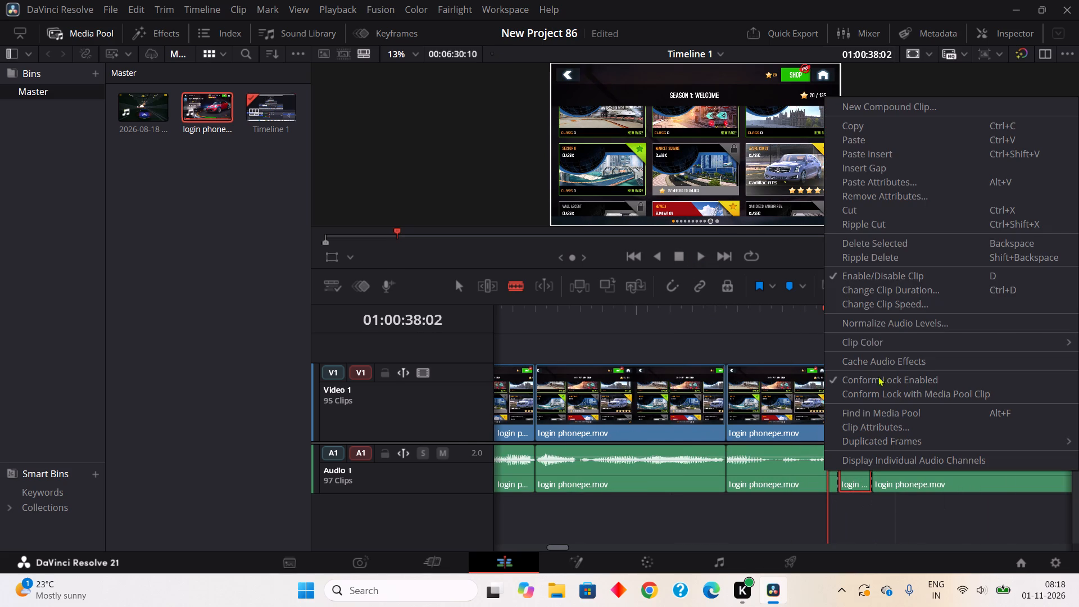
{"action": "left_click", "coordinate": [874, 219]}
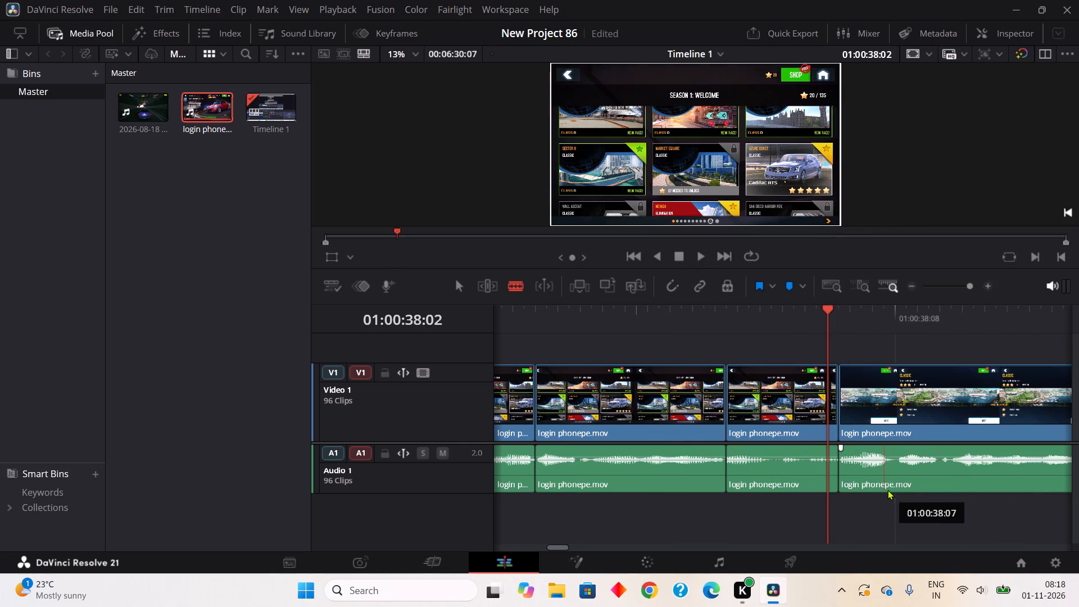
{"action": "left_click", "coordinate": [895, 486]}
{"action": "left_click", "coordinate": [900, 477]}
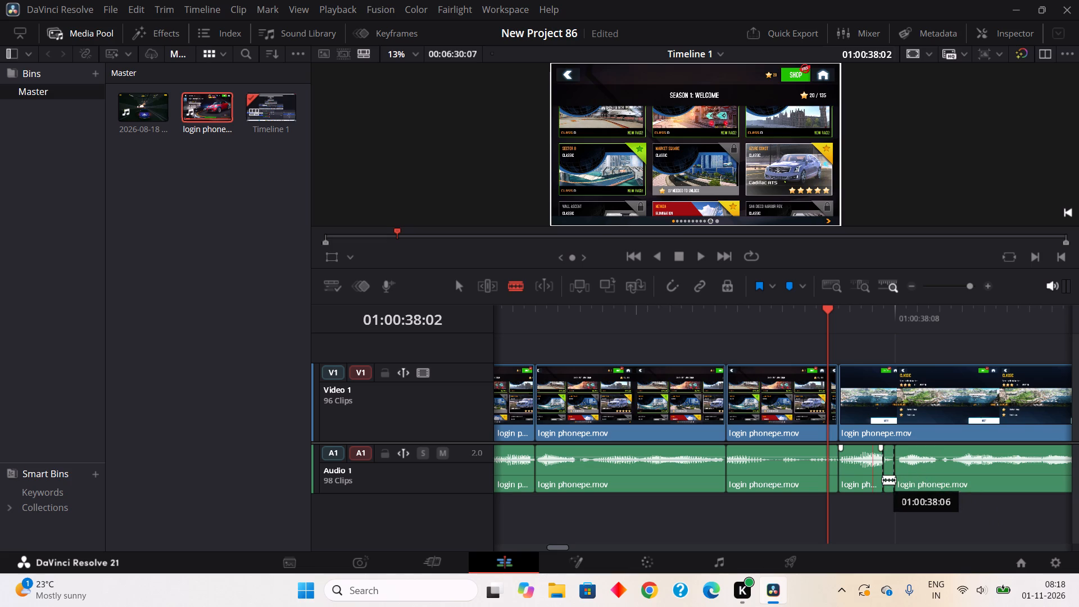
{"action": "right_click", "coordinate": [888, 477]}
{"action": "left_click", "coordinate": [904, 228]}
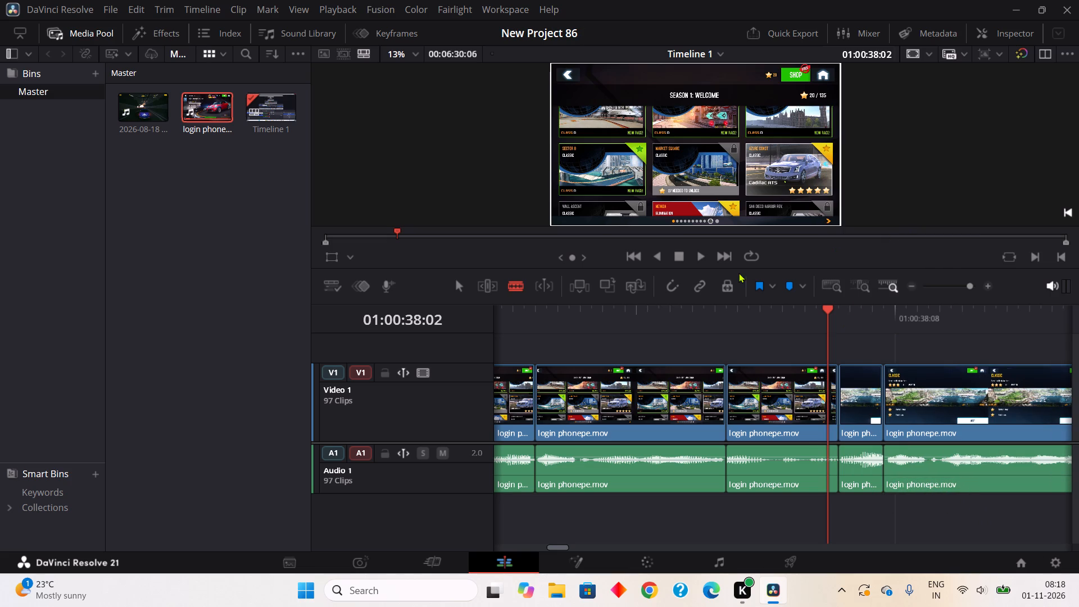
Play on from 01:00:38:02, and split off and ripple cut the one-frame pauses at about 01:00:39:09 and 01:00:39:14.
{"action": "left_click", "coordinate": [699, 258]}
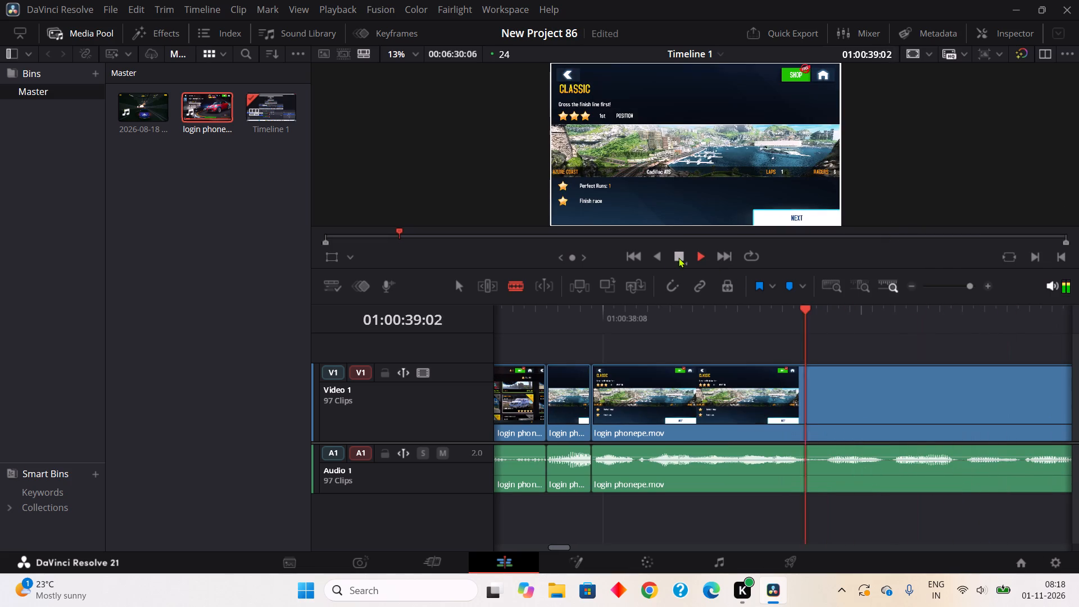
{"action": "left_click", "coordinate": [678, 257]}
{"action": "left_click", "coordinate": [890, 486]}
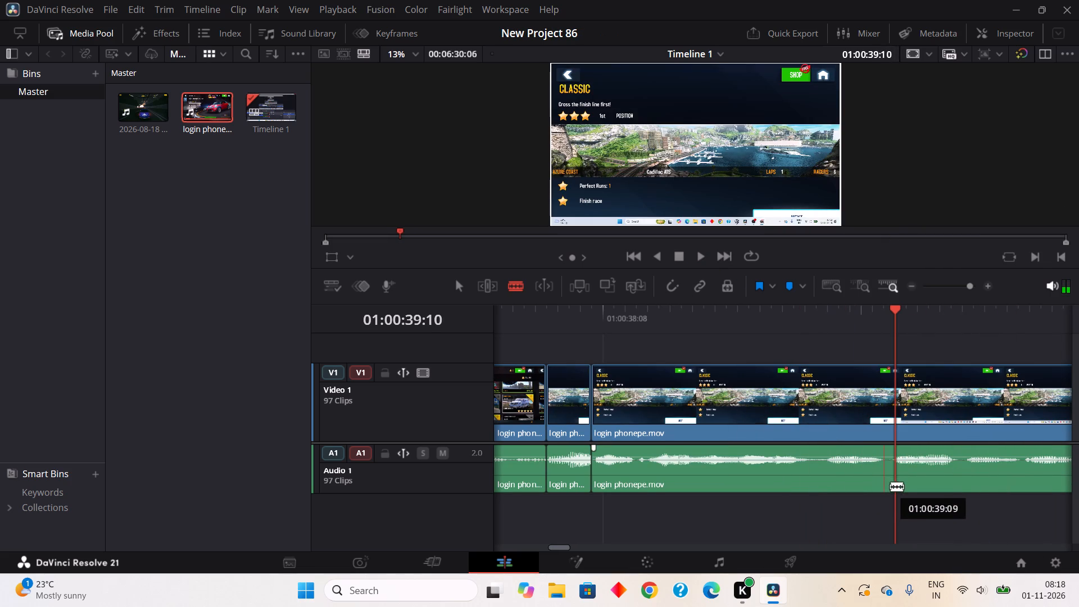
{"action": "left_click", "coordinate": [901, 477]}
{"action": "right_click", "coordinate": [895, 480]}
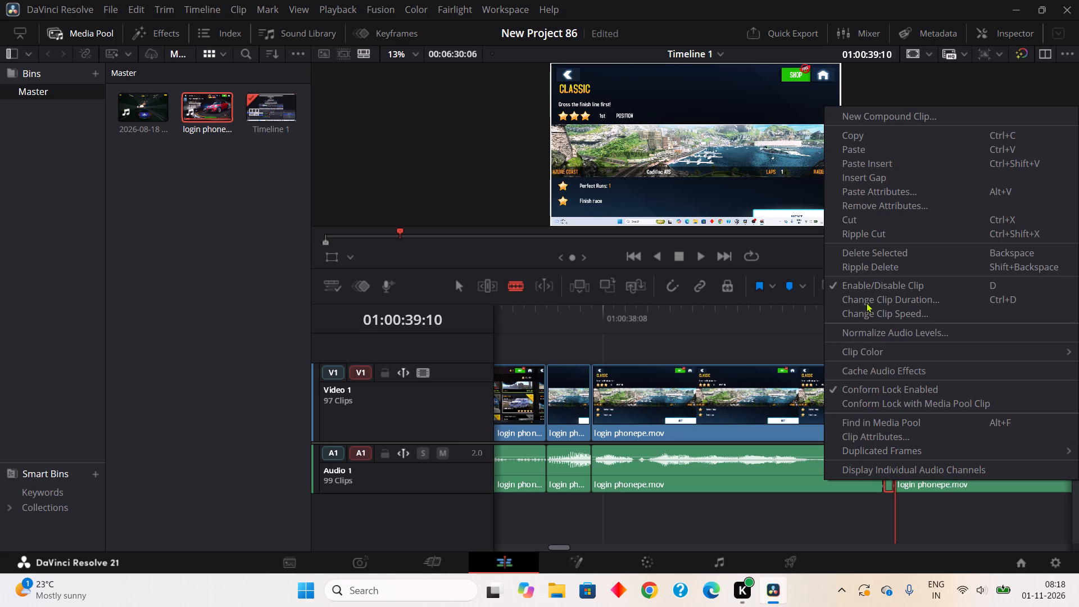
{"action": "left_click", "coordinate": [845, 239]}
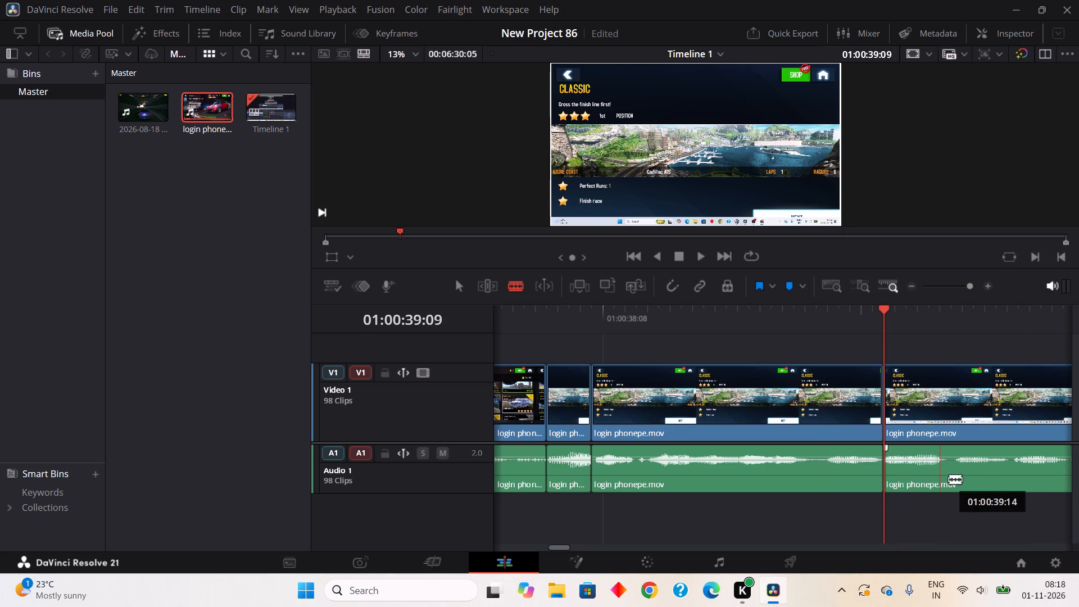
{"action": "left_click", "coordinate": [949, 479]}
{"action": "left_click", "coordinate": [961, 478]}
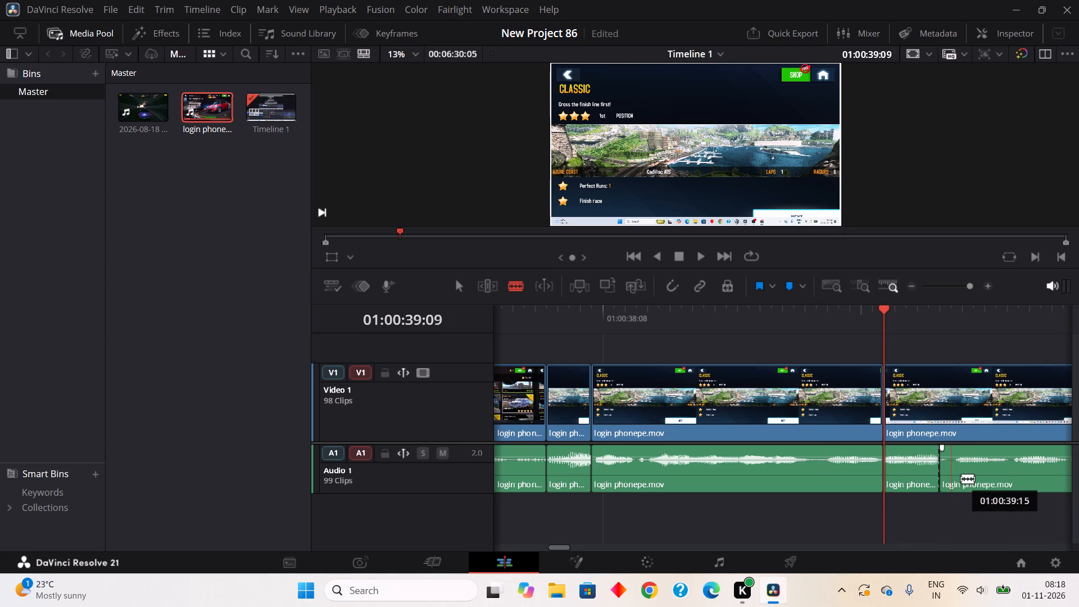
{"action": "right_click", "coordinate": [951, 479]}
{"action": "right_click", "coordinate": [945, 472]}
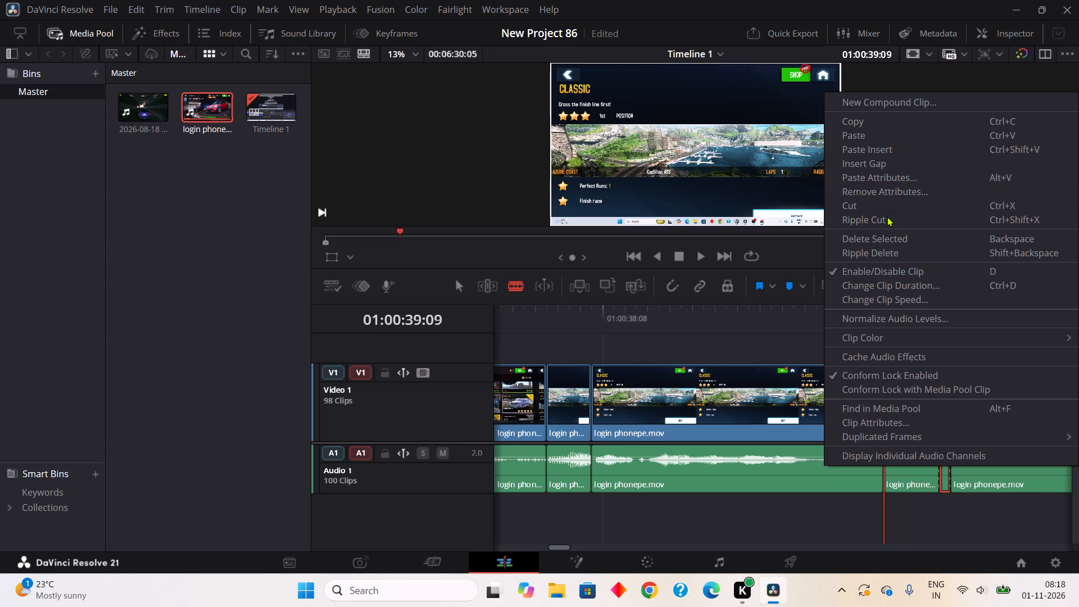
{"action": "left_click", "coordinate": [887, 218]}
Split off and ripple cut the one-frame pause at about 01:00:39:19.
{"action": "left_click", "coordinate": [1003, 478]}
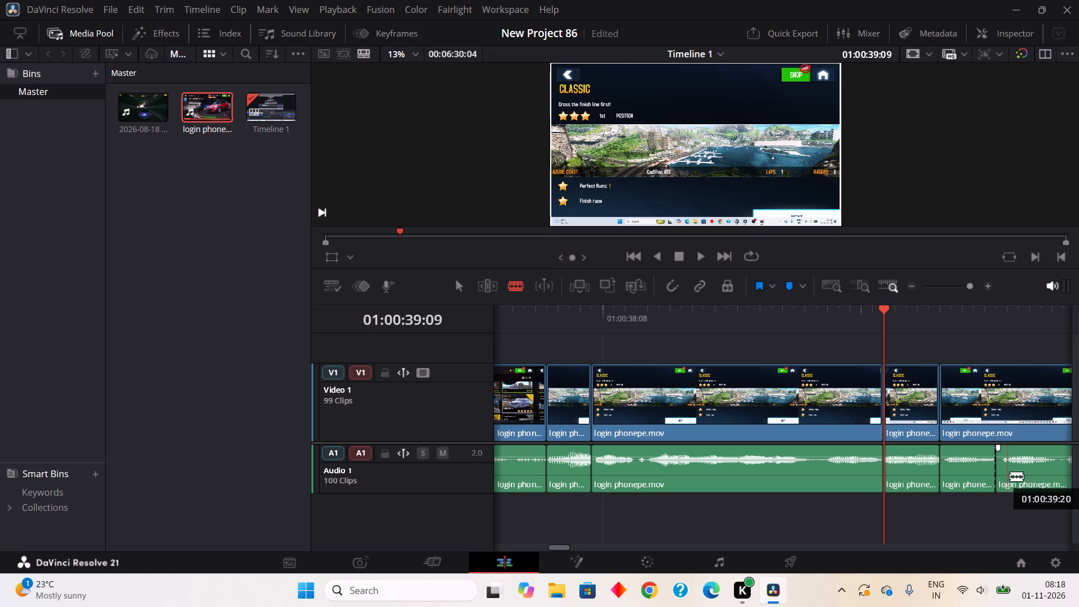
{"action": "left_click", "coordinate": [1010, 476]}
{"action": "right_click", "coordinate": [1004, 480]}
{"action": "left_click", "coordinate": [879, 230]}
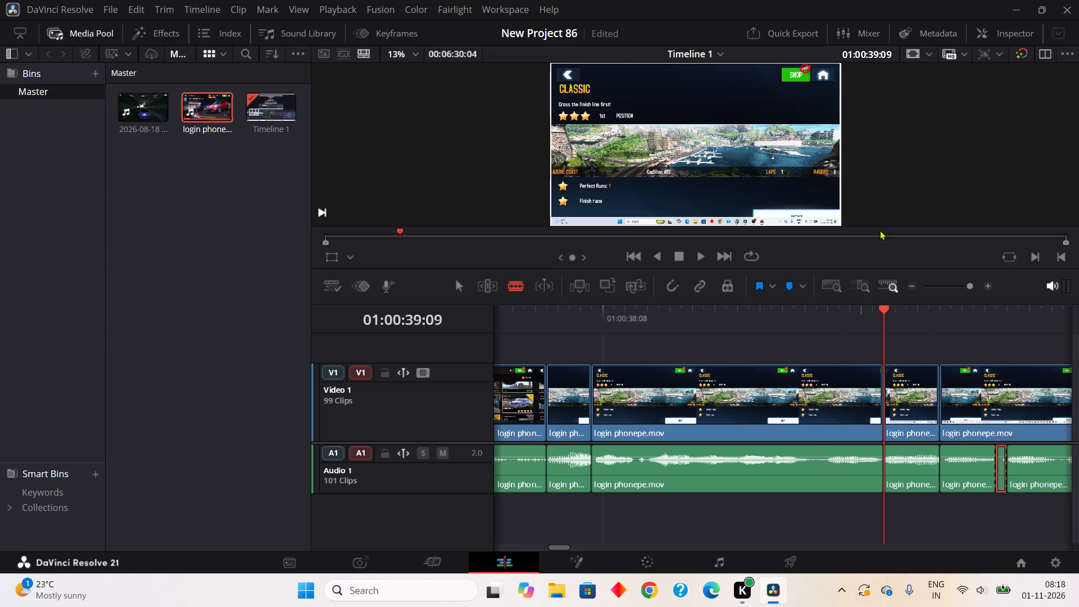
Play on from 01:00:39:09, and split off and ripple cut the one-frame pauses at about 01:00:39:23 and 01:00:40:14.
{"action": "left_click", "coordinate": [697, 255]}
{"action": "left_click", "coordinate": [678, 256]}
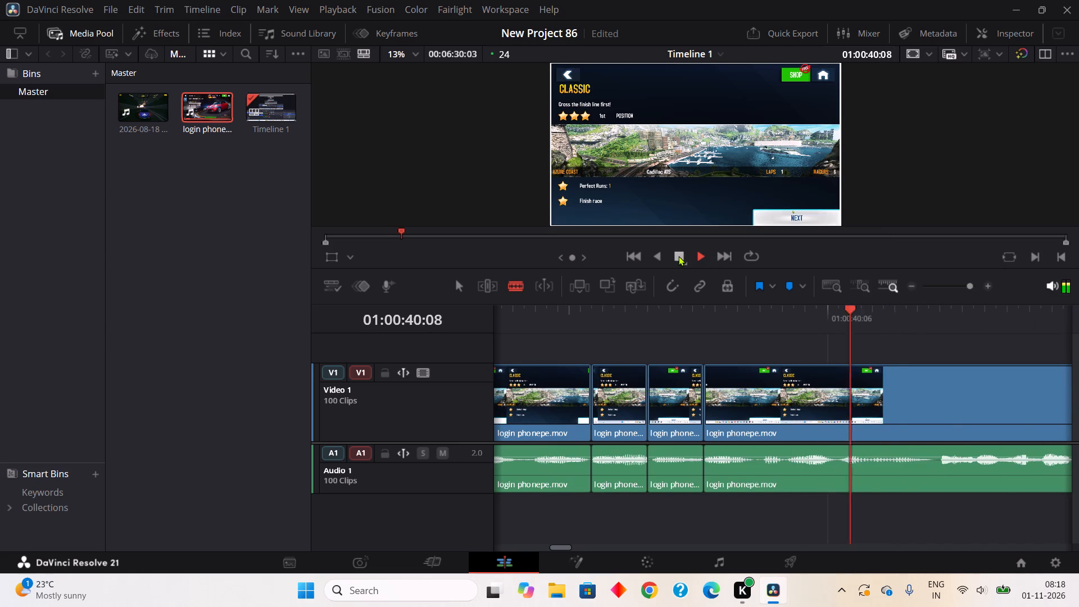
{"action": "left_click", "coordinate": [756, 479]}
{"action": "left_click", "coordinate": [770, 474]}
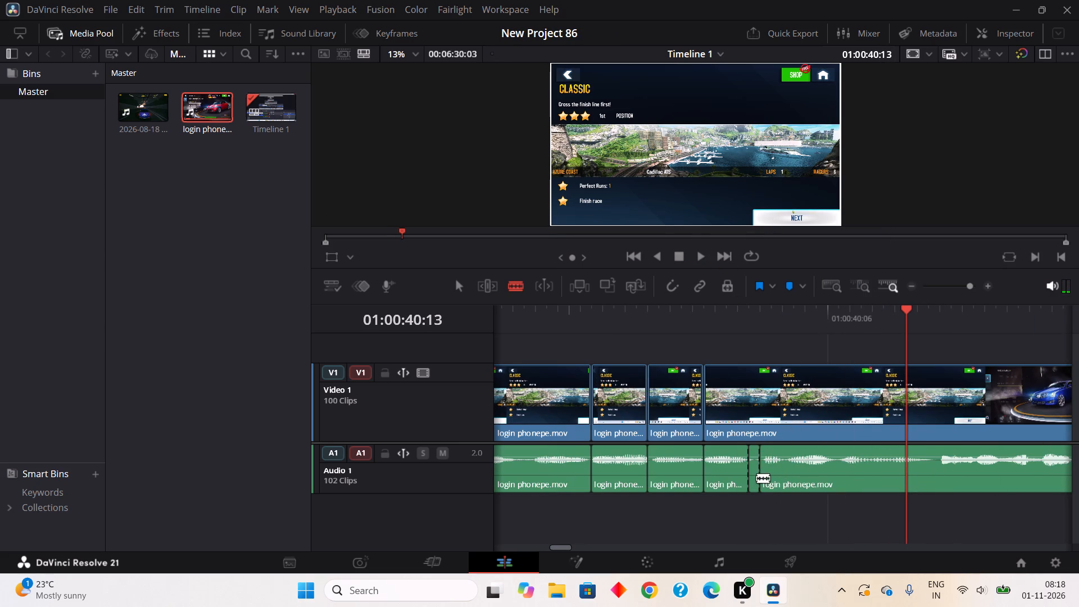
{"action": "right_click", "coordinate": [756, 478]}
{"action": "left_click", "coordinate": [807, 220]}
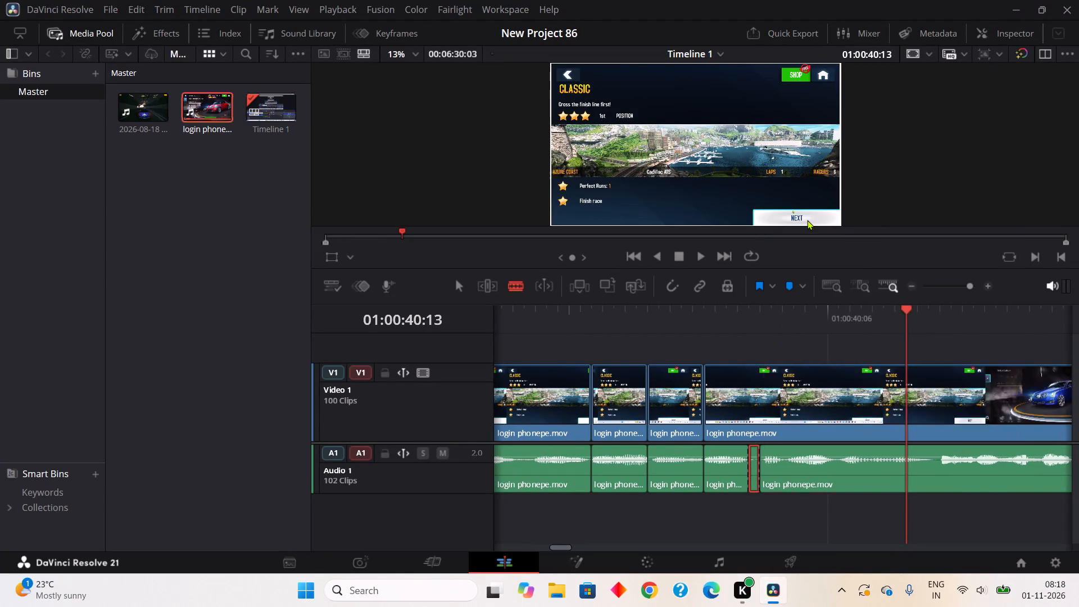
{"action": "double_click", "coordinate": [922, 483]}
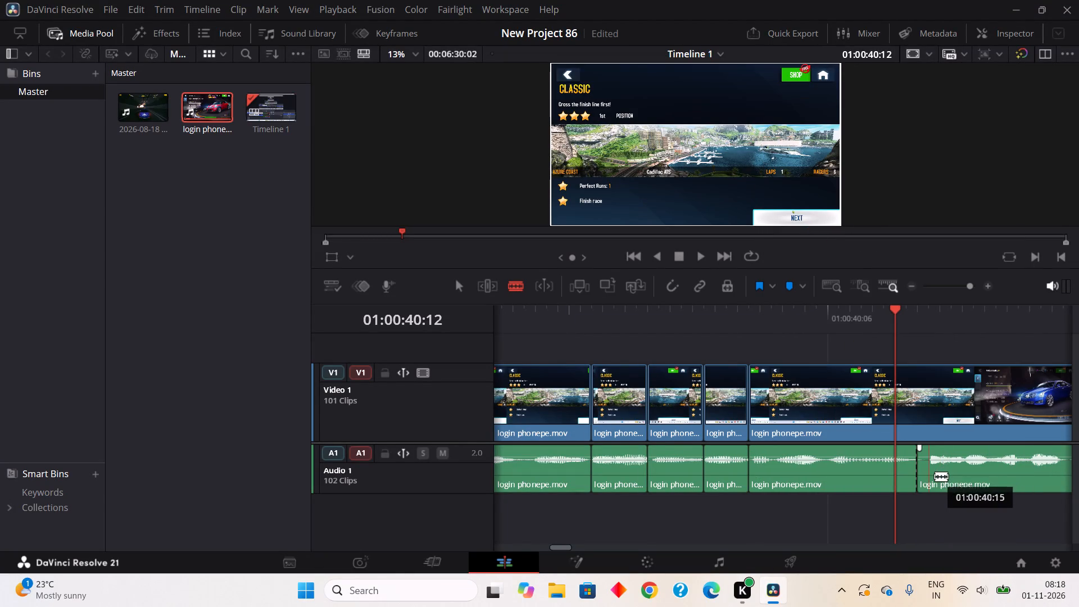
{"action": "left_click", "coordinate": [935, 476]}
{"action": "right_click", "coordinate": [922, 483]}
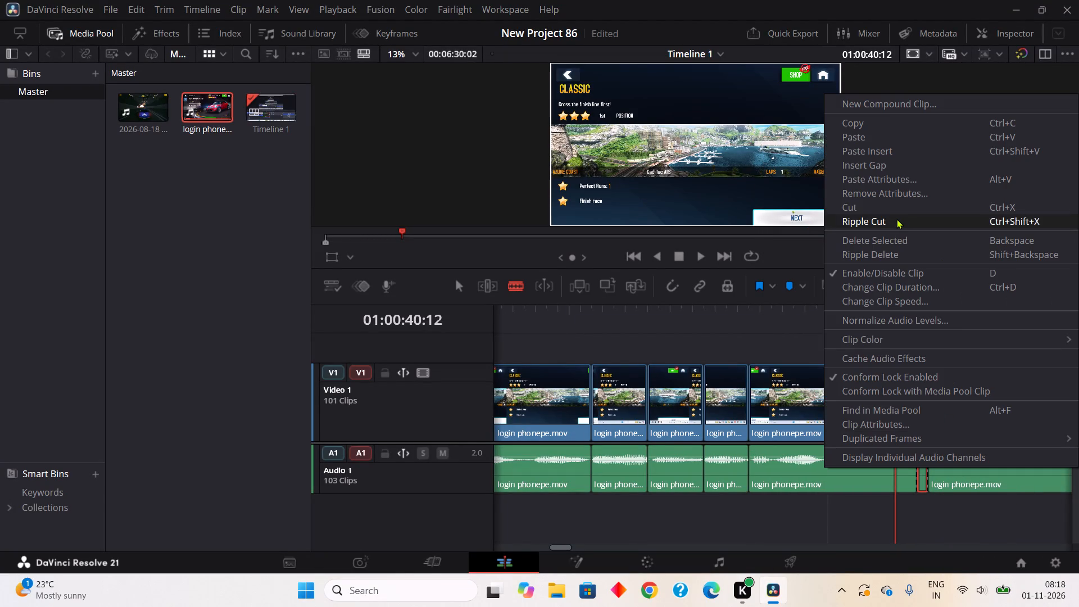
{"action": "left_click", "coordinate": [896, 219]}
Play on from 01:00:40:12, and split off and ripple cut the one-frame pause at about 01:00:41:02 and the two-frame pause at about 01:00:41:08.
{"action": "left_click", "coordinate": [697, 253]}
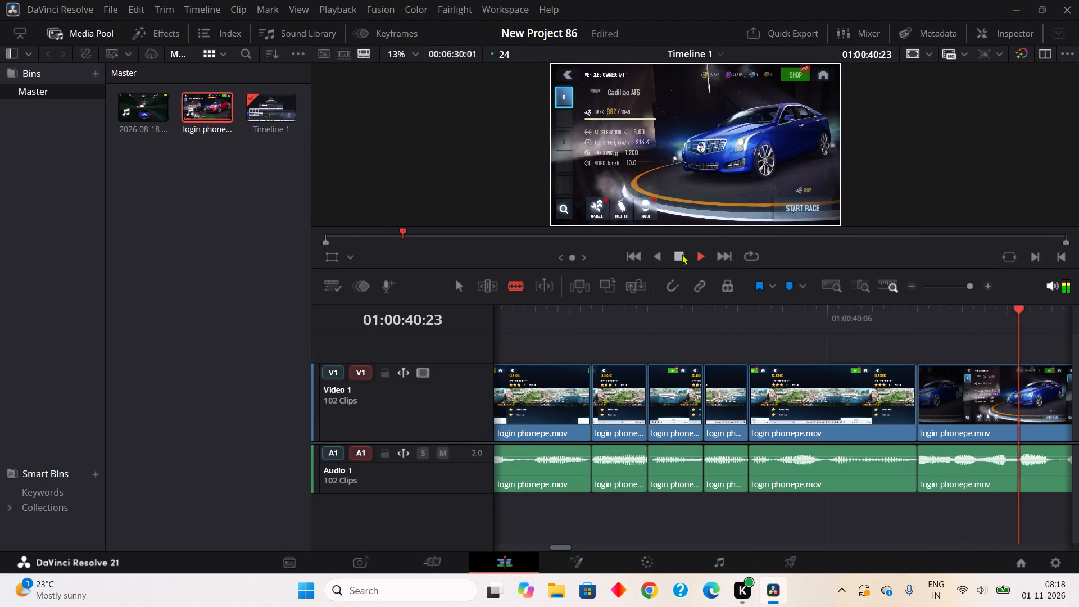
{"action": "left_click", "coordinate": [681, 255]}
{"action": "left_click", "coordinate": [768, 481]}
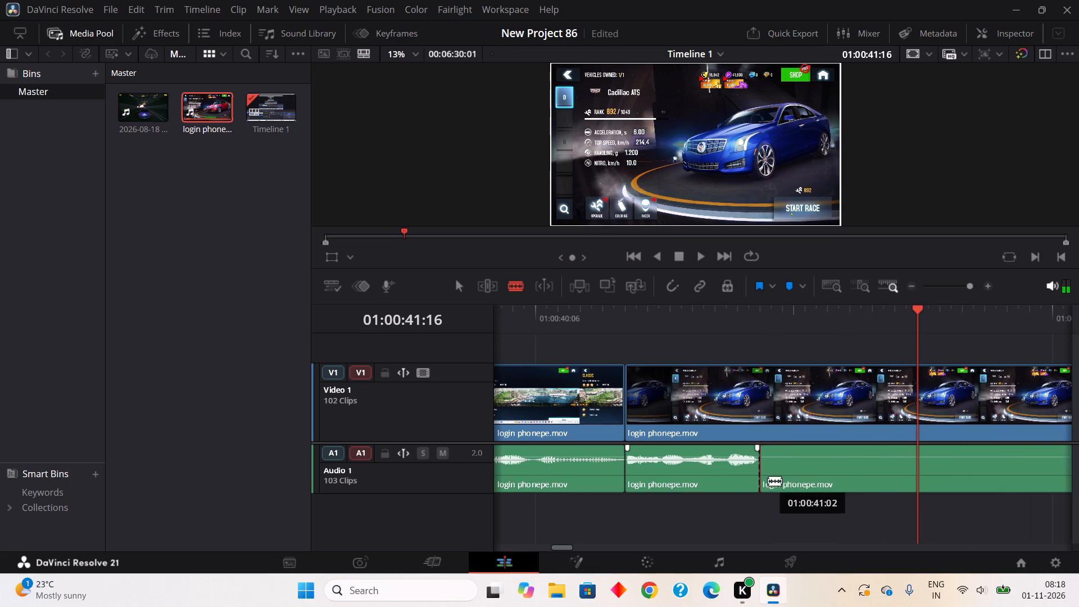
{"action": "left_click", "coordinate": [782, 474]}
{"action": "right_click", "coordinate": [764, 474]}
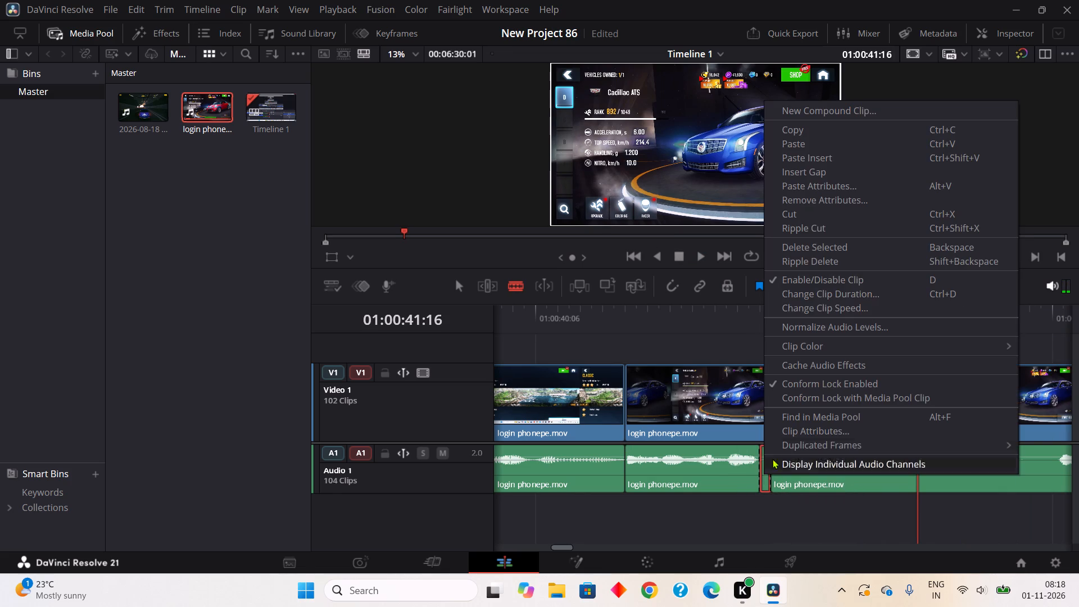
{"action": "left_click", "coordinate": [809, 228]}
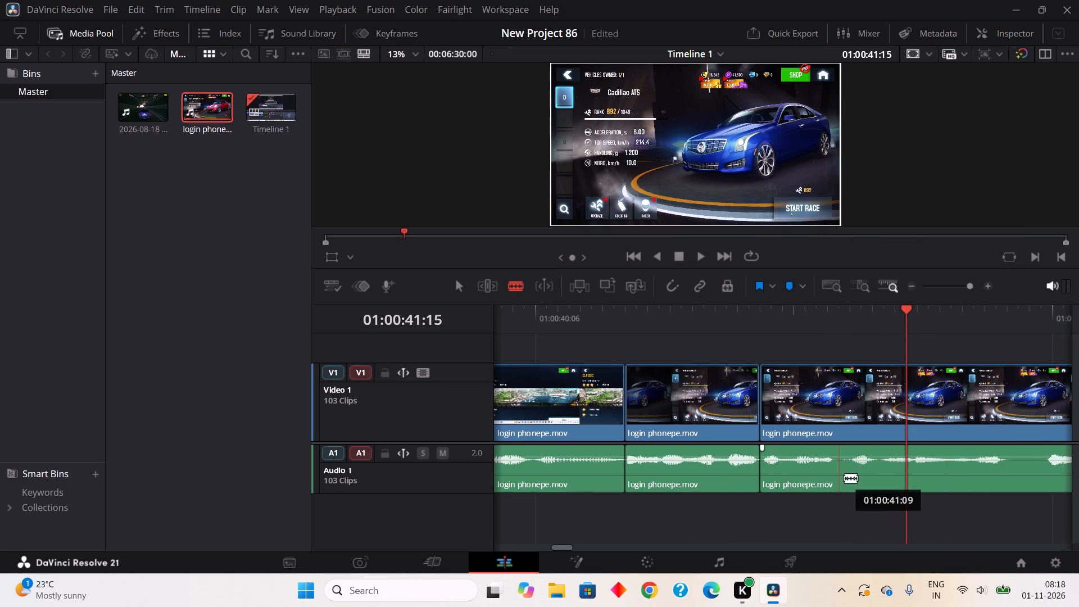
{"action": "left_click", "coordinate": [836, 463]}
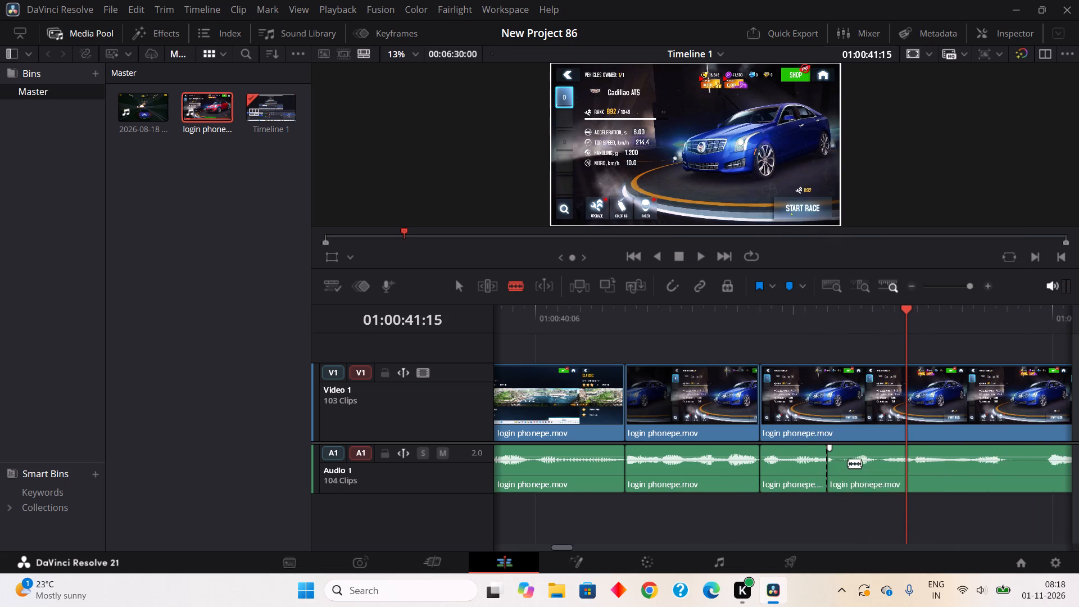
{"action": "left_click", "coordinate": [857, 468]}
{"action": "right_click", "coordinate": [841, 475]}
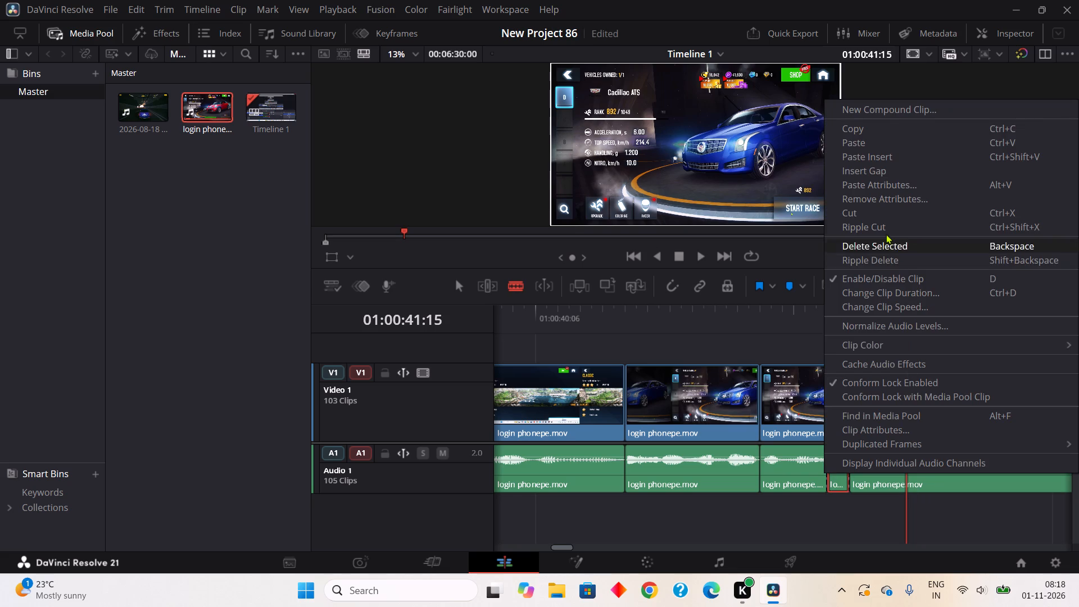
{"action": "left_click", "coordinate": [879, 224]}
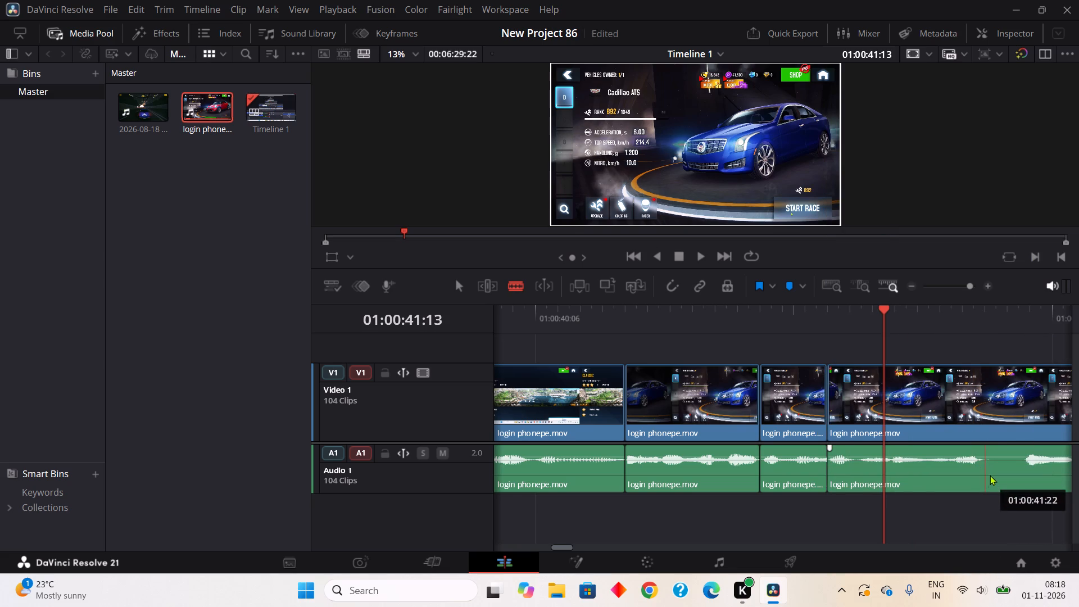
Split off and ripple cut the three-frame pause at about 01:00:41:22.
{"action": "left_click", "coordinate": [991, 474]}
{"action": "left_click", "coordinate": [1029, 477]}
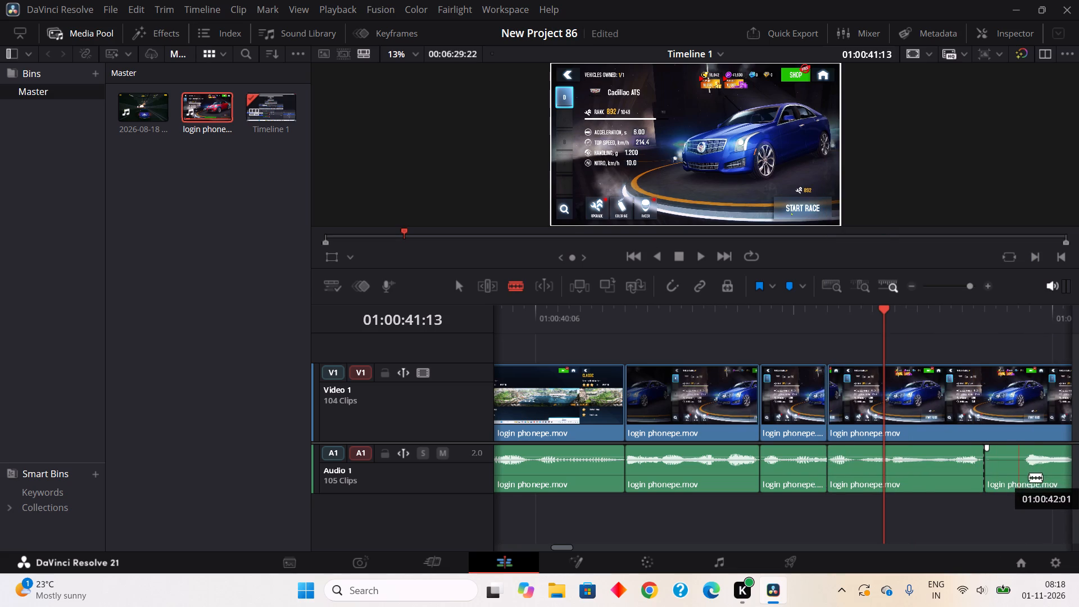
{"action": "right_click", "coordinate": [1003, 461]}
{"action": "left_click", "coordinate": [876, 212]}
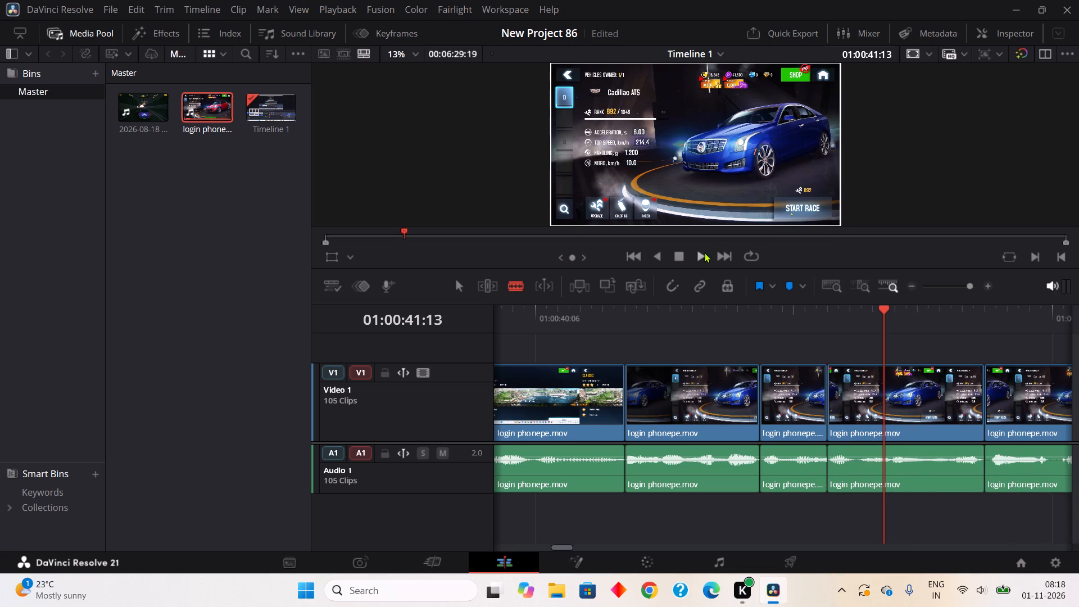
Play on from 01:00:41:13, and split off and ripple cut the one-frame pauses at about 01:00:42:04 and 01:00:42:11.
{"action": "left_click", "coordinate": [703, 253]}
{"action": "left_click", "coordinate": [678, 255]}
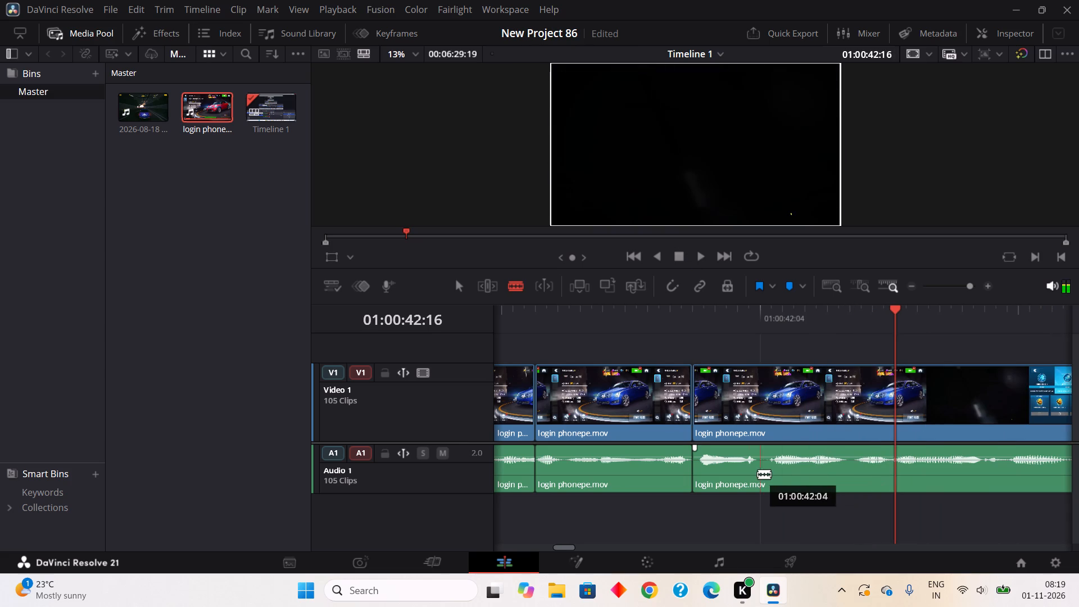
{"action": "left_click", "coordinate": [760, 478]}
{"action": "double_click", "coordinate": [779, 473]}
{"action": "right_click", "coordinate": [767, 479]}
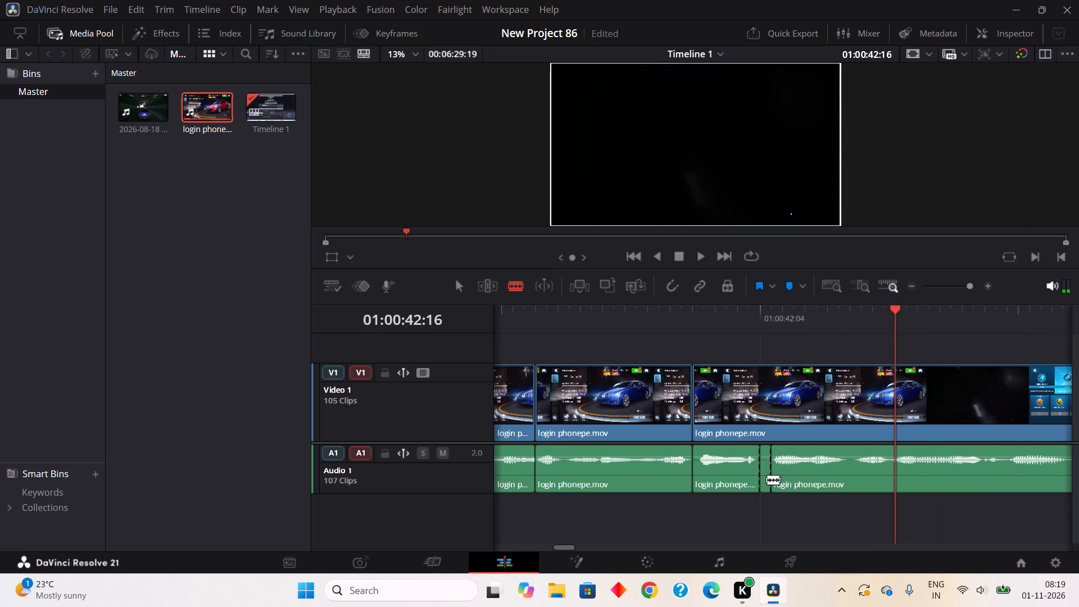
{"action": "left_click", "coordinate": [810, 234]}
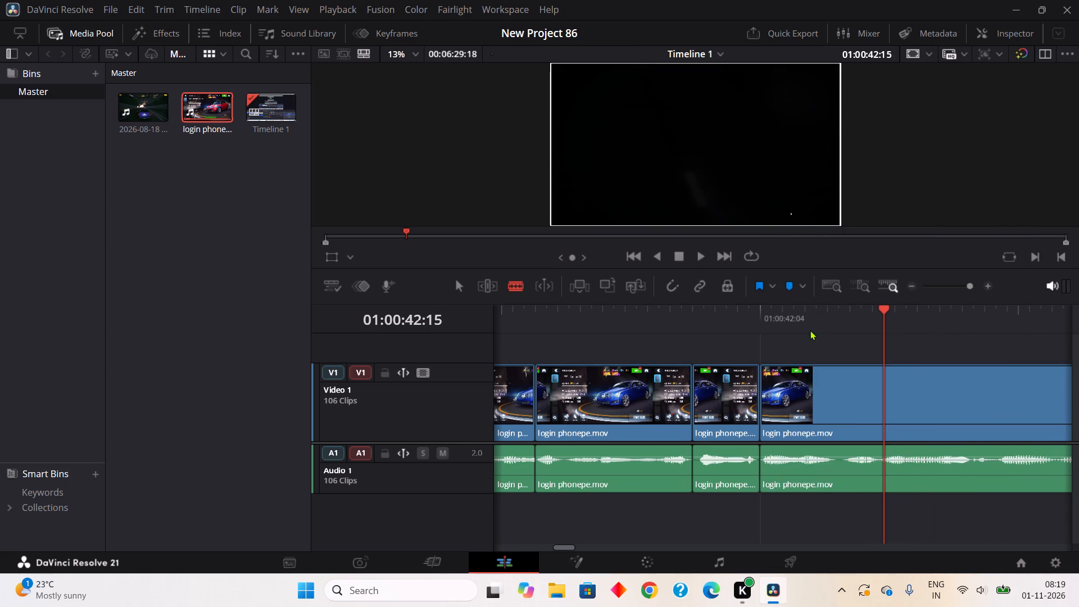
{"action": "left_click", "coordinate": [841, 473]}
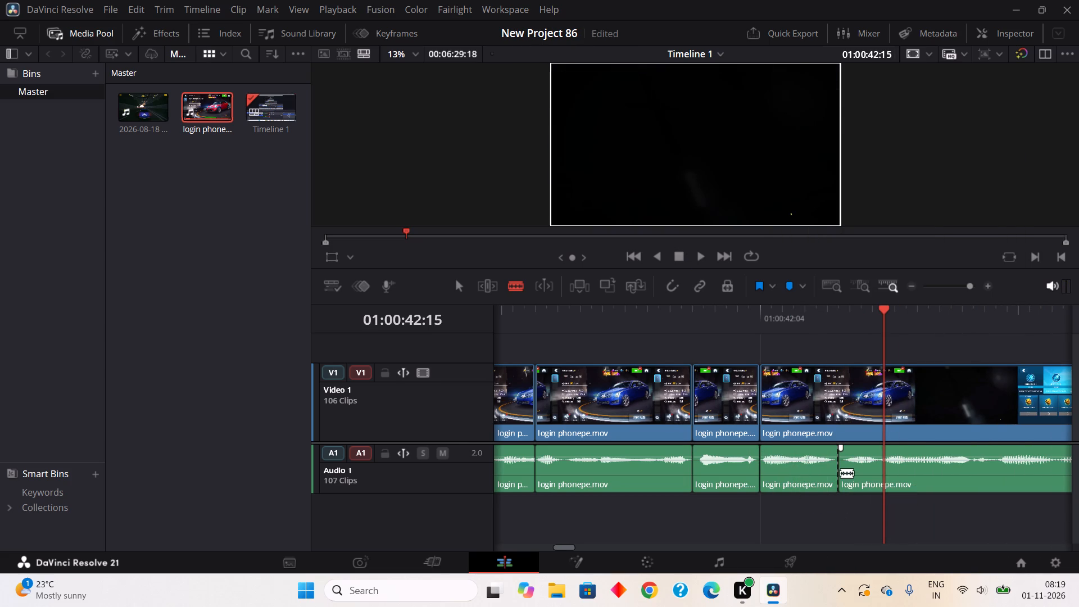
{"action": "left_click", "coordinate": [850, 465]}
{"action": "right_click", "coordinate": [844, 476]}
{"action": "left_click", "coordinate": [885, 229]}
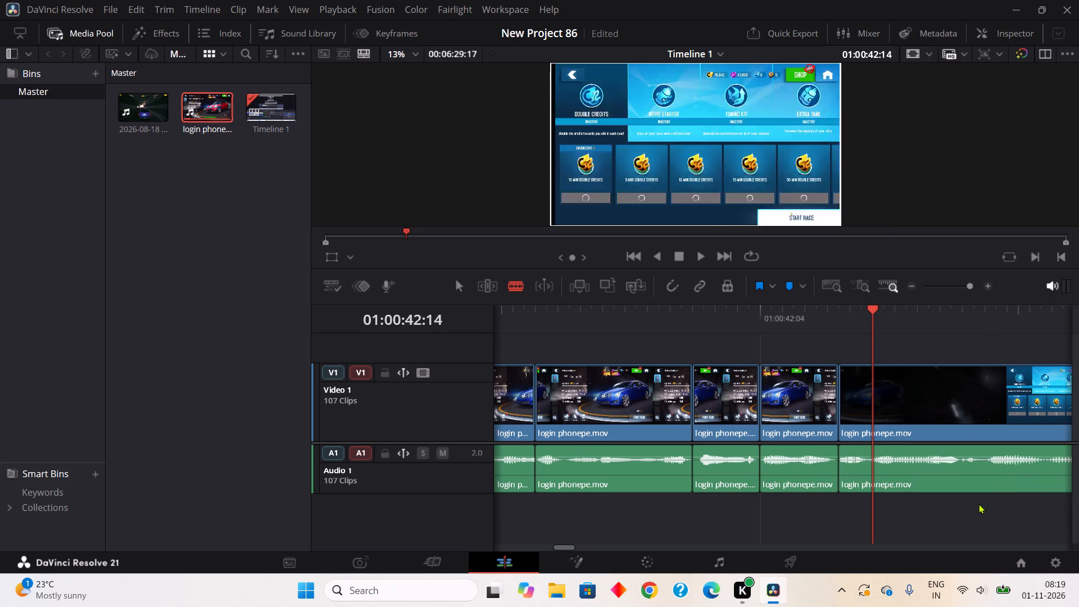
Play on from 01:00:42:14, and split off and ripple cut the one-frame pauses at about 01:00:43:14 and 01:00:43:17.
{"action": "left_click", "coordinate": [699, 258]}
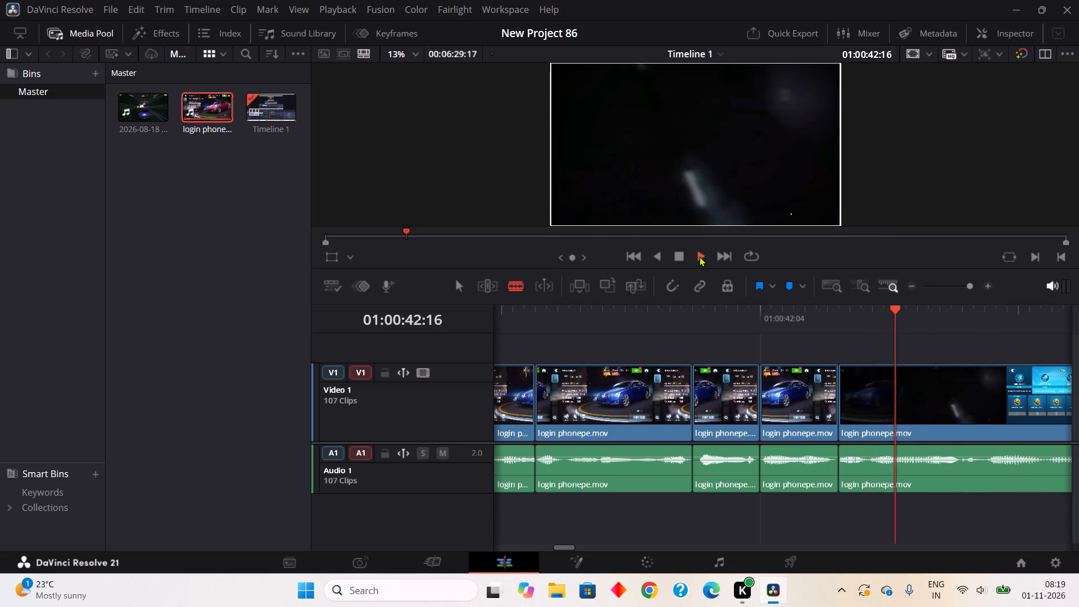
{"action": "left_click", "coordinate": [676, 259]}
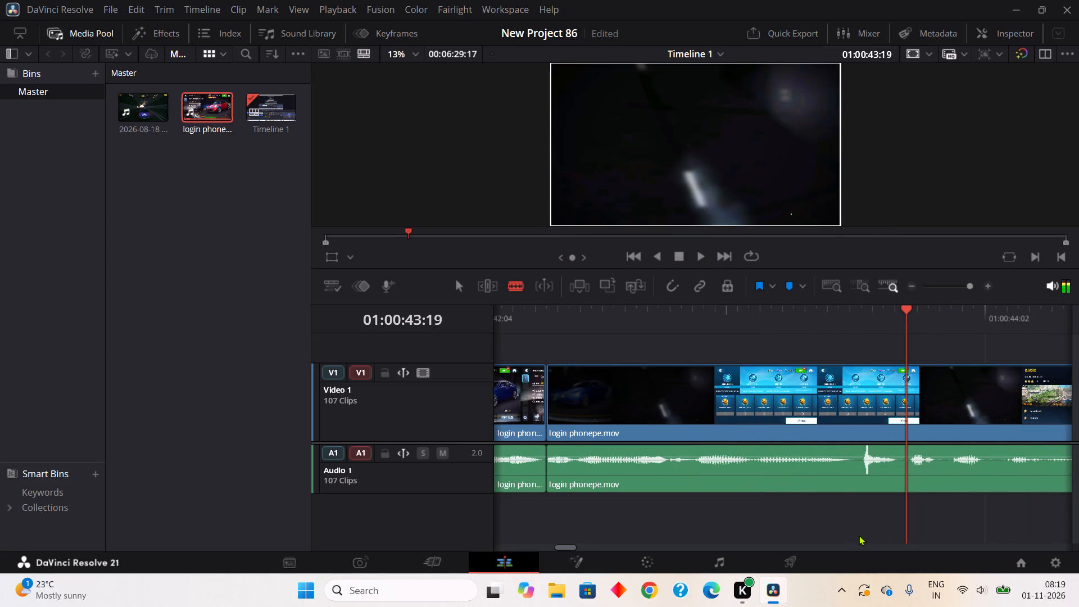
{"action": "left_click", "coordinate": [851, 468]}
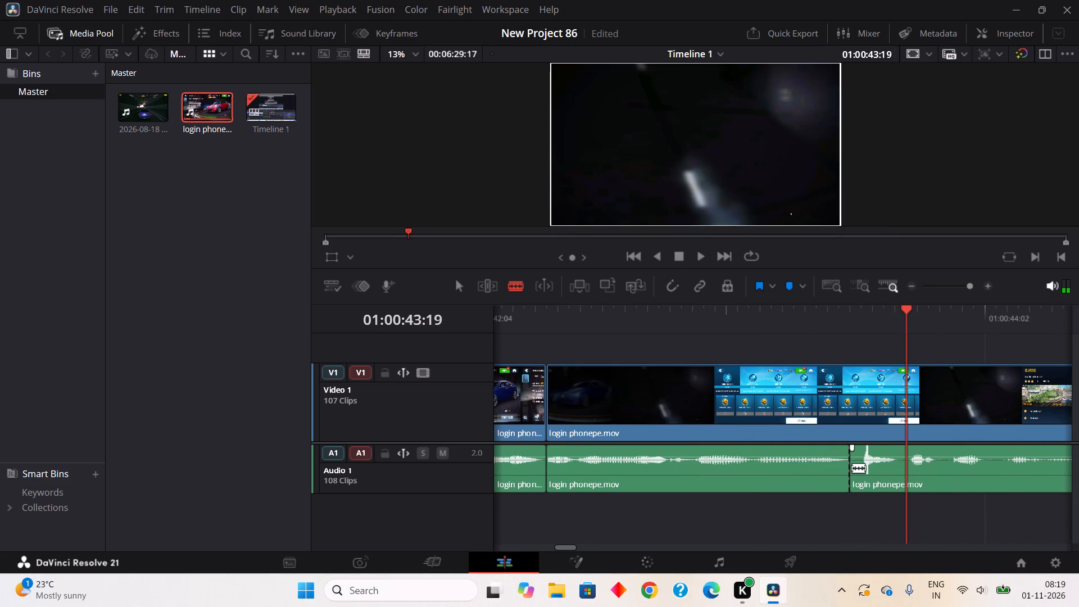
{"action": "left_click", "coordinate": [869, 479]}
{"action": "right_click", "coordinate": [845, 470]}
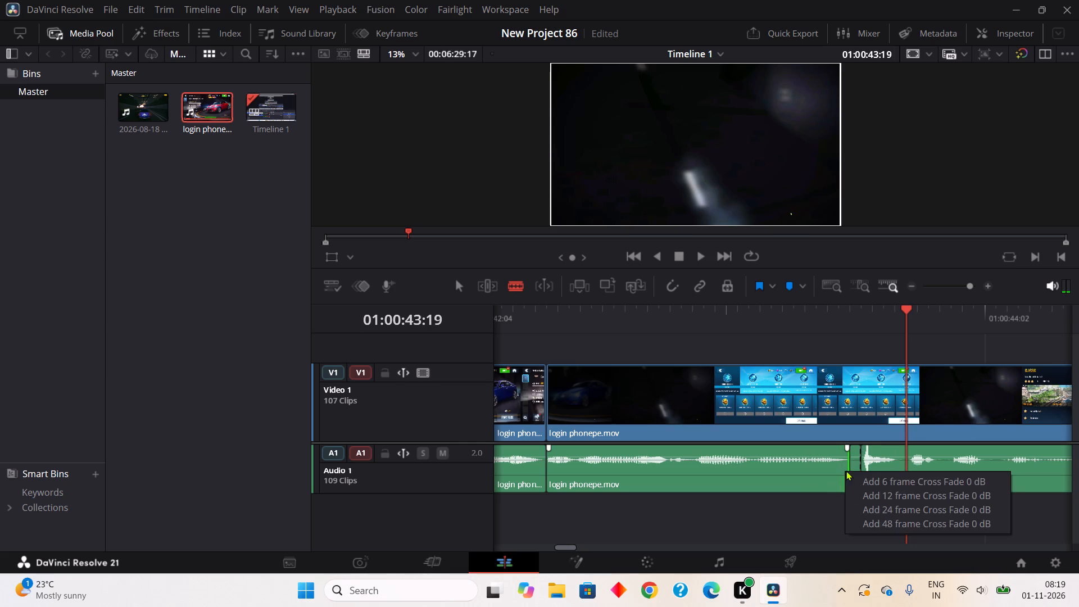
{"action": "right_click", "coordinate": [851, 463]}
{"action": "left_click", "coordinate": [868, 214]}
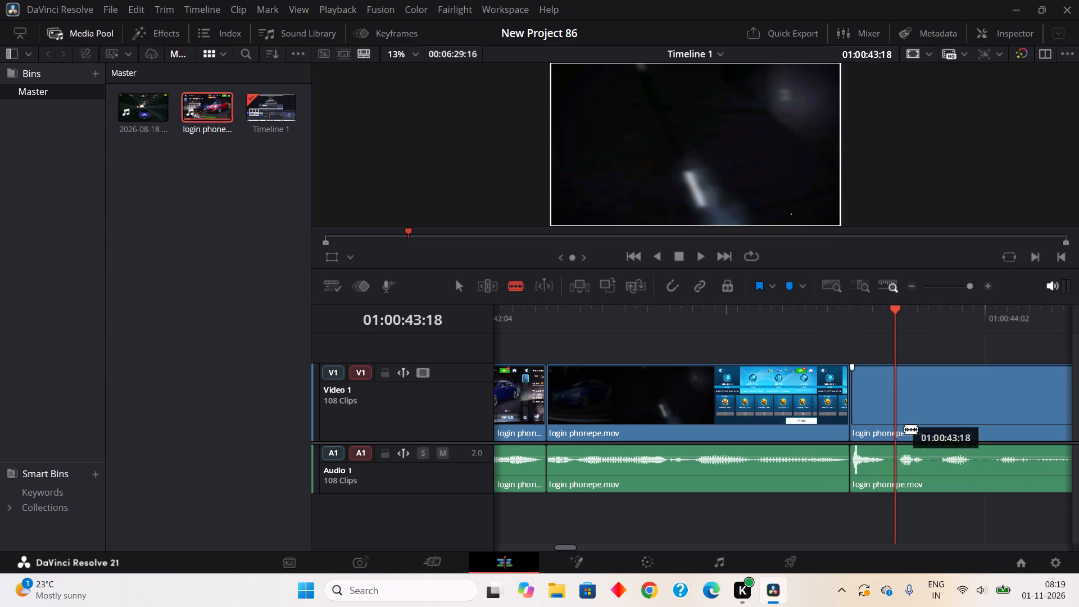
{"action": "left_click", "coordinate": [890, 464]}
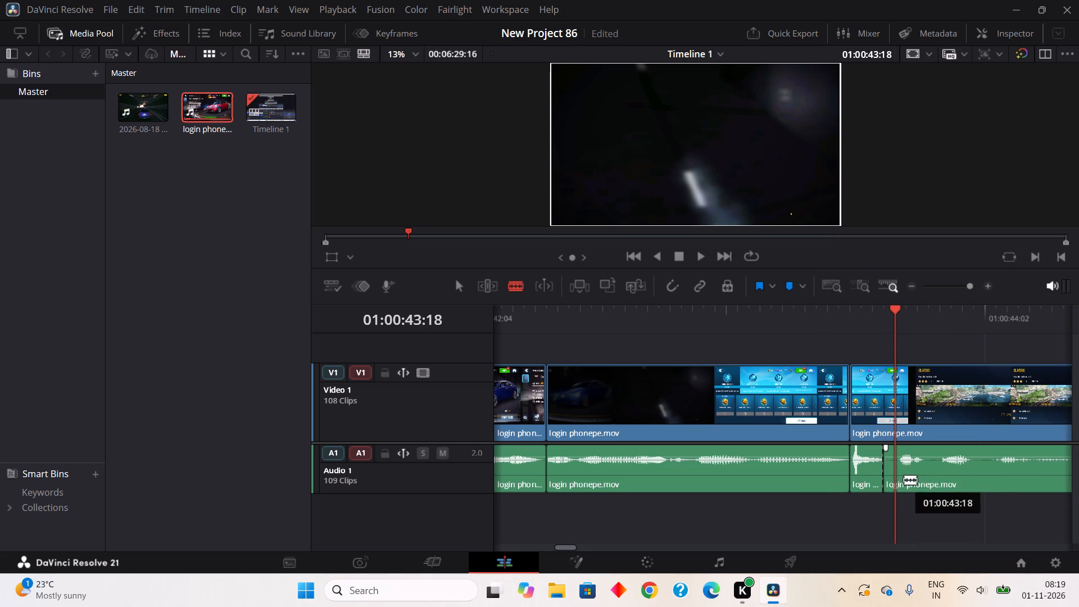
{"action": "left_click", "coordinate": [904, 479]}
{"action": "right_click", "coordinate": [902, 476]}
{"action": "right_click", "coordinate": [893, 472]}
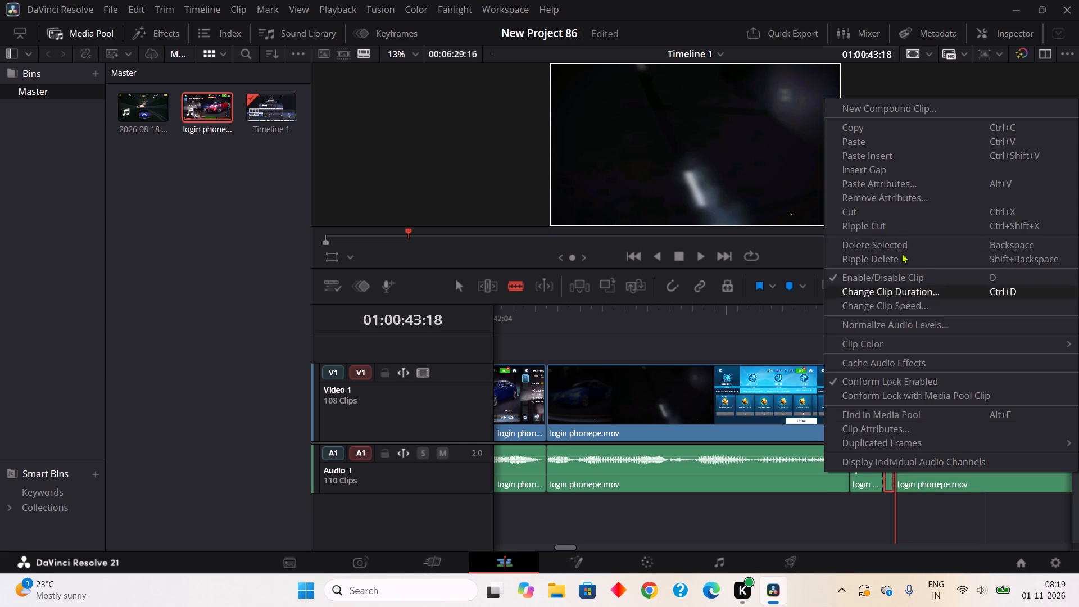
{"action": "left_click", "coordinate": [877, 222]}
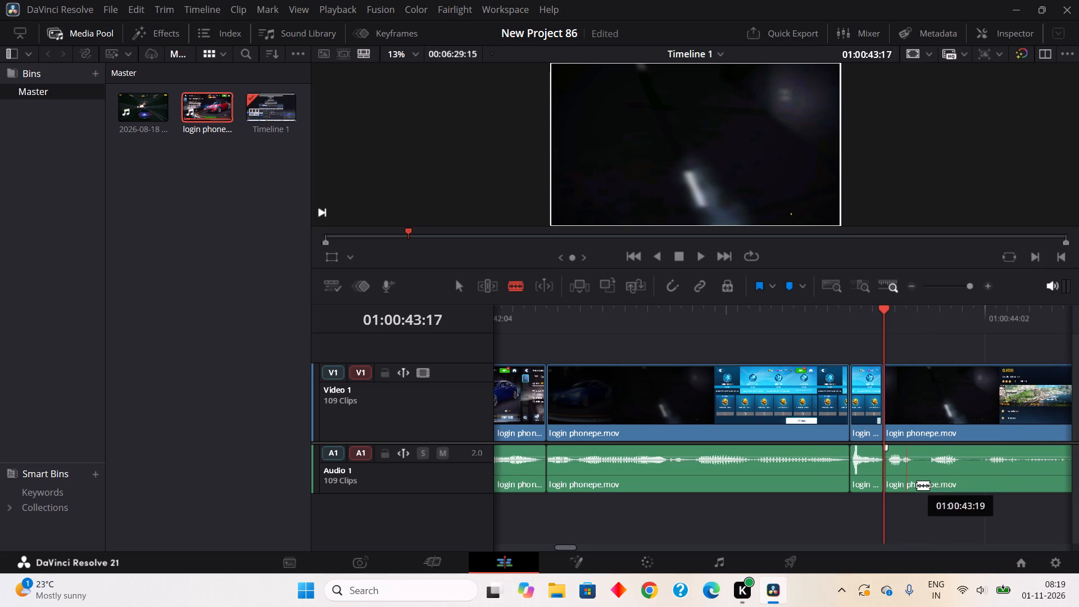
Split off and ripple cut the two-frame pauses at about 01:00:43:19 and 01:00:43:22.
{"action": "left_click", "coordinate": [917, 485]}
{"action": "left_click", "coordinate": [936, 474]}
{"action": "right_click", "coordinate": [924, 479]}
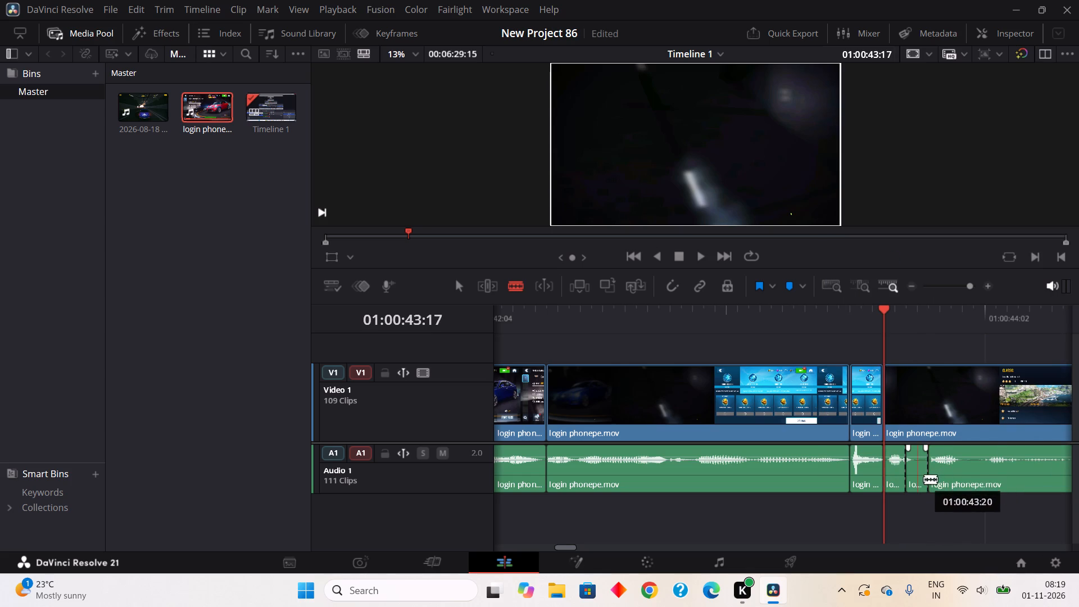
{"action": "left_click", "coordinate": [859, 233]}
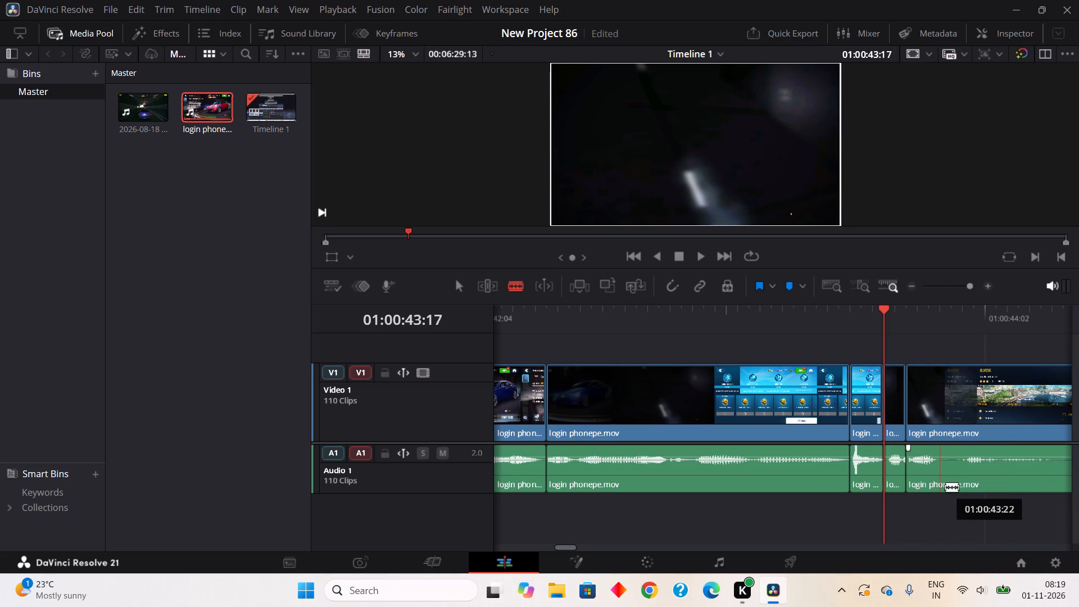
{"action": "left_click", "coordinate": [946, 487]}
{"action": "left_click", "coordinate": [965, 470]}
{"action": "right_click", "coordinate": [958, 472]}
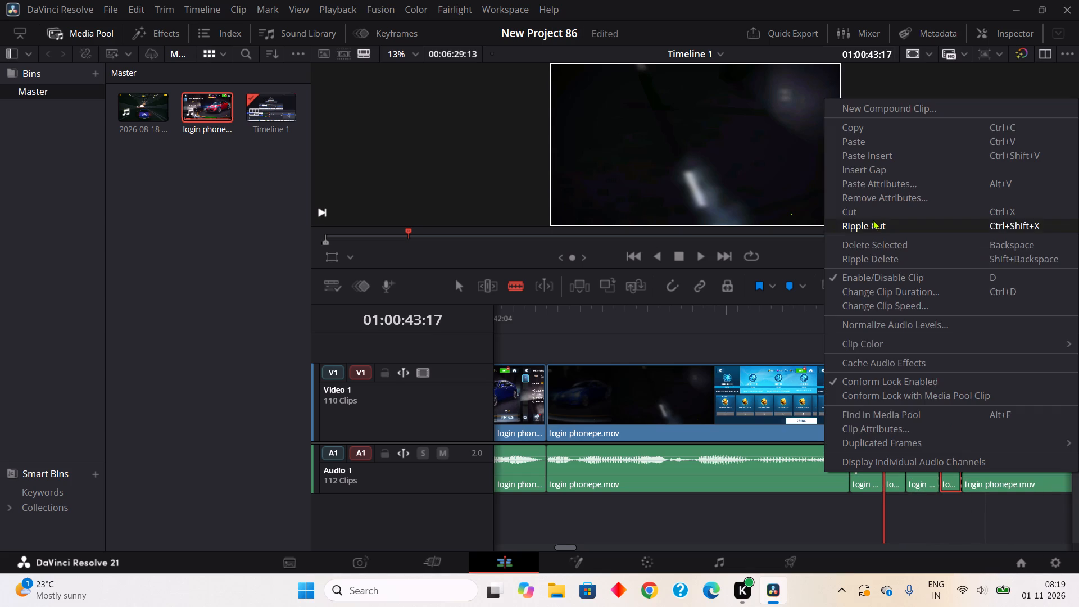
{"action": "left_click", "coordinate": [873, 220]}
Split off and ripple cut the four-frame pause at about 01:00:44:05.
{"action": "left_click", "coordinate": [1026, 486]}
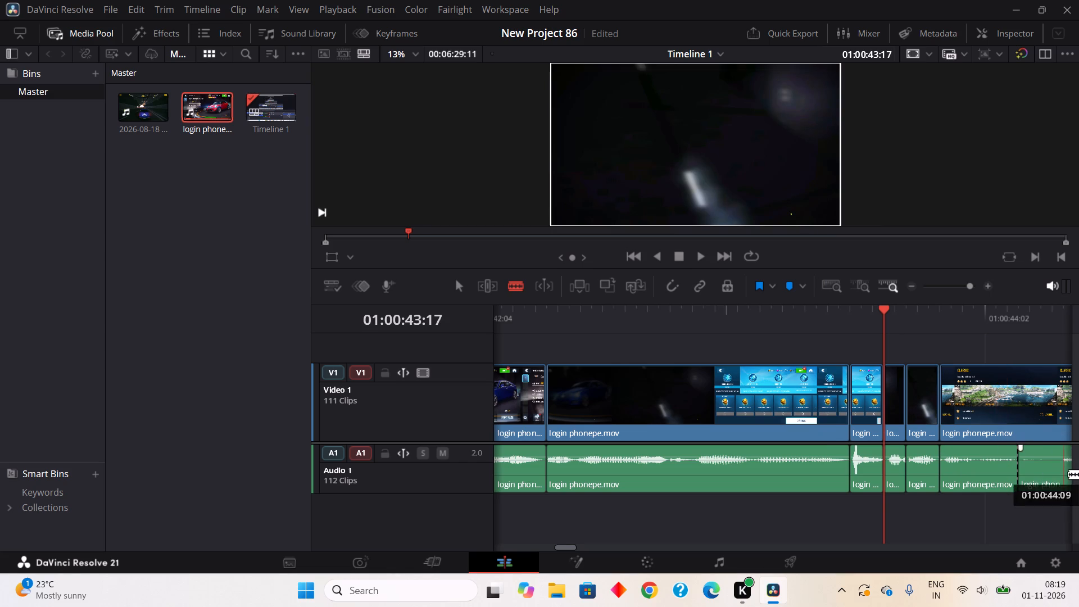
{"action": "left_click", "coordinate": [1068, 475]}
{"action": "right_click", "coordinate": [1055, 475]}
{"action": "right_click", "coordinate": [1044, 463]}
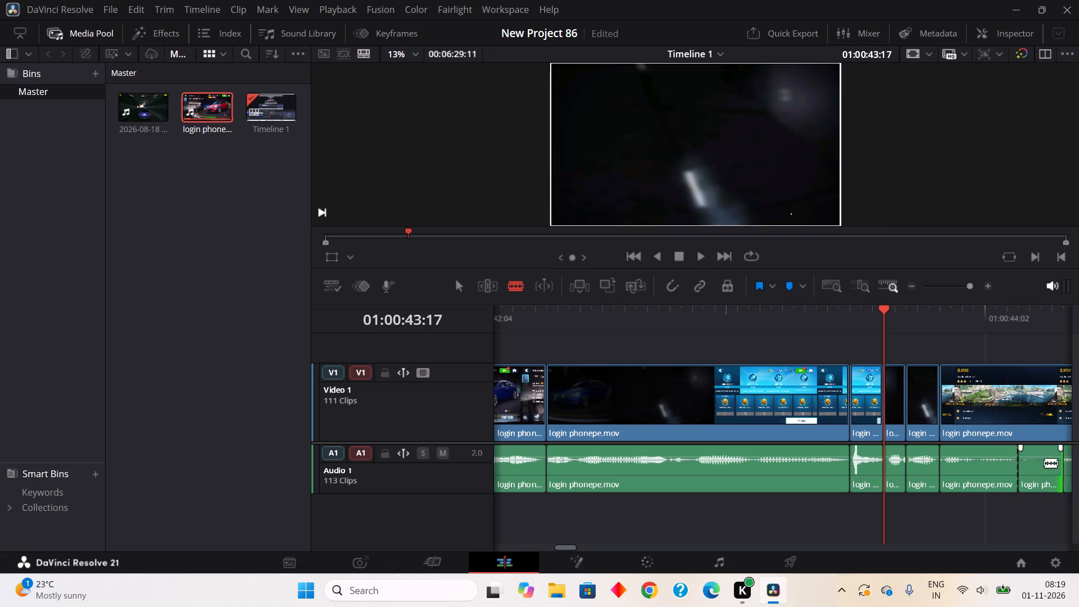
{"action": "left_click", "coordinate": [880, 212]}
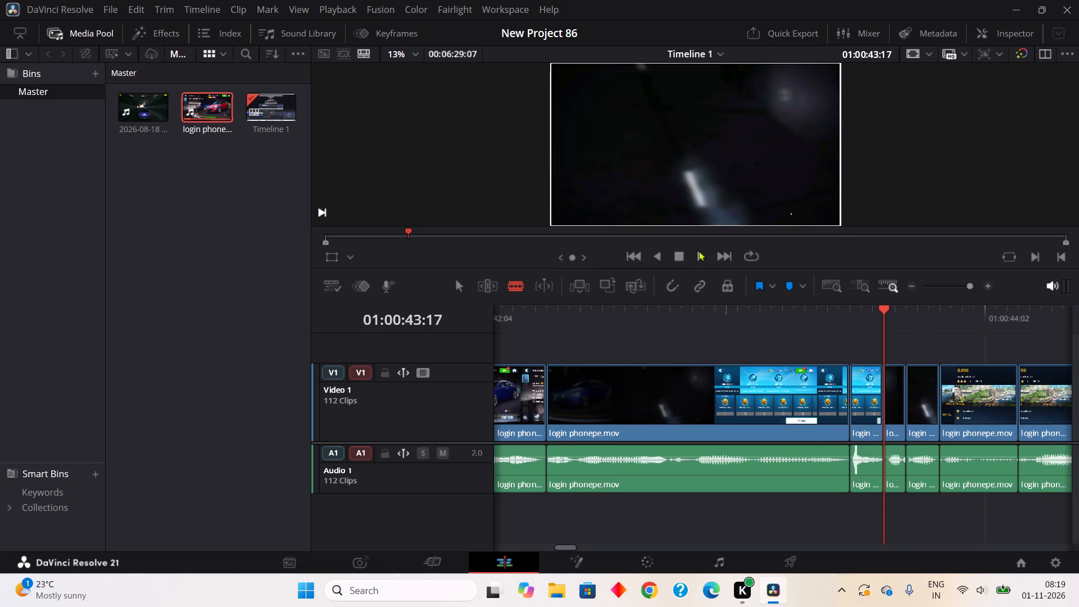
Play on from 01:00:43:17, and split off and ripple cut the two-frame pauses at about 01:00:44:23, 01:00:45:02 and 01:00:45:05.
{"action": "left_click", "coordinate": [699, 251]}
{"action": "left_click", "coordinate": [677, 255]}
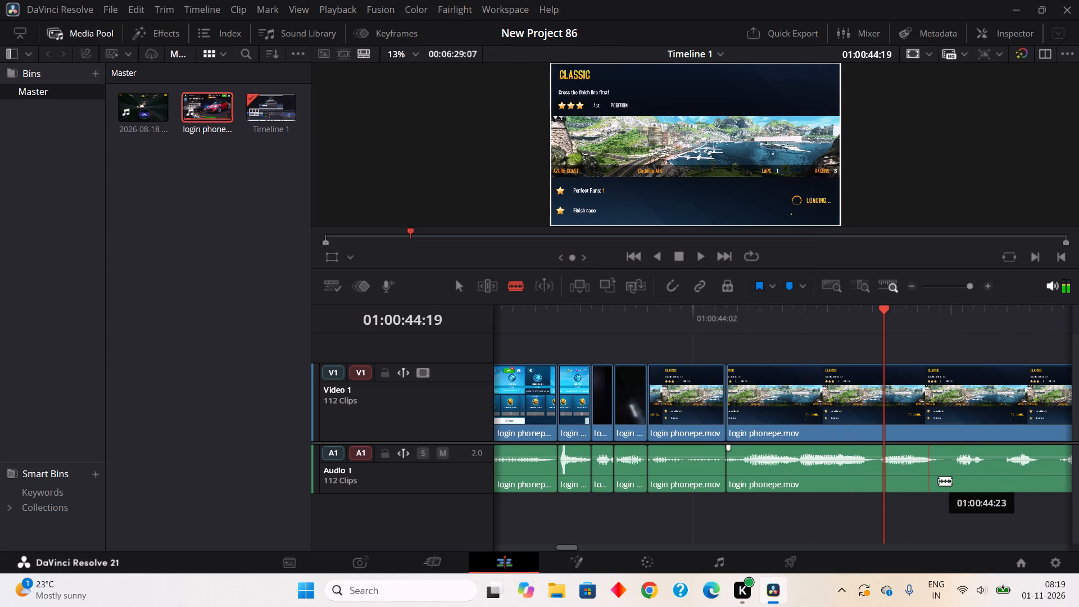
{"action": "left_click", "coordinate": [939, 481]}
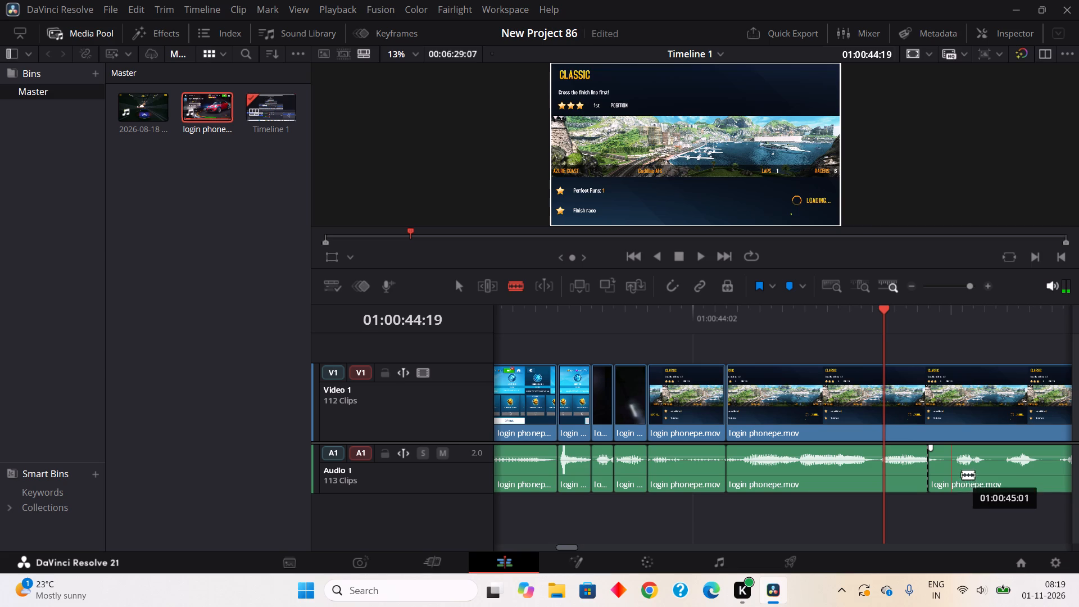
{"action": "left_click", "coordinate": [959, 474]}
{"action": "right_click", "coordinate": [934, 469]}
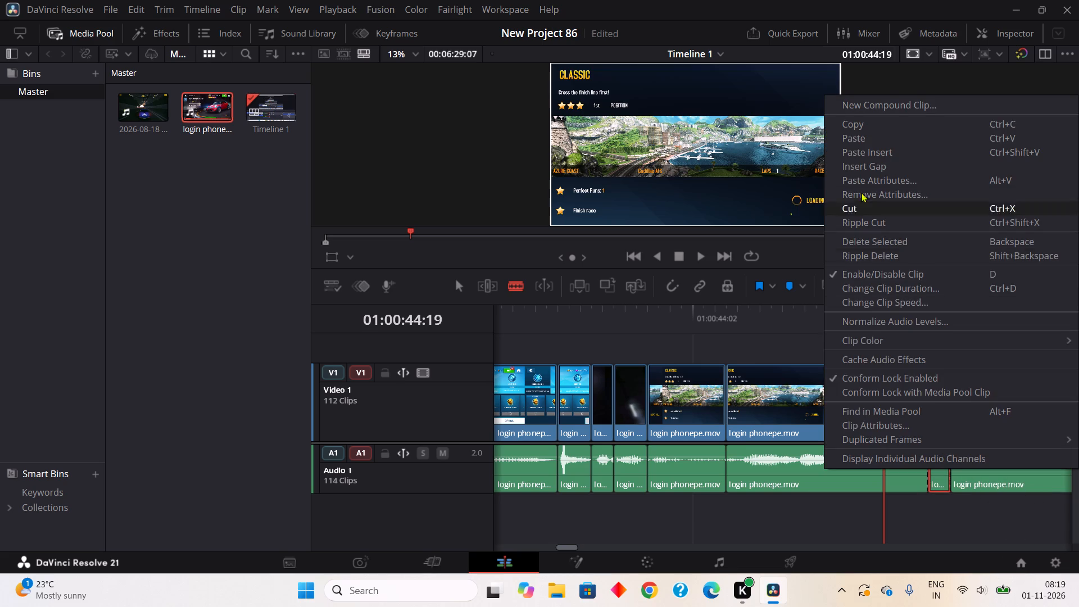
{"action": "left_click", "coordinate": [862, 222]}
{"action": "left_click", "coordinate": [968, 481]}
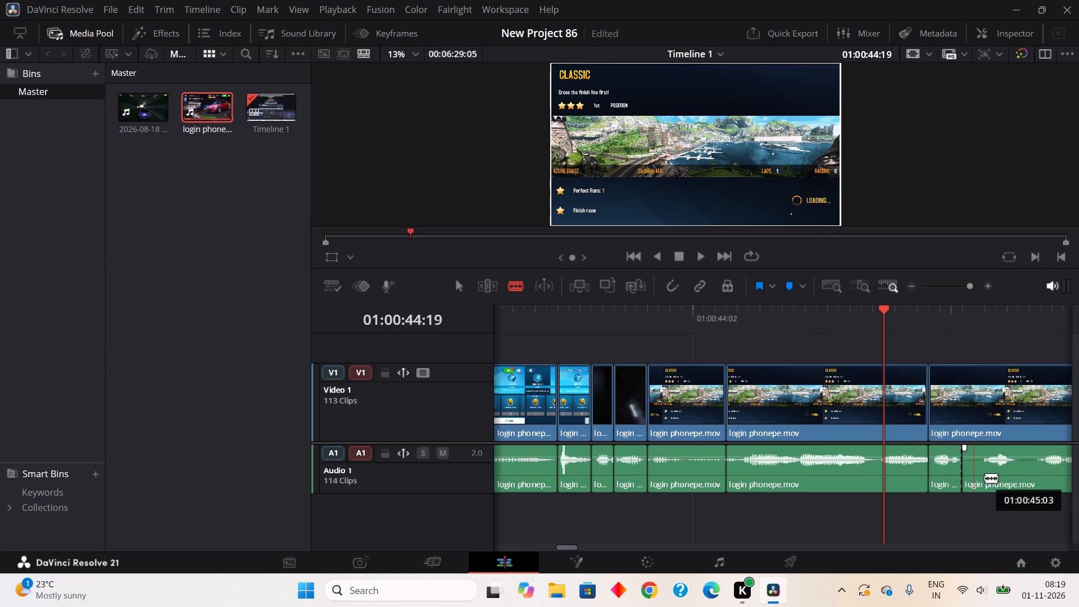
{"action": "left_click", "coordinate": [990, 478]}
{"action": "right_click", "coordinate": [975, 478]}
{"action": "left_click", "coordinate": [902, 233]}
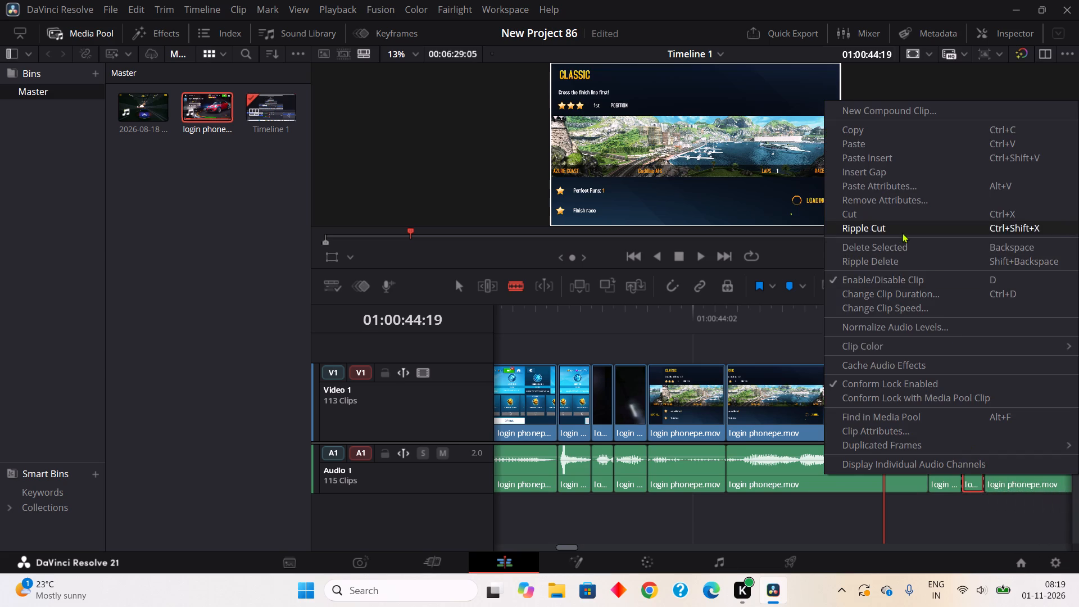
{"action": "left_click", "coordinate": [997, 480]}
{"action": "left_click", "coordinate": [1024, 475]}
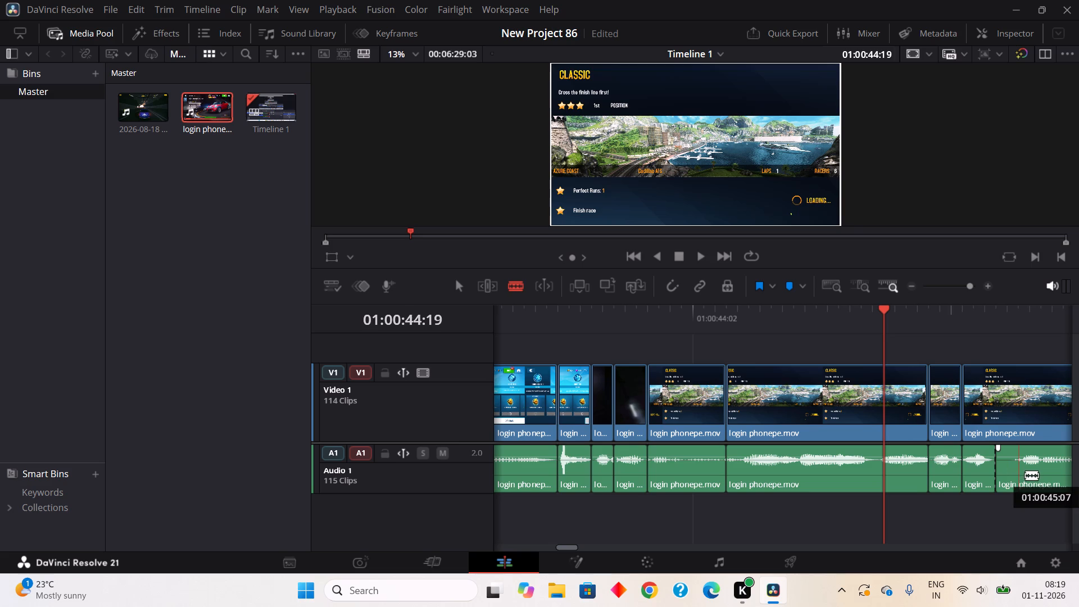
{"action": "right_click", "coordinate": [1005, 471]}
{"action": "left_click", "coordinate": [902, 225]}
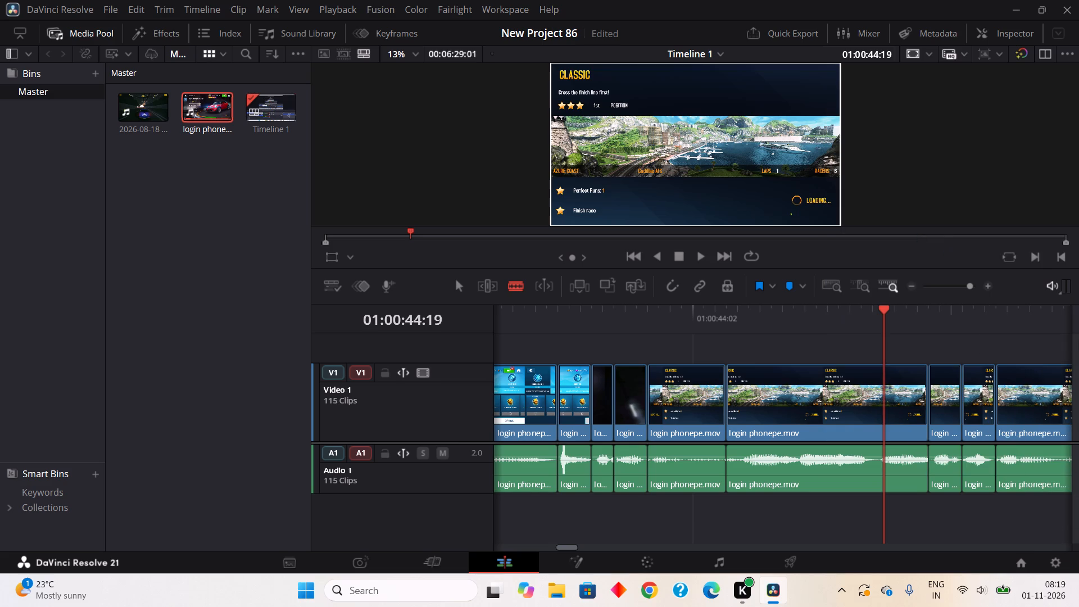
Play on from 01:00:44:19, and split off and ripple cut the three-frame pause at about 01:00:45:15 and the two-frame pause at about 01:00:45:18.
{"action": "left_click", "coordinate": [697, 259]}
{"action": "left_click", "coordinate": [679, 257]}
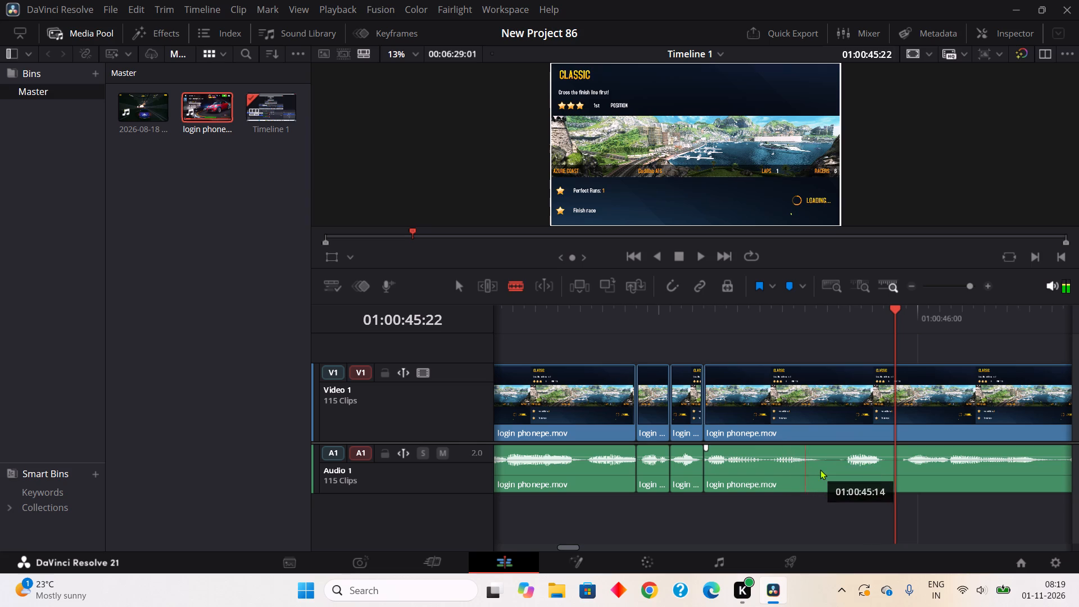
{"action": "left_click", "coordinate": [825, 468]}
{"action": "left_click", "coordinate": [853, 473]}
{"action": "right_click", "coordinate": [829, 469]}
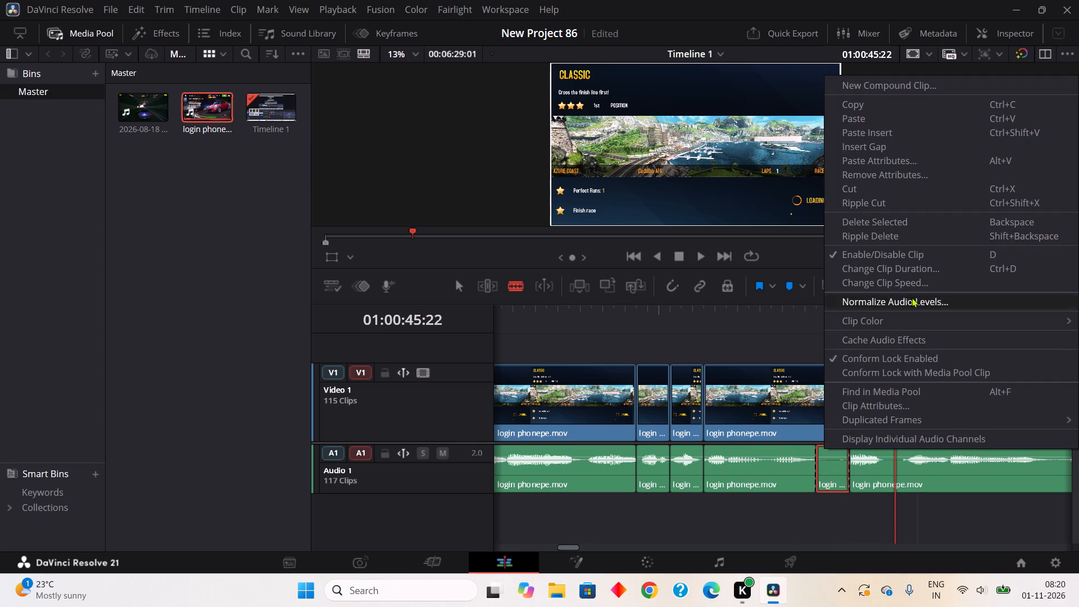
{"action": "left_click", "coordinate": [867, 202]}
{"action": "left_click", "coordinate": [853, 484]}
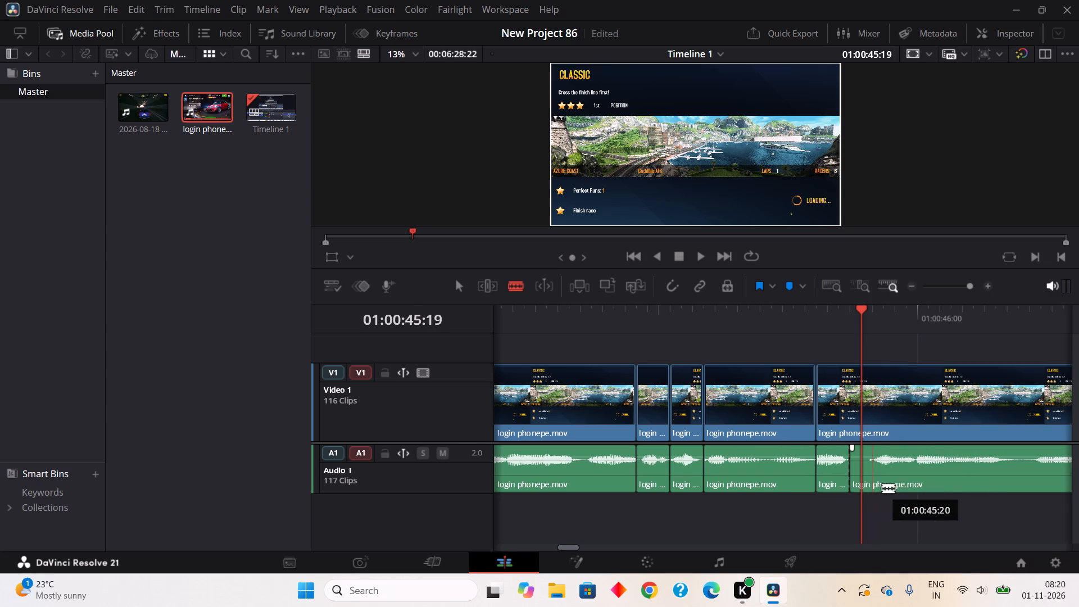
{"action": "left_click", "coordinate": [873, 487]}
{"action": "right_click", "coordinate": [861, 478]}
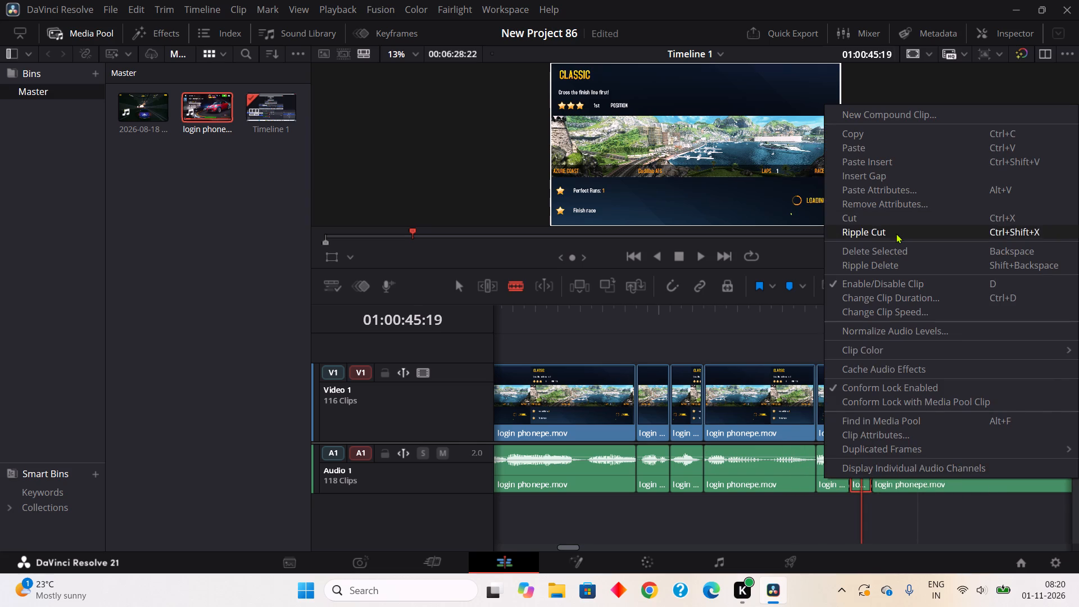
{"action": "left_click", "coordinate": [896, 233]}
Split off and ripple cut the two-frame pause at about 01:00:46:06.
{"action": "left_click", "coordinate": [992, 473]}
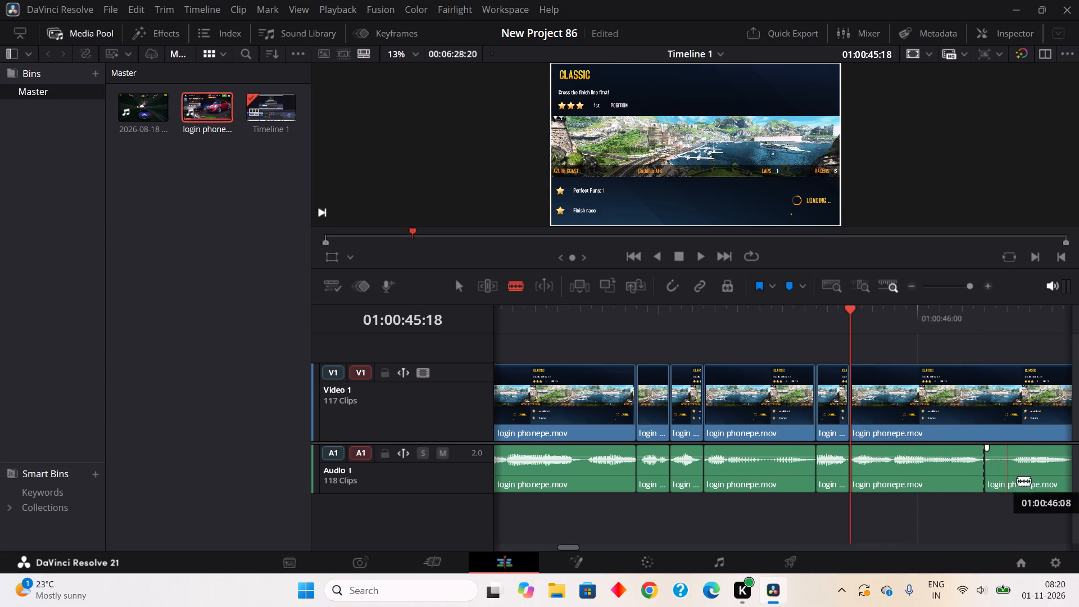
{"action": "left_click", "coordinate": [1018, 481]}
{"action": "right_click", "coordinate": [1002, 485]}
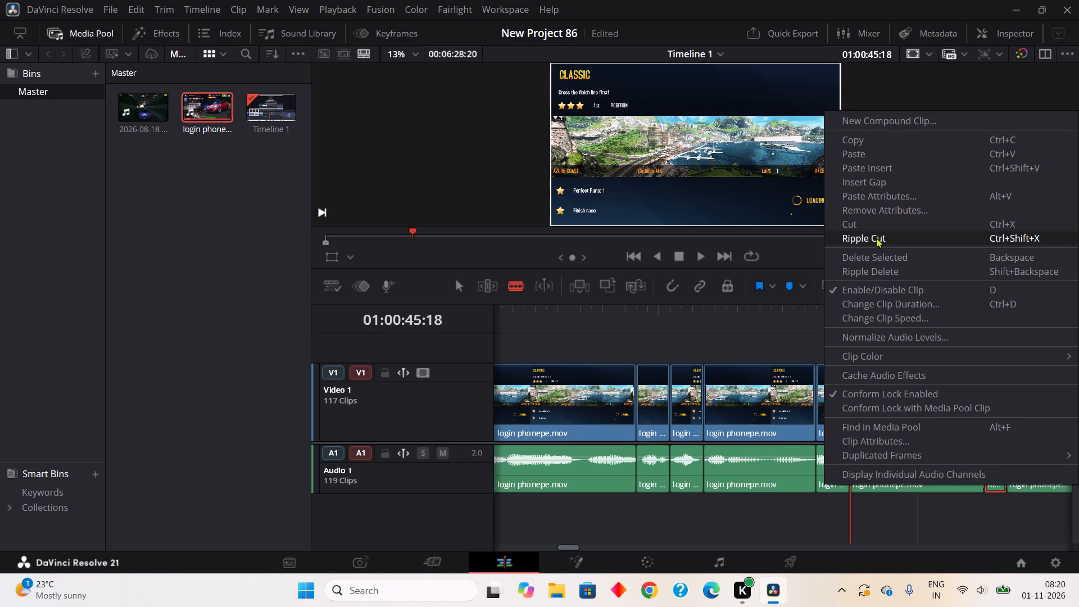
{"action": "left_click", "coordinate": [876, 238]}
Play on from 01:00:45:18, and split off and ripple cut the one-frame pause at about 01:00:46:12.
{"action": "left_click", "coordinate": [696, 257]}
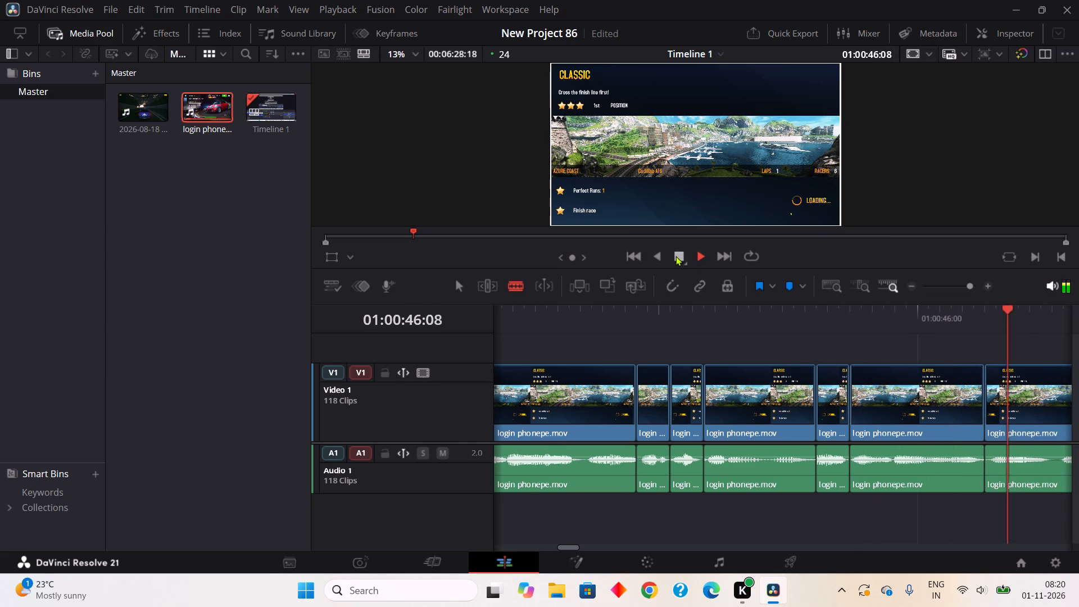
{"action": "left_click", "coordinate": [675, 256]}
{"action": "left_click", "coordinate": [763, 483]}
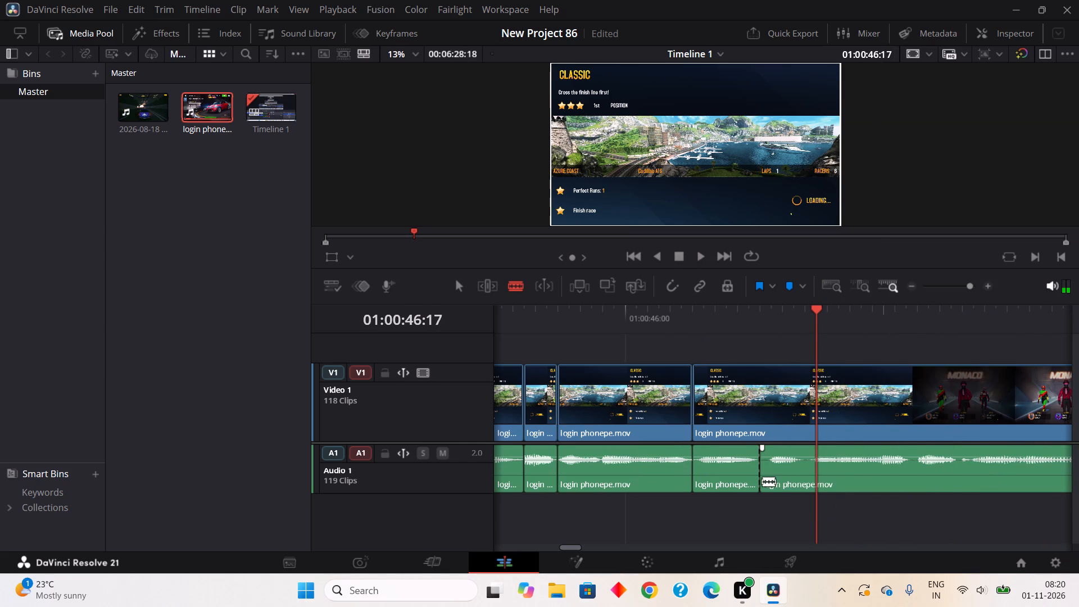
{"action": "left_click", "coordinate": [773, 478]}
{"action": "right_click", "coordinate": [759, 484]}
{"action": "right_click", "coordinate": [774, 462]}
{"action": "right_click", "coordinate": [766, 475]}
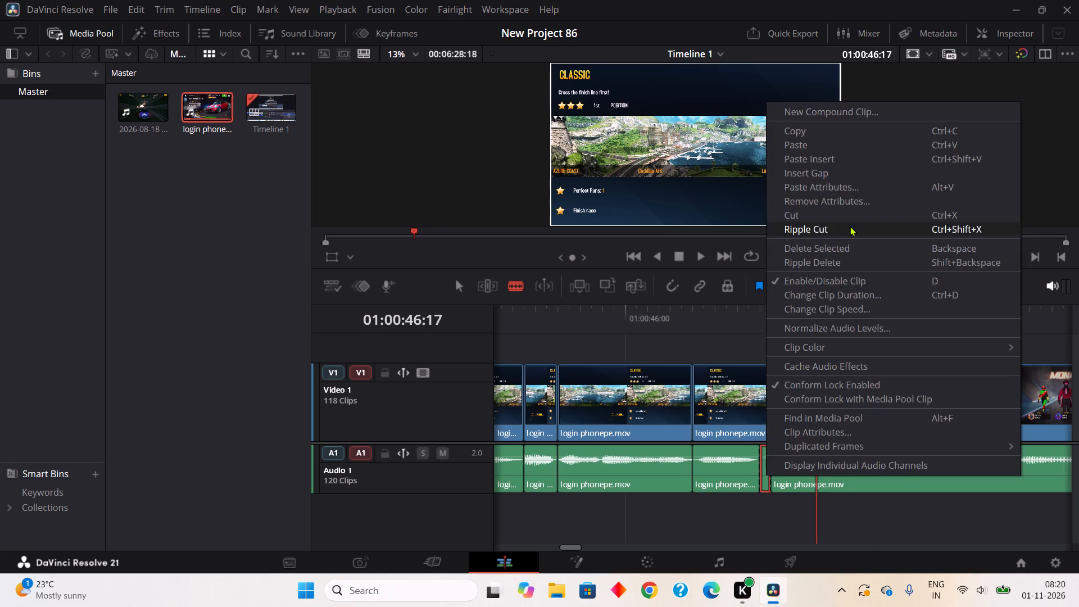
{"action": "left_click", "coordinate": [850, 226]}
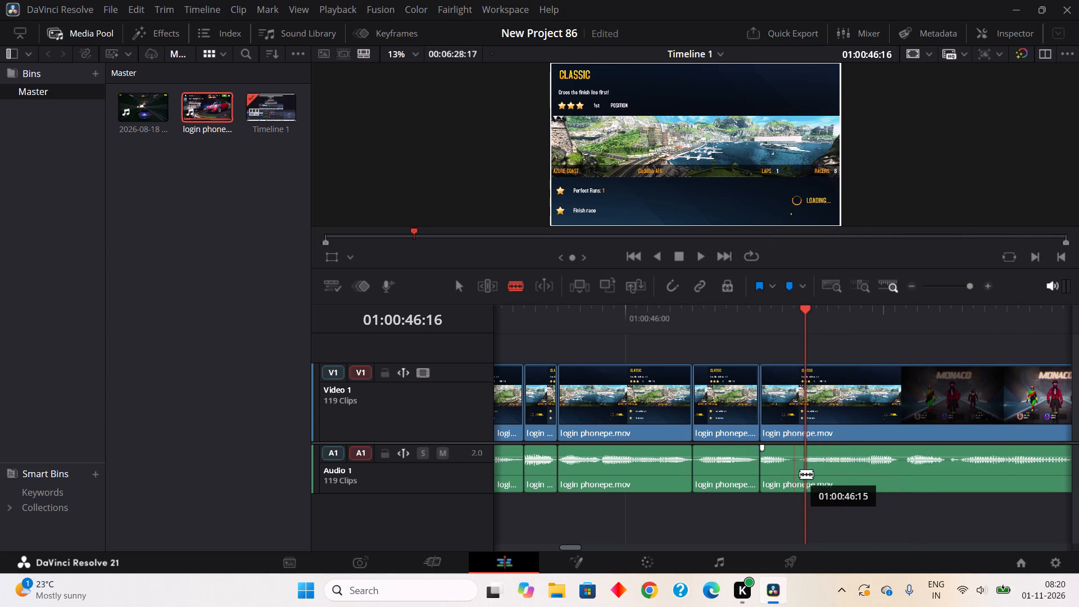
Split off and ripple cut the one-frame pauses at about 01:00:46:15 and 01:00:46:23.
{"action": "left_click", "coordinate": [795, 474]}
{"action": "left_click", "coordinate": [803, 472]}
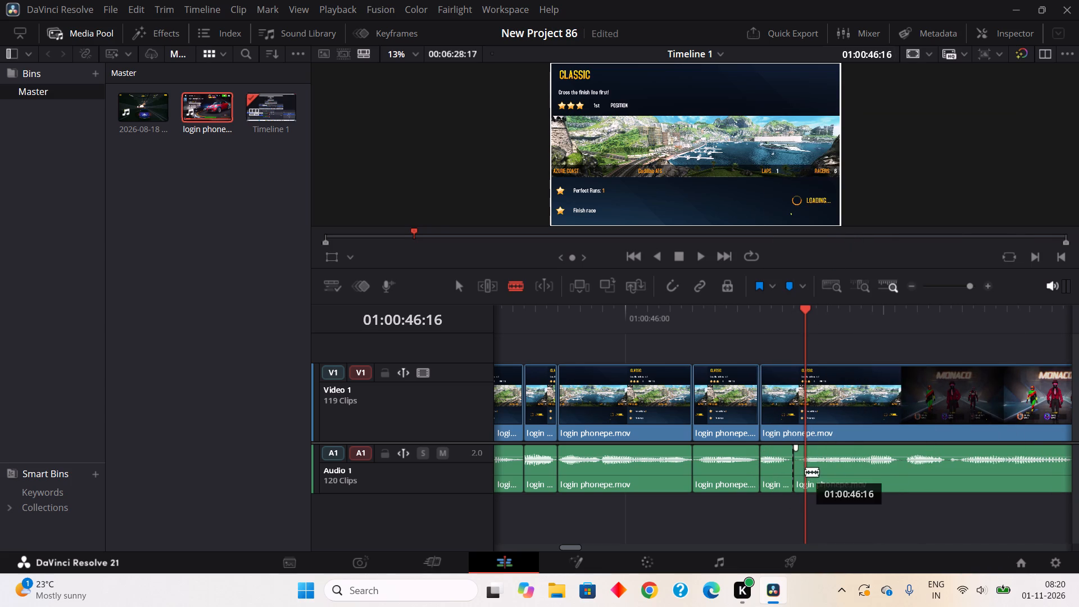
{"action": "left_click", "coordinate": [808, 476]}
{"action": "right_click", "coordinate": [795, 479]}
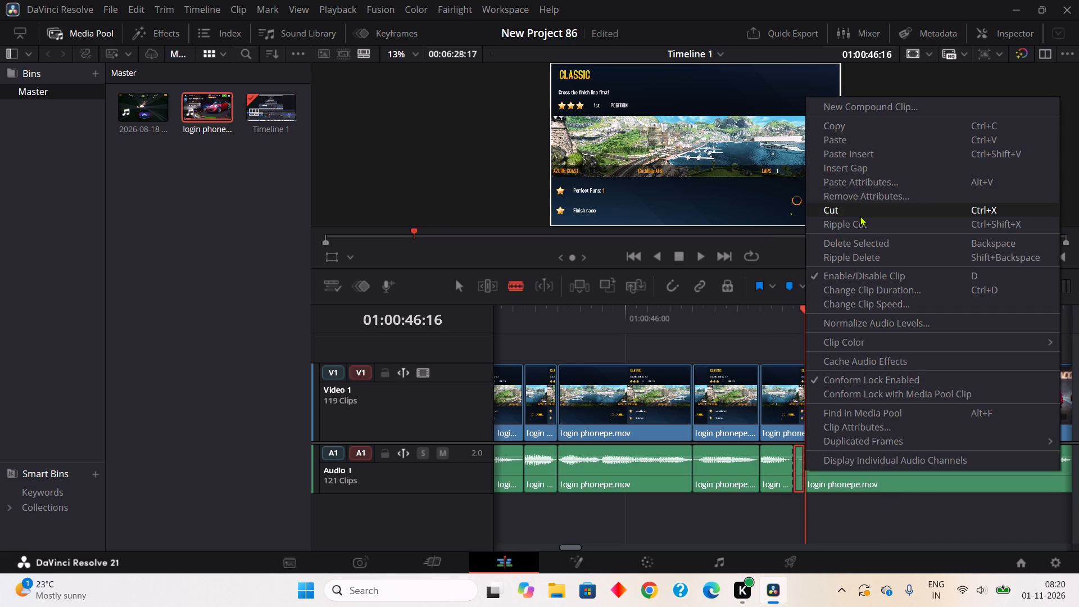
{"action": "left_click_drag", "start_coordinate": [860, 216], "coordinate": [864, 223]}
{"action": "left_click", "coordinate": [891, 473]}
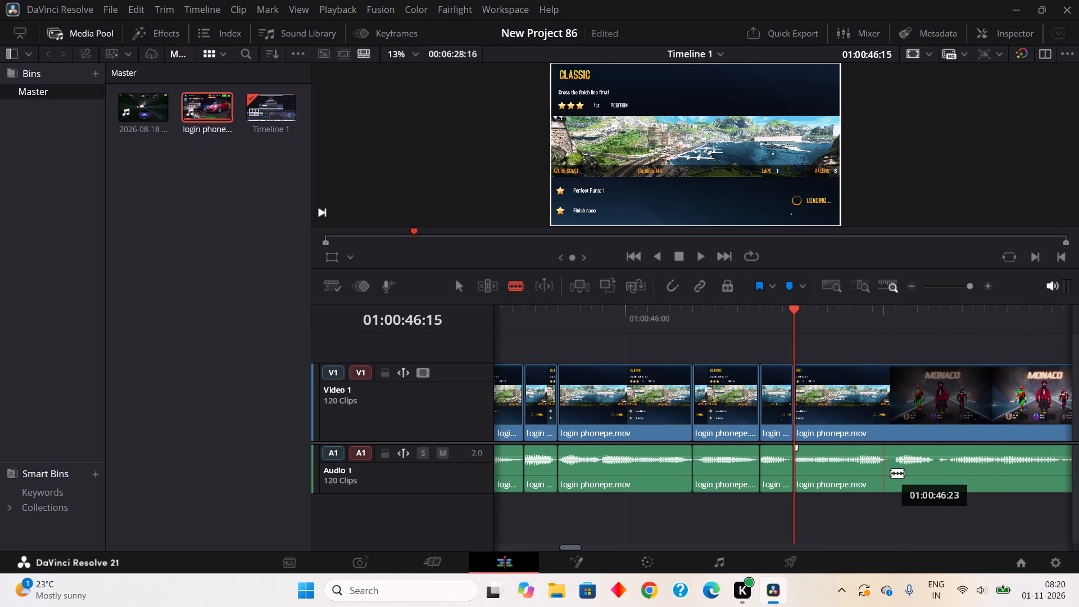
{"action": "left_click", "coordinate": [899, 470]}
{"action": "right_click", "coordinate": [894, 471]}
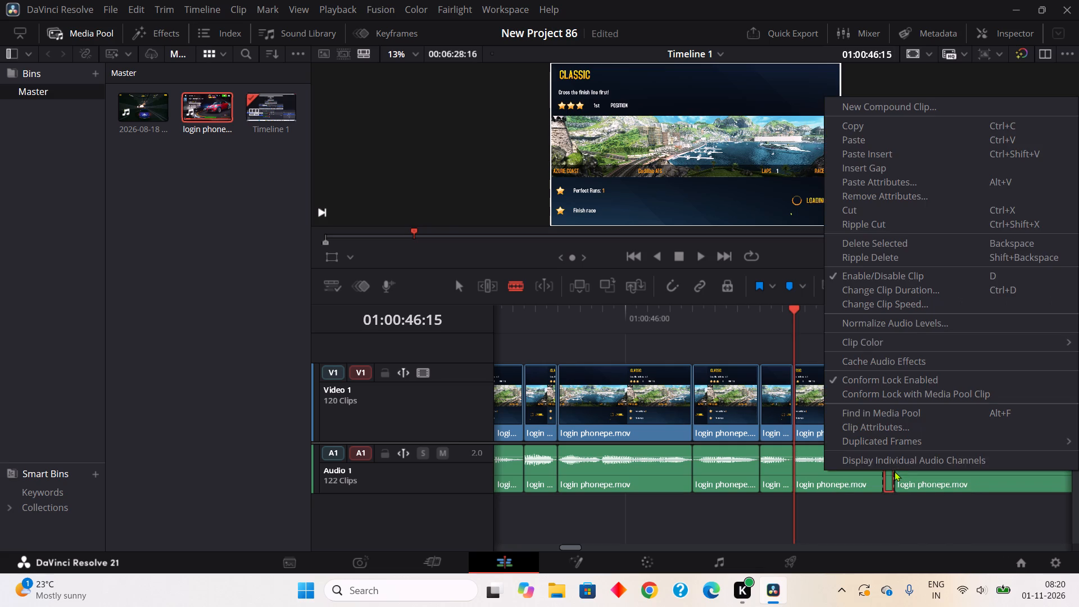
{"action": "left_click", "coordinate": [890, 223]}
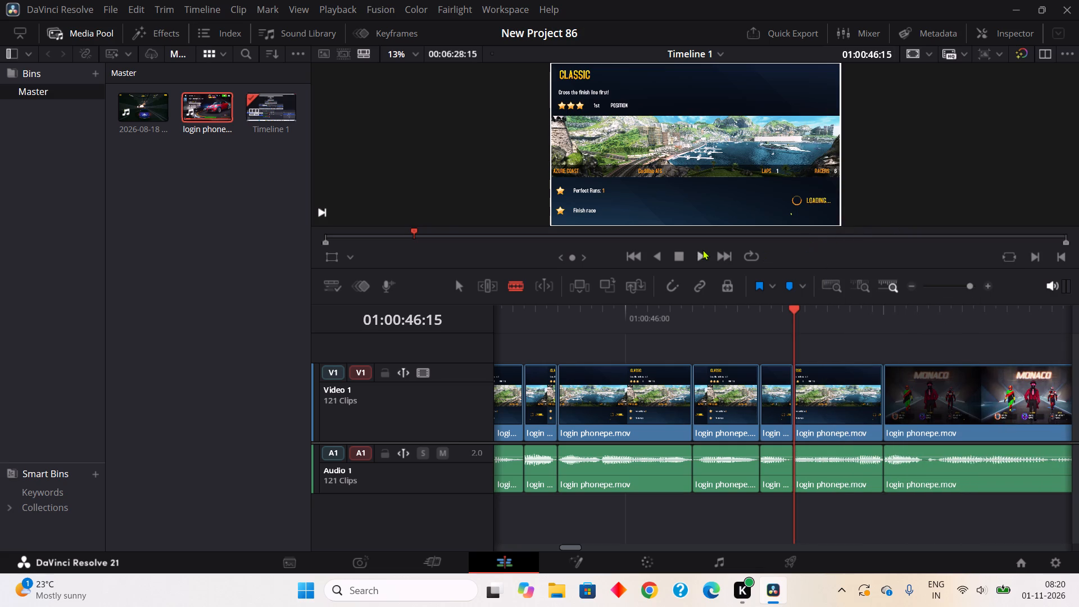
Play on from 01:00:46:15, and split off and ripple cut the four-frame pause at about 01:00:47:18.
{"action": "left_click", "coordinate": [702, 250]}
{"action": "left_click", "coordinate": [679, 254]}
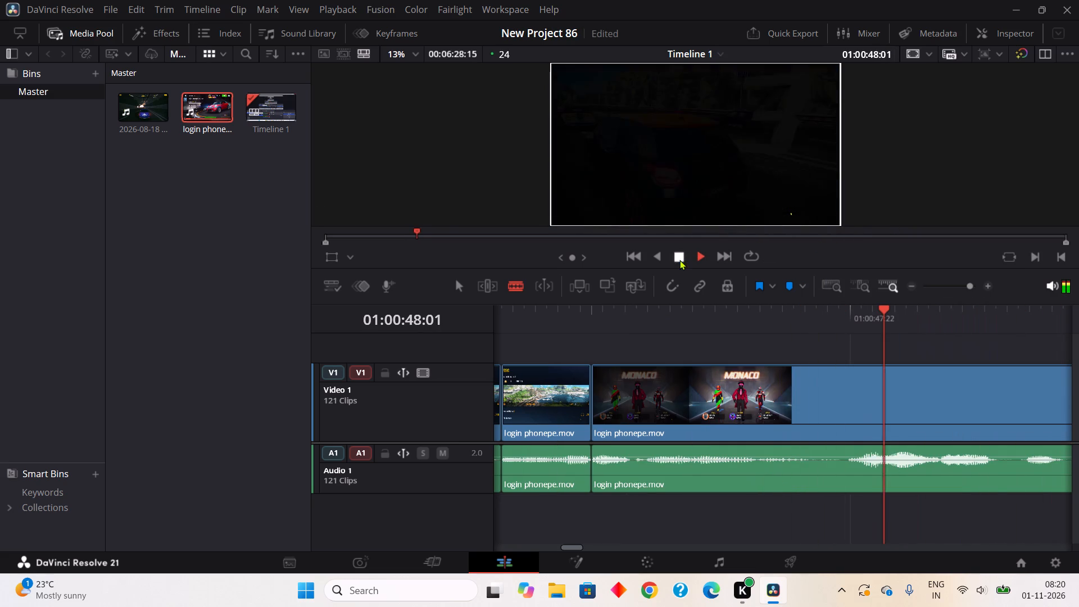
{"action": "left_click", "coordinate": [813, 483]}
{"action": "left_click", "coordinate": [855, 483]}
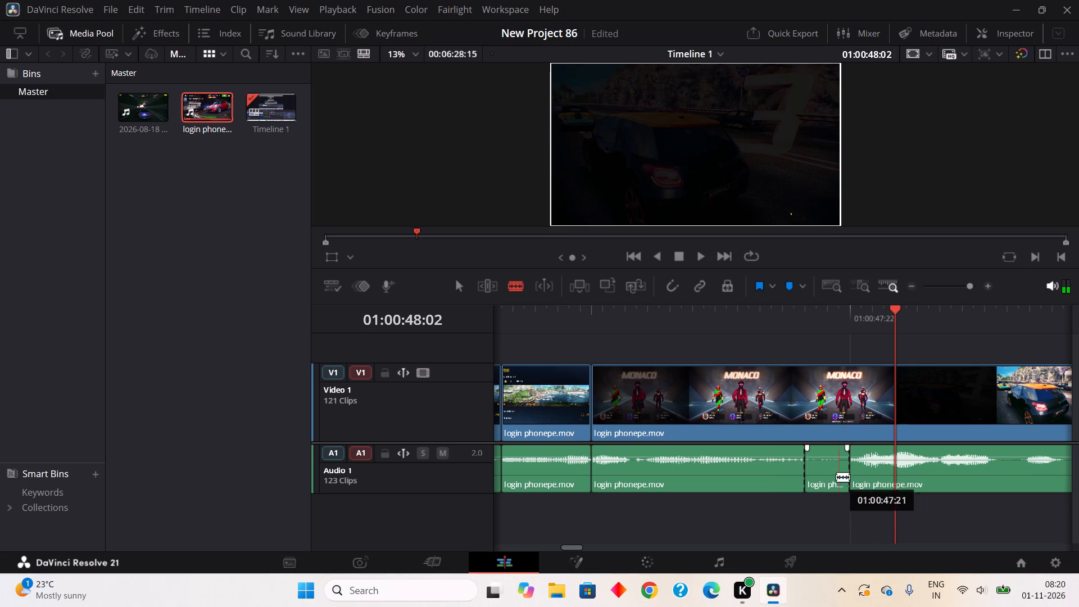
{"action": "right_click", "coordinate": [836, 476]}
{"action": "left_click", "coordinate": [885, 232]}
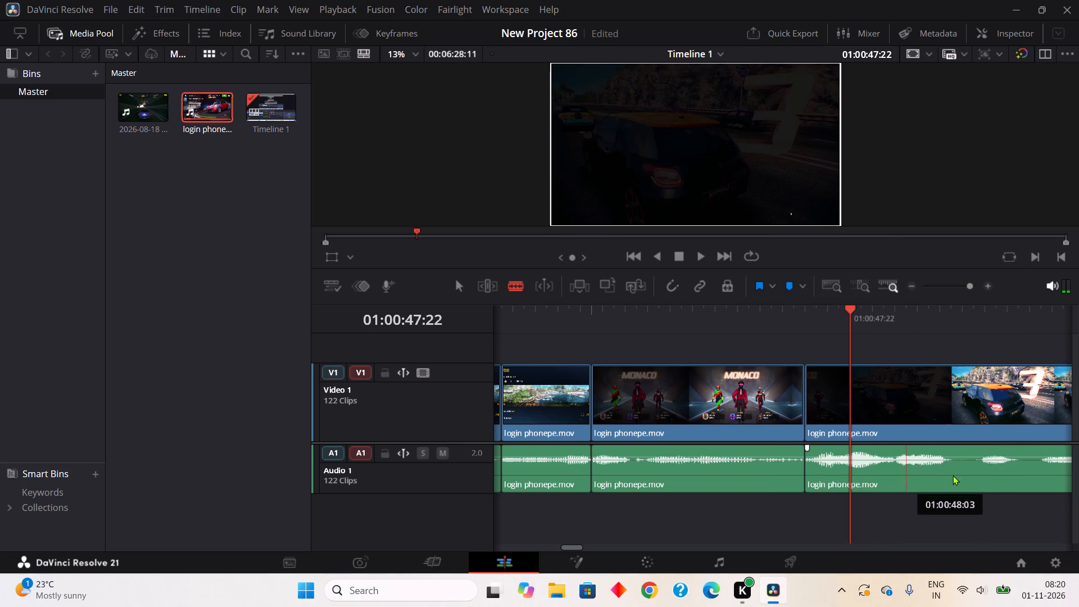
Split off and ripple cut the three-frame pause at about 01:00:48:07.
{"action": "left_click", "coordinate": [960, 473]}
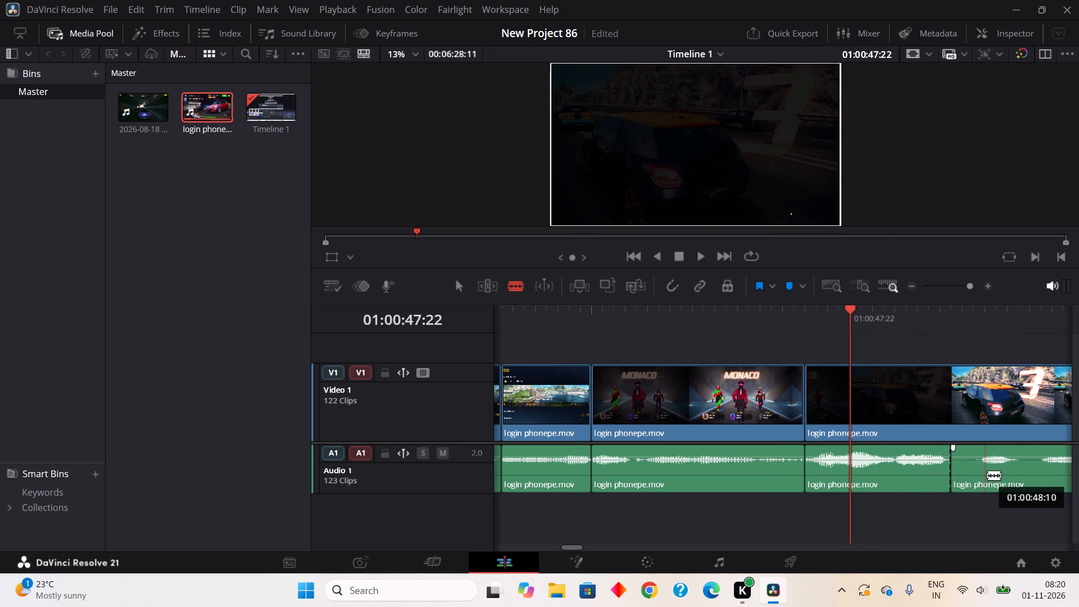
{"action": "left_click", "coordinate": [987, 475]}
{"action": "right_click", "coordinate": [950, 464]}
{"action": "right_click", "coordinate": [961, 459]}
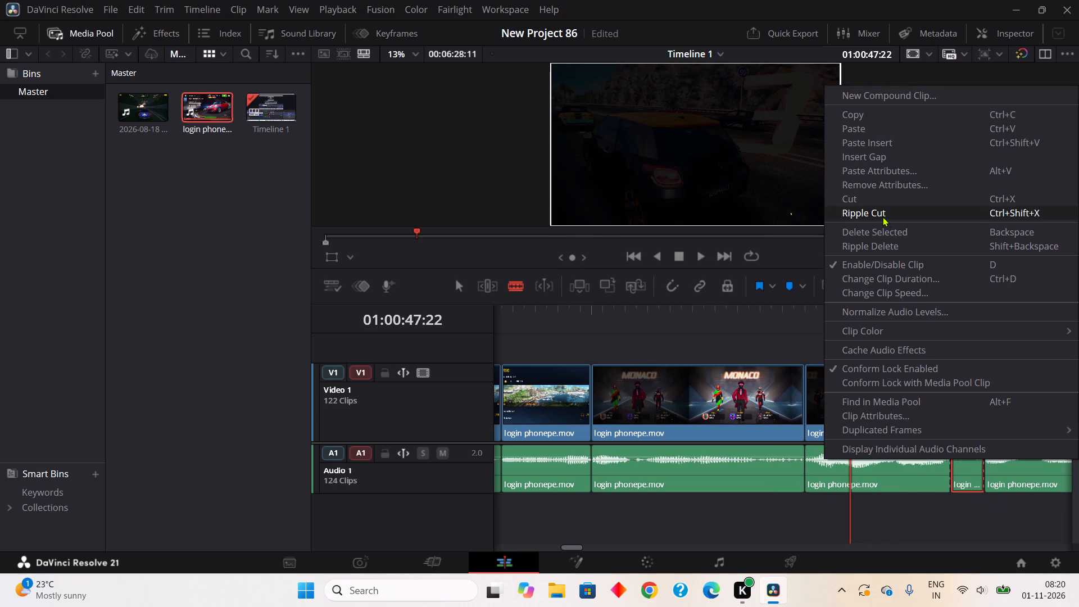
{"action": "left_click", "coordinate": [882, 216]}
Split off and ripple cut the two-frame pause at about 01:00:48:10 and the one-frame pause at about 01:00:48:16.
{"action": "left_click", "coordinate": [986, 485]}
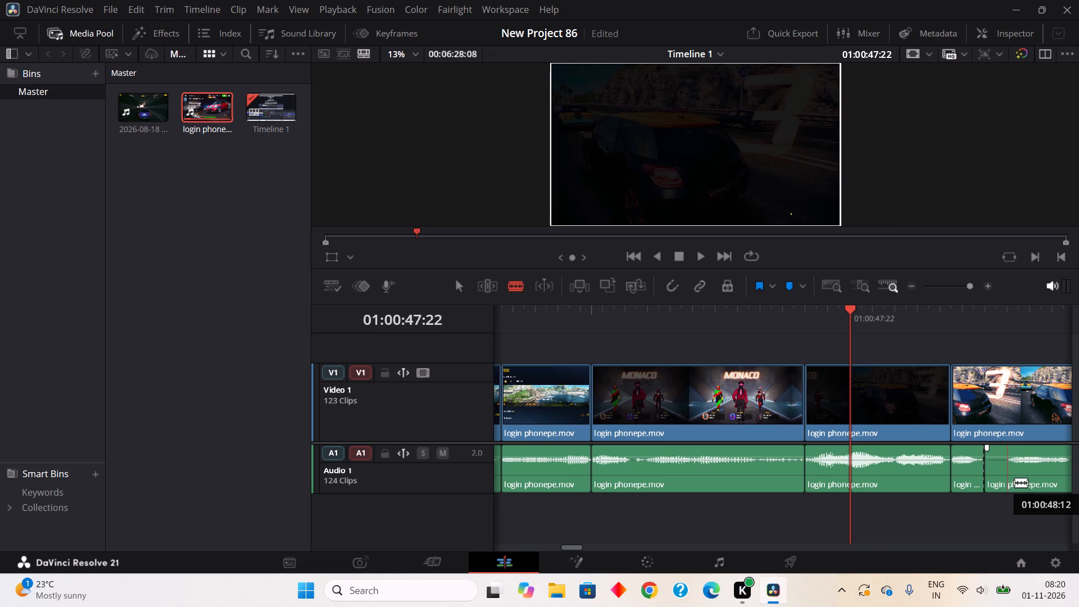
{"action": "left_click", "coordinate": [1016, 482]}
{"action": "right_click", "coordinate": [1001, 481]}
{"action": "left_click", "coordinate": [894, 230]}
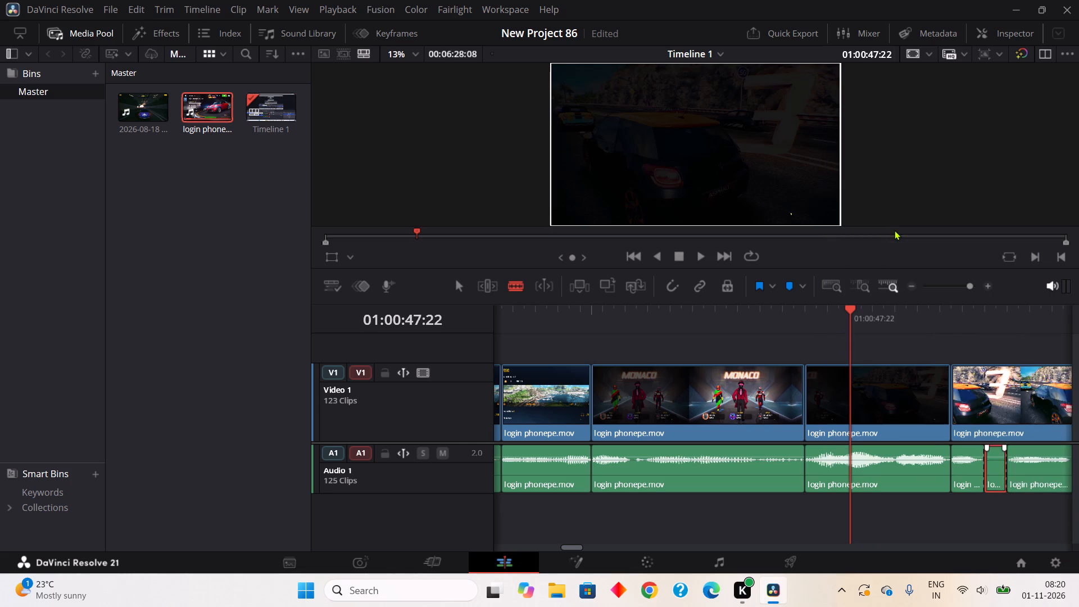
{"action": "left_click", "coordinate": [1053, 474]}
{"action": "left_click", "coordinate": [1067, 474]}
{"action": "right_click", "coordinate": [1063, 475]}
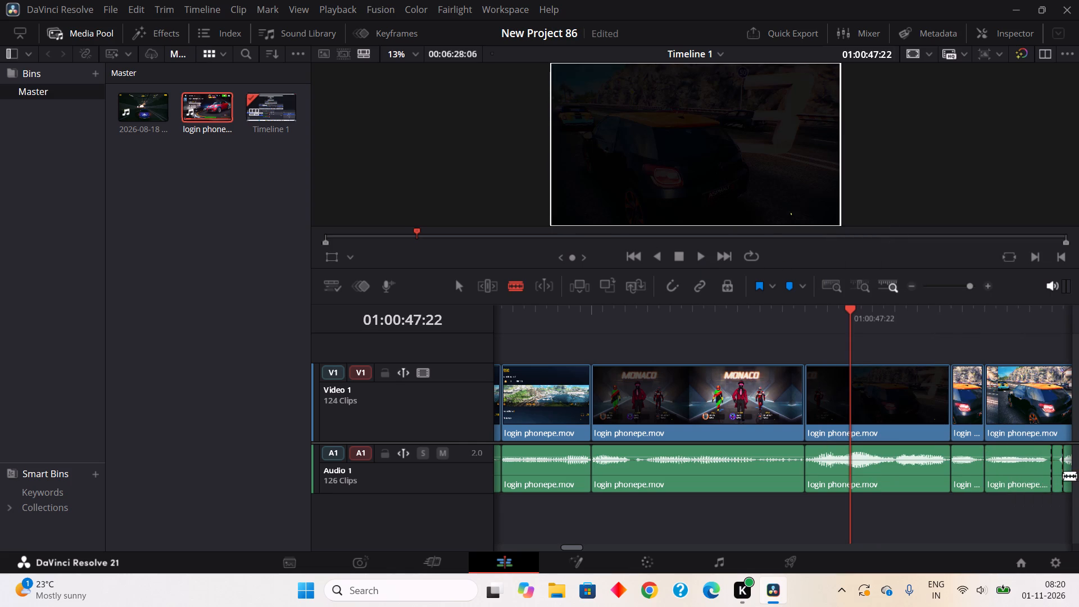
{"action": "left_click", "coordinate": [873, 232]}
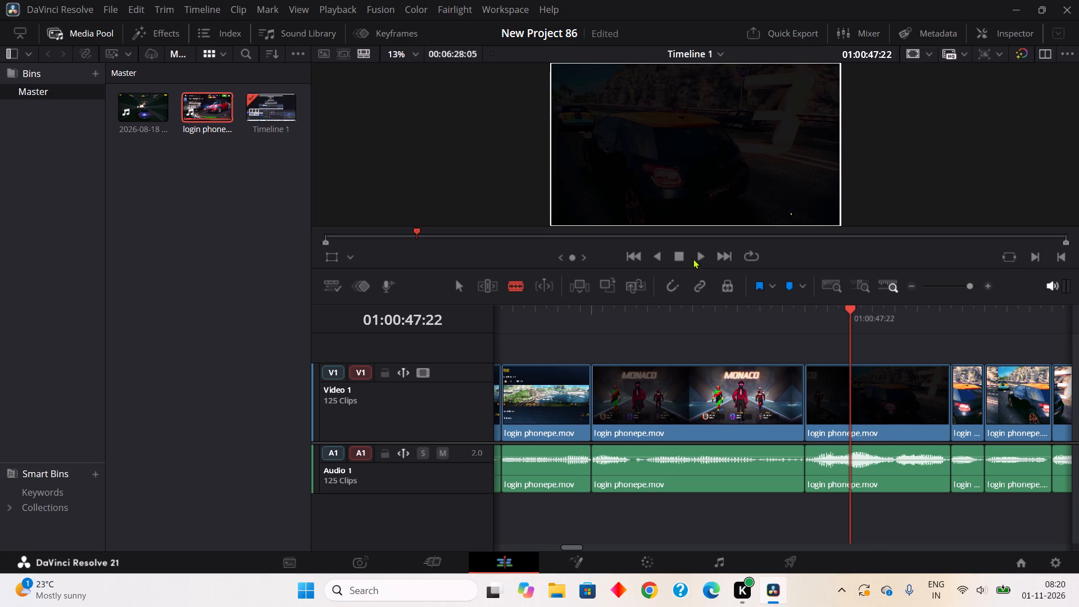
Play on from 01:00:47:22, and split off and ripple cut the one-frame pauses at about 01:00:49:05 and 01:00:49:09.
{"action": "left_click", "coordinate": [696, 253]}
{"action": "left_click", "coordinate": [679, 257]}
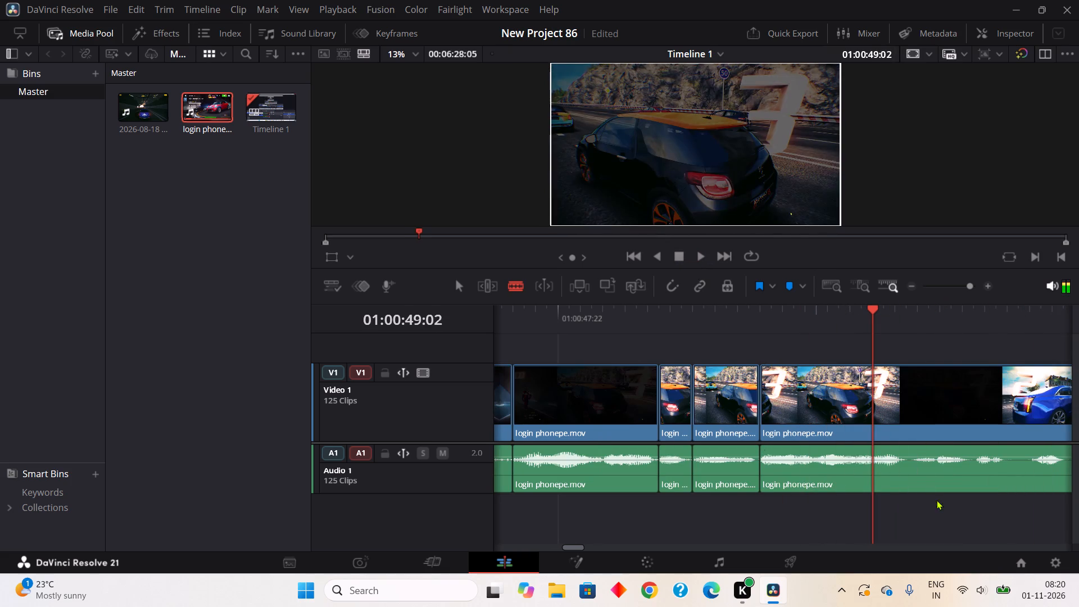
{"action": "left_click", "coordinate": [907, 484]}
{"action": "left_click", "coordinate": [919, 476]}
{"action": "right_click", "coordinate": [915, 477]}
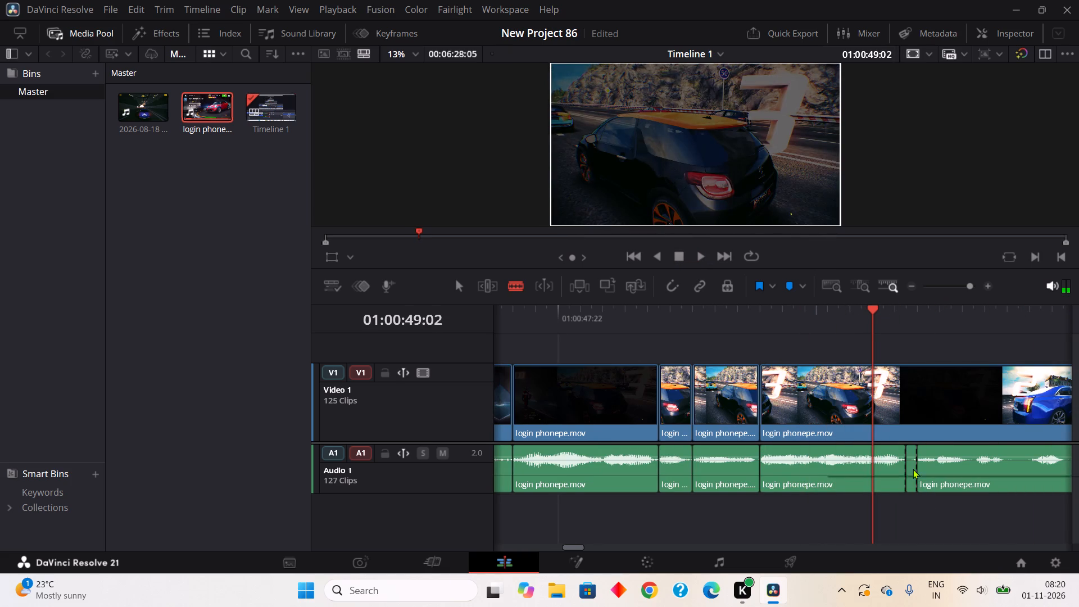
{"action": "left_click", "coordinate": [871, 230]}
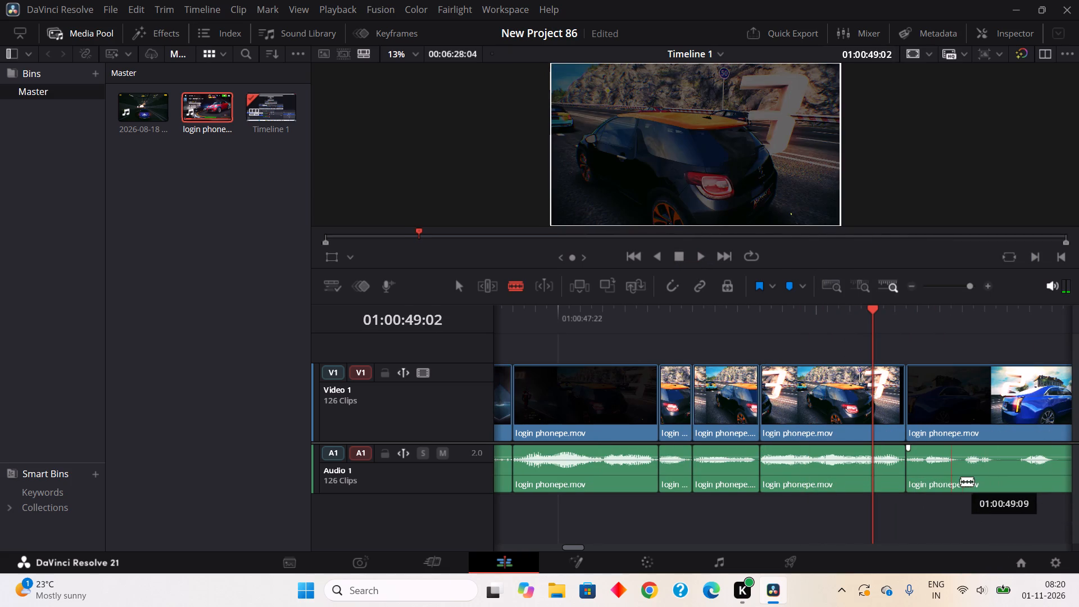
{"action": "left_click", "coordinate": [968, 472]}
{"action": "left_click", "coordinate": [956, 476]}
{"action": "right_click", "coordinate": [956, 476]}
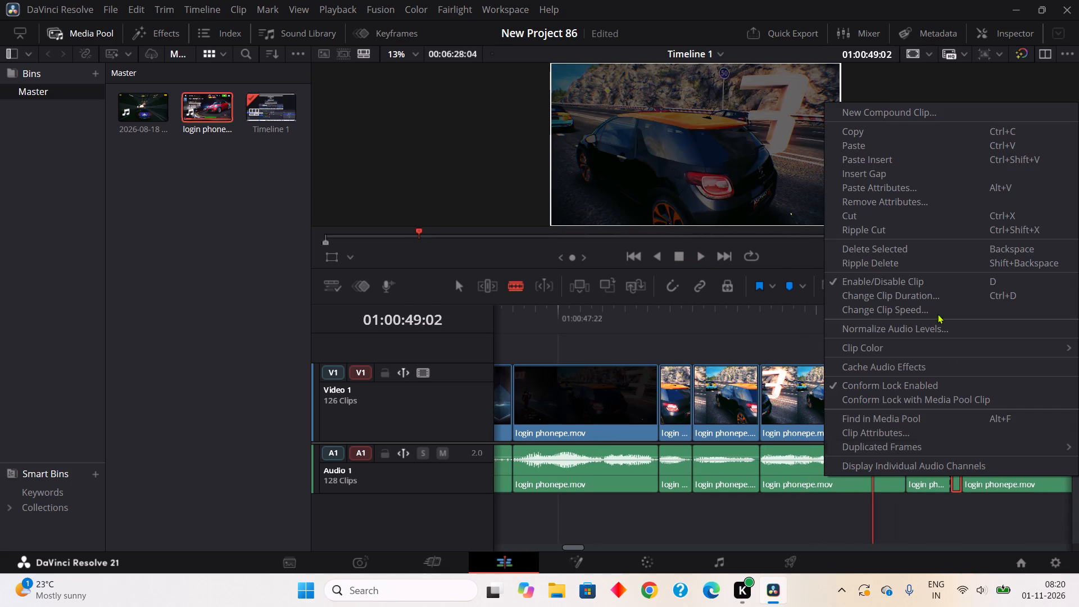
{"action": "left_click", "coordinate": [862, 230]}
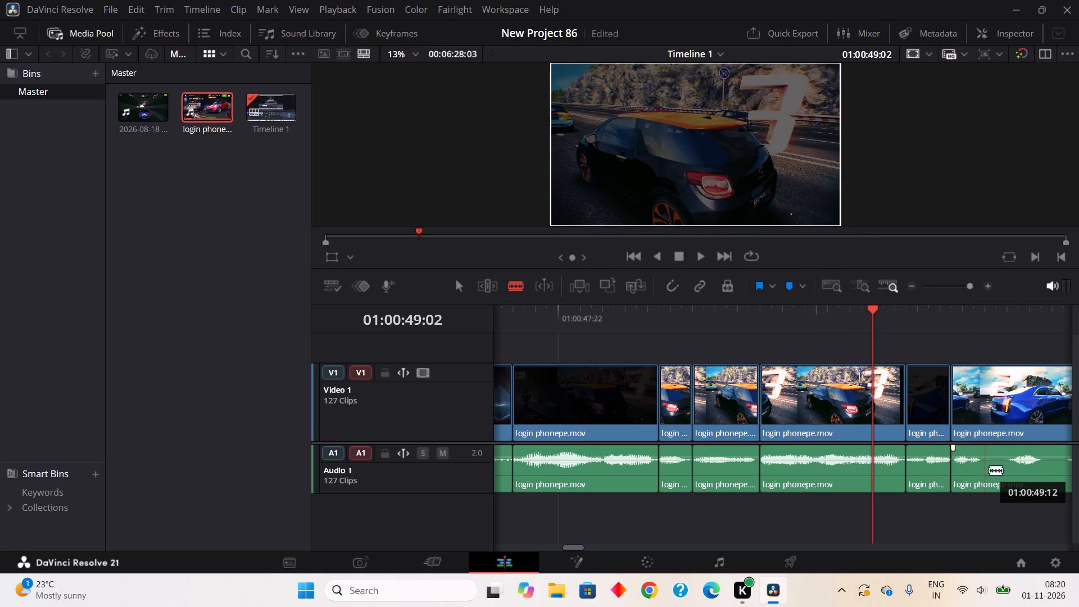
Split off and ripple cut the two-frame pauses at about 01:00:49:12 and 01:00:49:15.
{"action": "left_click", "coordinate": [989, 471]}
{"action": "left_click", "coordinate": [1017, 472]}
{"action": "right_click", "coordinate": [1002, 475]}
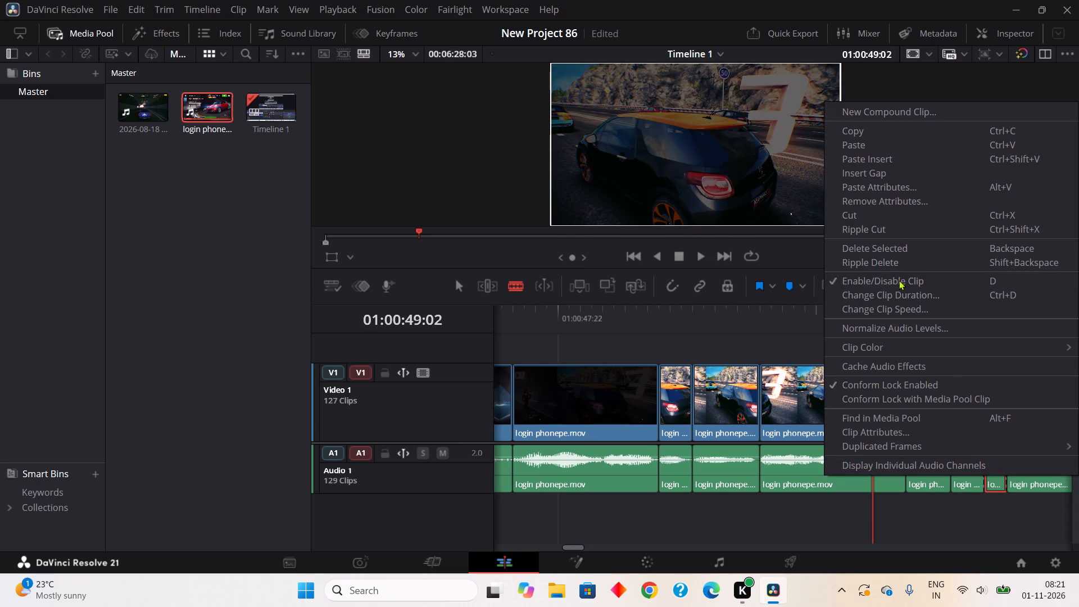
{"action": "left_click", "coordinate": [867, 231]}
{"action": "left_click", "coordinate": [1030, 472]}
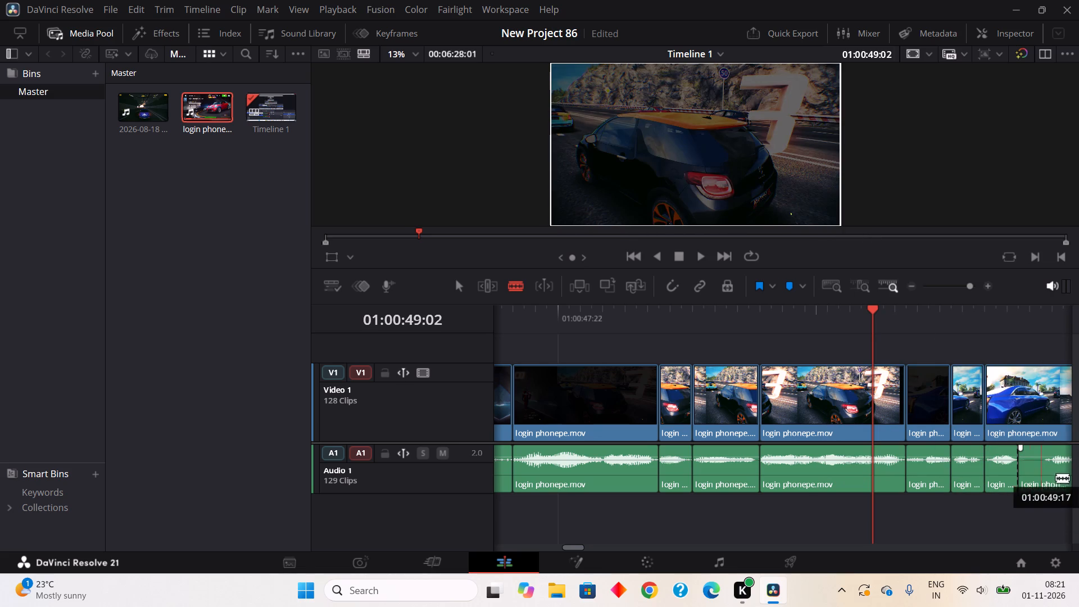
{"action": "left_click", "coordinate": [1043, 474]}
{"action": "right_click", "coordinate": [1028, 471]}
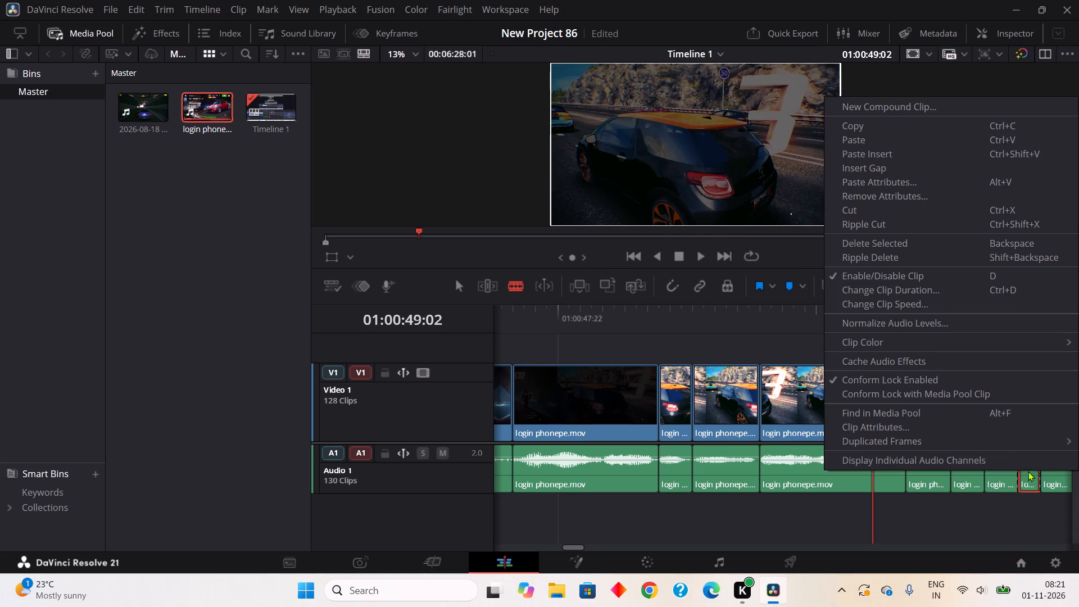
{"action": "left_click", "coordinate": [866, 220]}
Play on from 01:00:49:02, and split off and ripple cut the two-frame pause at about 01:00:49:19.
{"action": "left_click", "coordinate": [700, 257]}
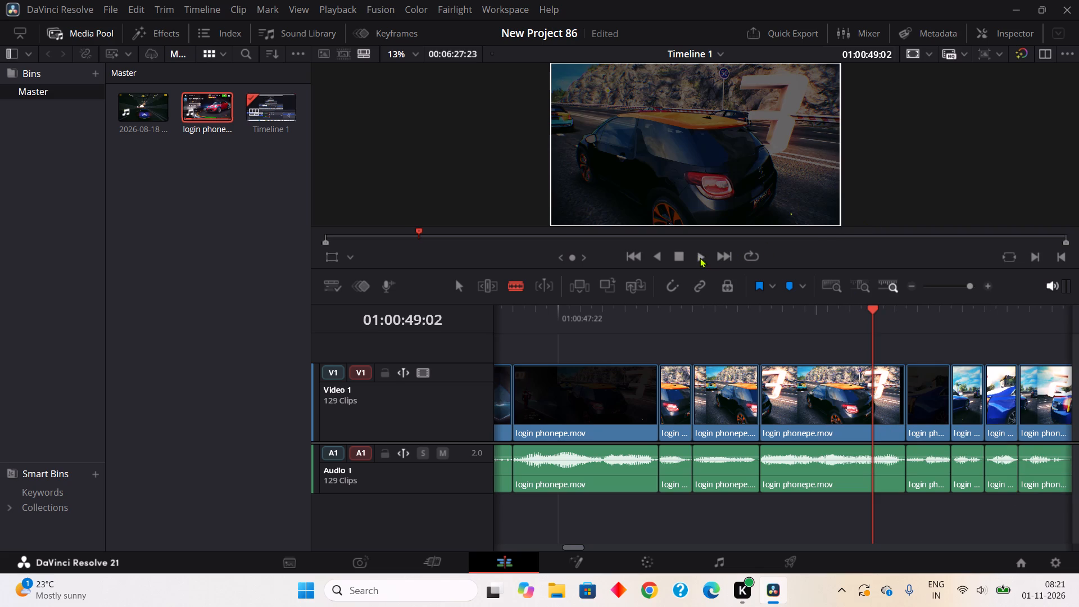
{"action": "left_click", "coordinate": [678, 253]}
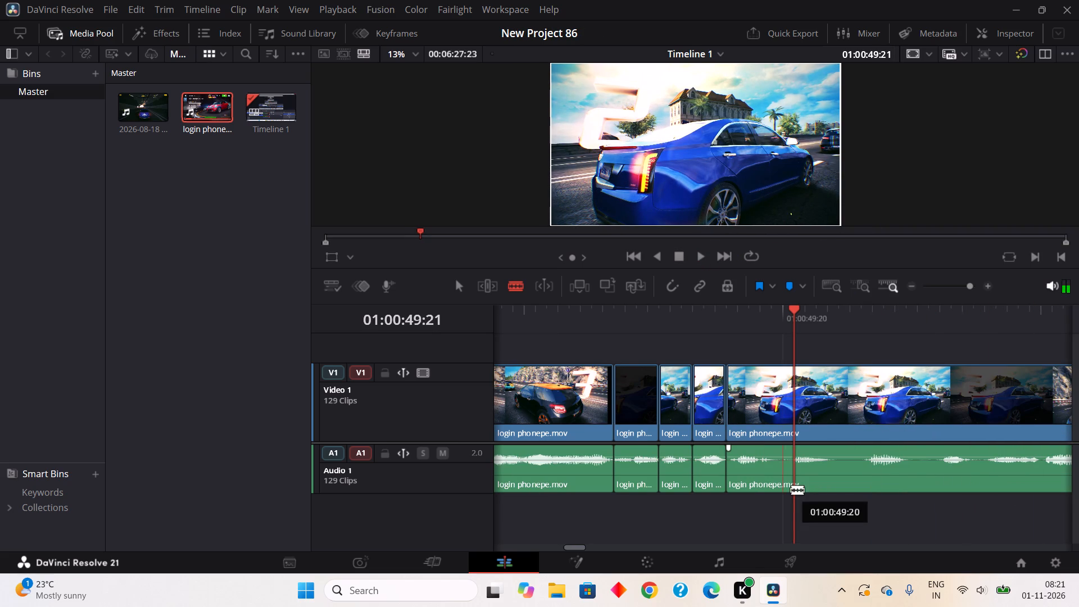
{"action": "left_click", "coordinate": [773, 473]}
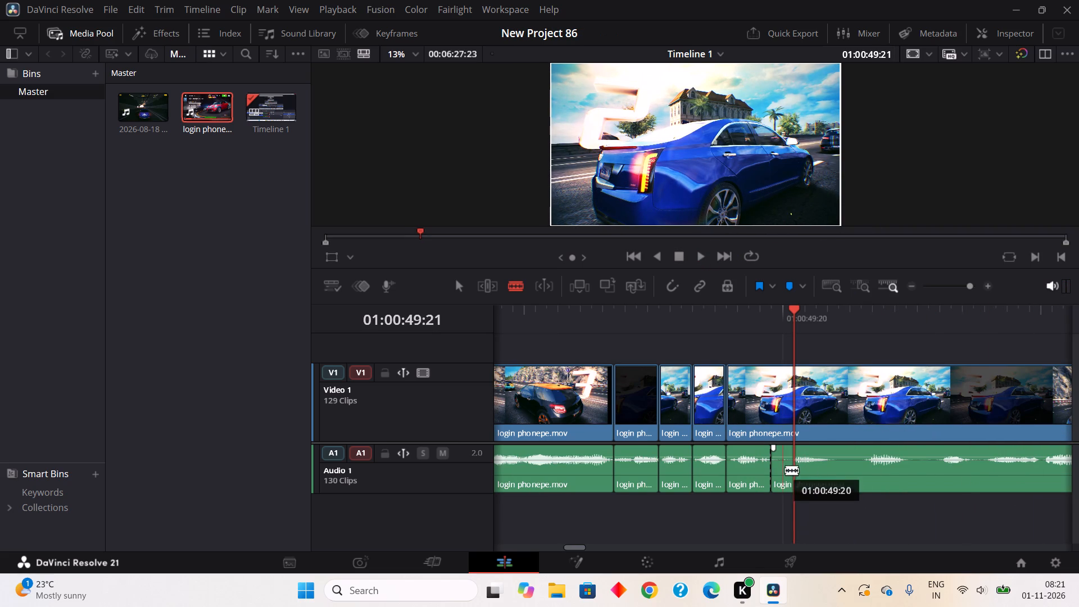
{"action": "left_click", "coordinate": [796, 479]}
{"action": "right_click", "coordinate": [784, 474]}
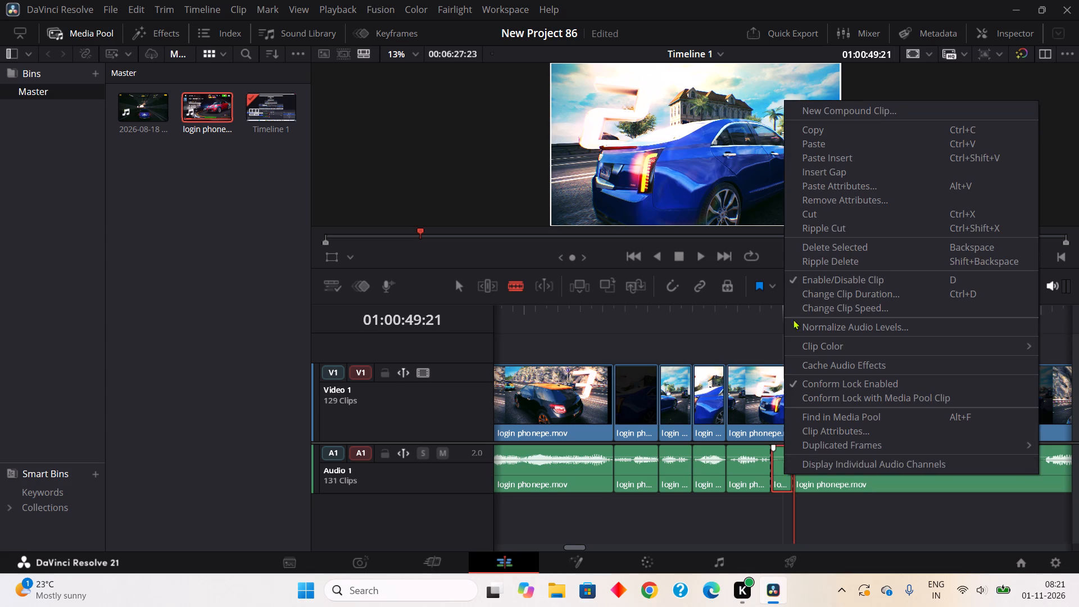
{"action": "left_click", "coordinate": [826, 229]}
Split off and ripple cut the three-frame pauses at about 01:00:49:22 and 01:00:50:02.
{"action": "left_click", "coordinate": [812, 477]}
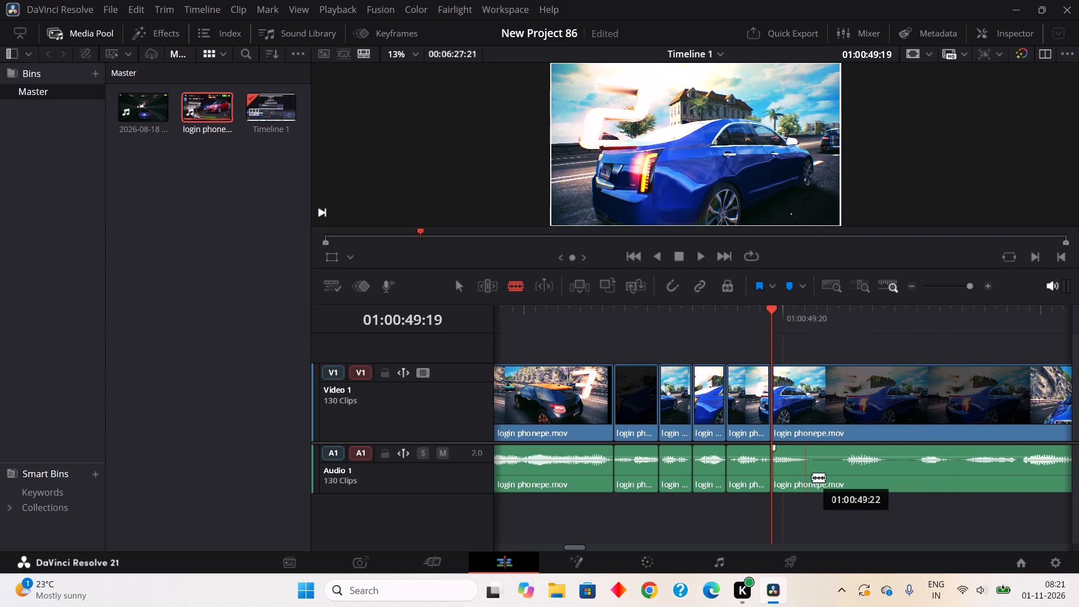
{"action": "left_click", "coordinate": [844, 486]}
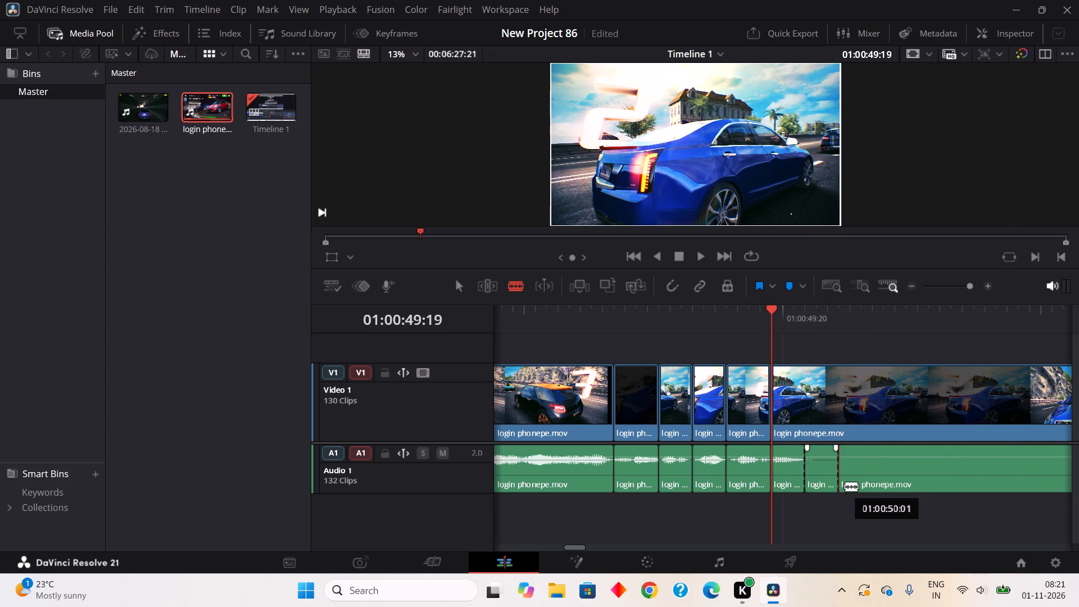
{"action": "right_click", "coordinate": [797, 463]}
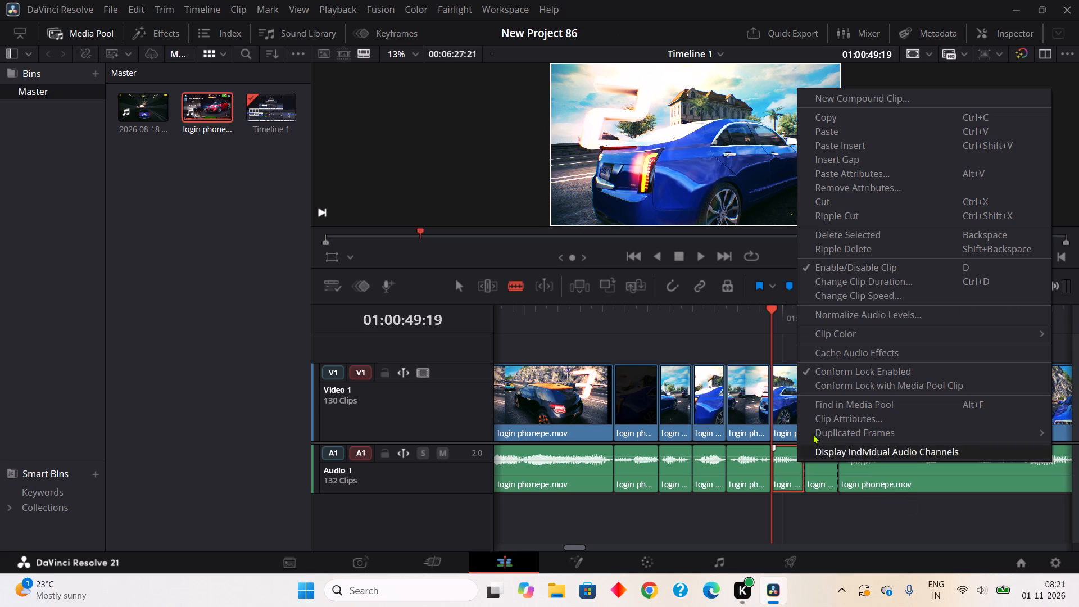
{"action": "left_click", "coordinate": [818, 492]}
{"action": "right_click", "coordinate": [817, 482]}
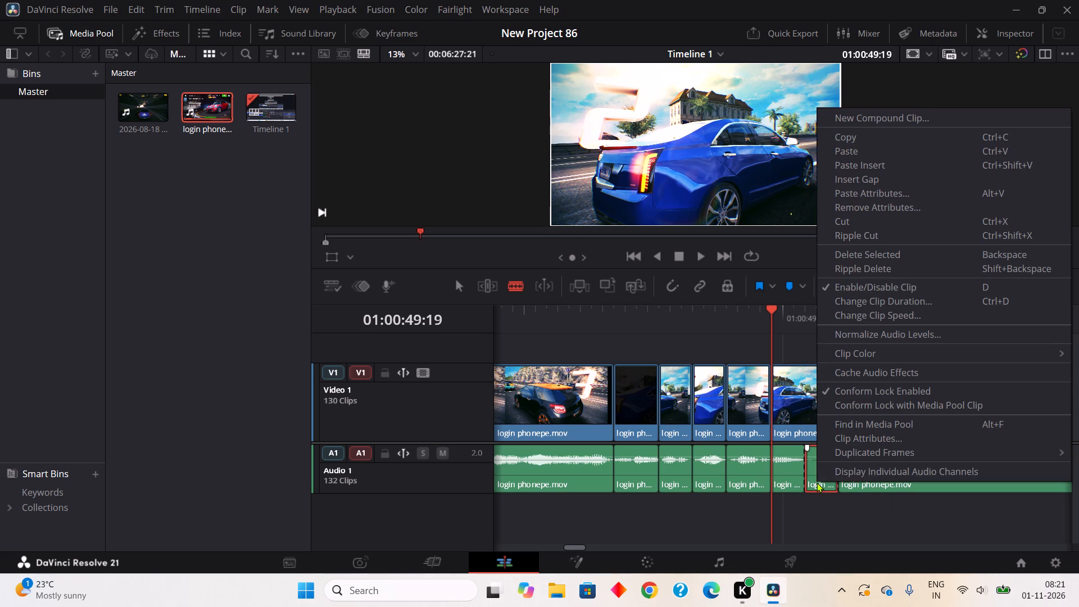
{"action": "left_click", "coordinate": [885, 237]}
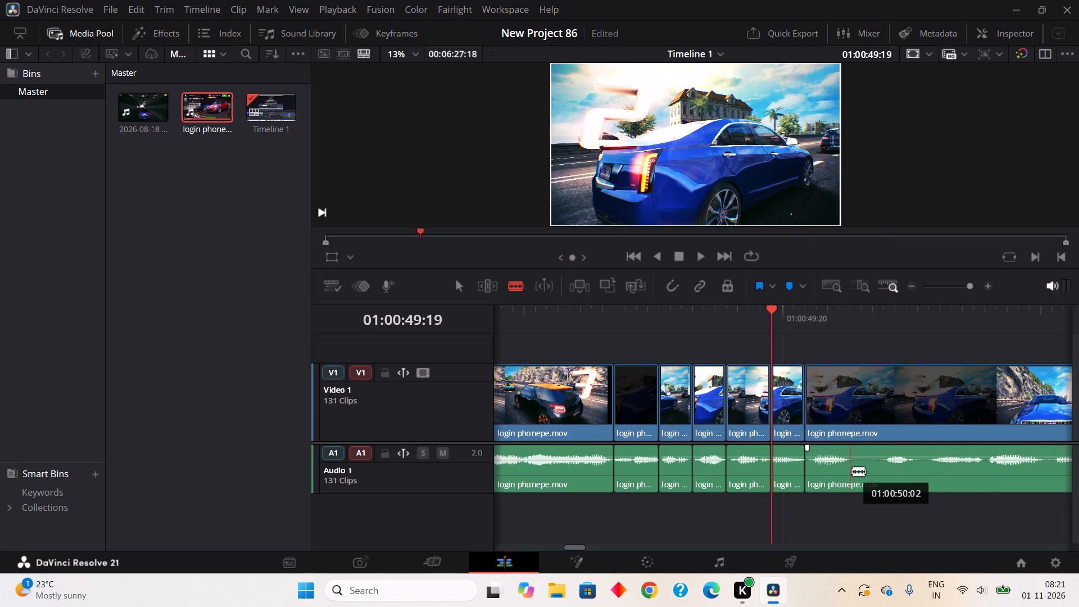
{"action": "left_click", "coordinate": [852, 471]}
{"action": "left_click", "coordinate": [888, 477]}
{"action": "right_click", "coordinate": [887, 477]}
{"action": "right_click", "coordinate": [864, 470]}
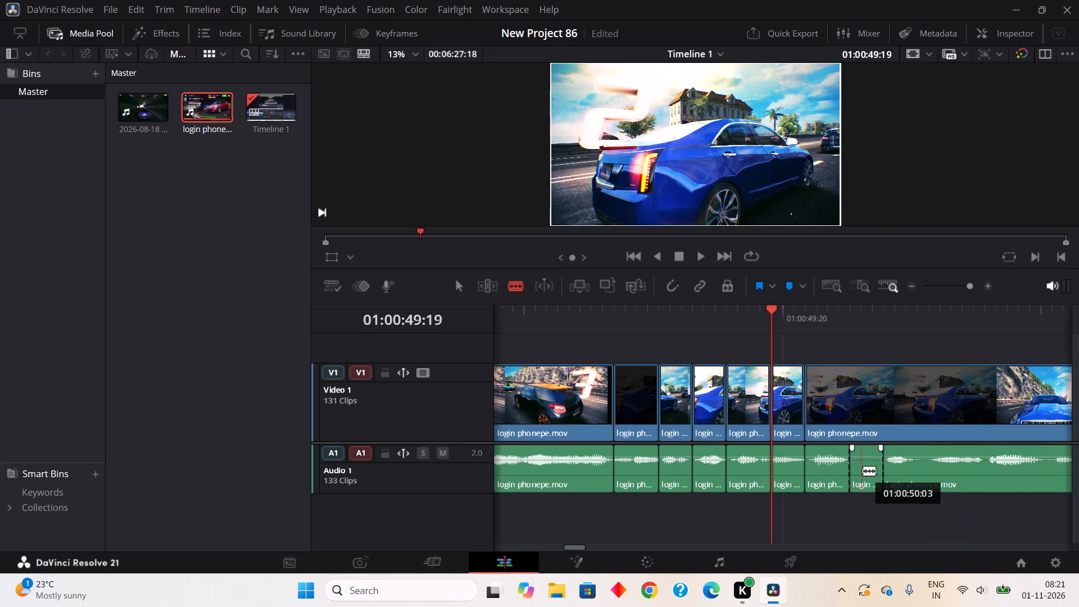
{"action": "left_click", "coordinate": [856, 217]}
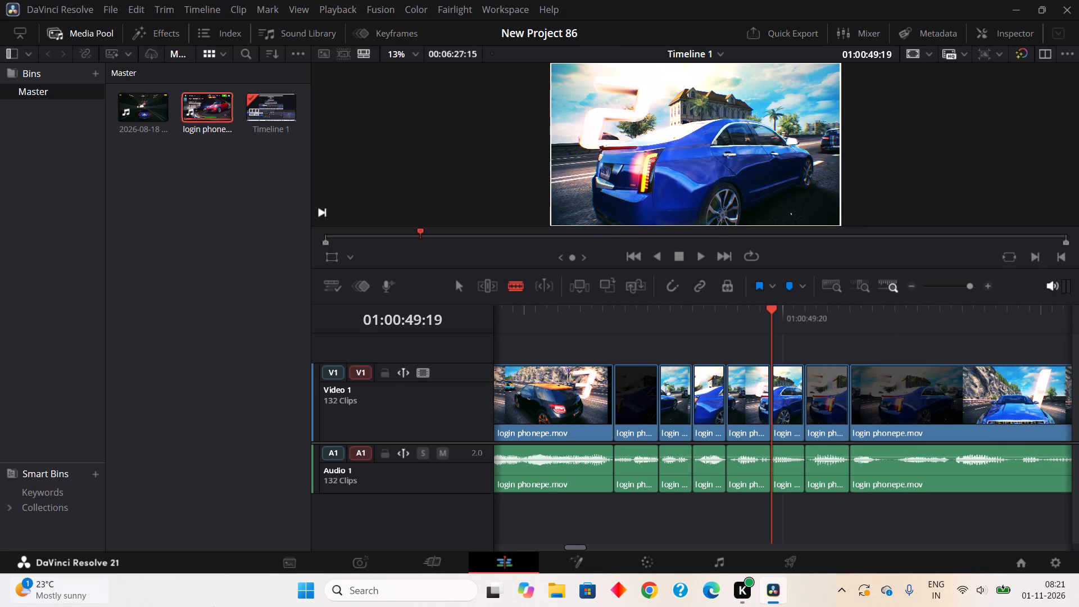
Split off and ripple cut the one-frame pauses at about 01:00:50:05 and 01:00:50:15.
{"action": "left_click", "coordinate": [887, 481]}
{"action": "left_click", "coordinate": [900, 471]}
{"action": "right_click", "coordinate": [888, 476]}
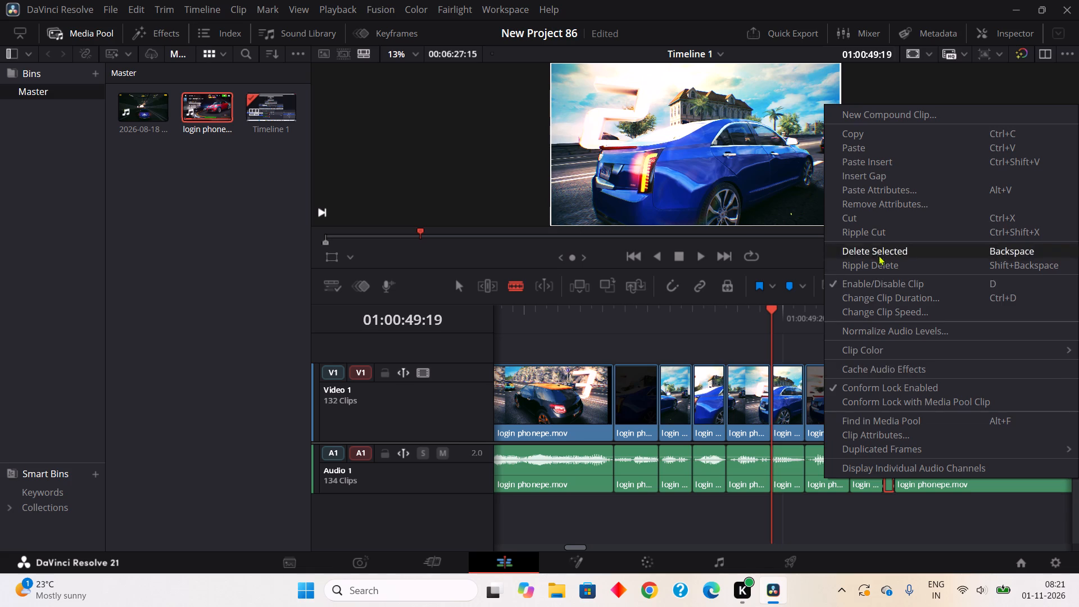
{"action": "left_click", "coordinate": [868, 229]}
{"action": "left_click", "coordinate": [1005, 465]}
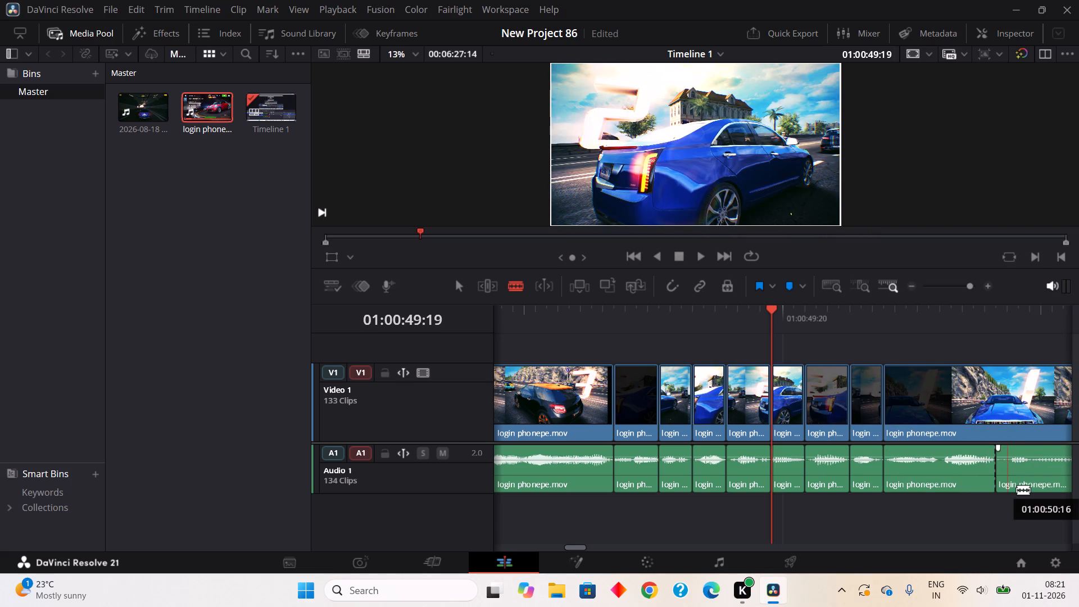
{"action": "left_click", "coordinate": [1017, 490]}
{"action": "right_click", "coordinate": [1001, 478]}
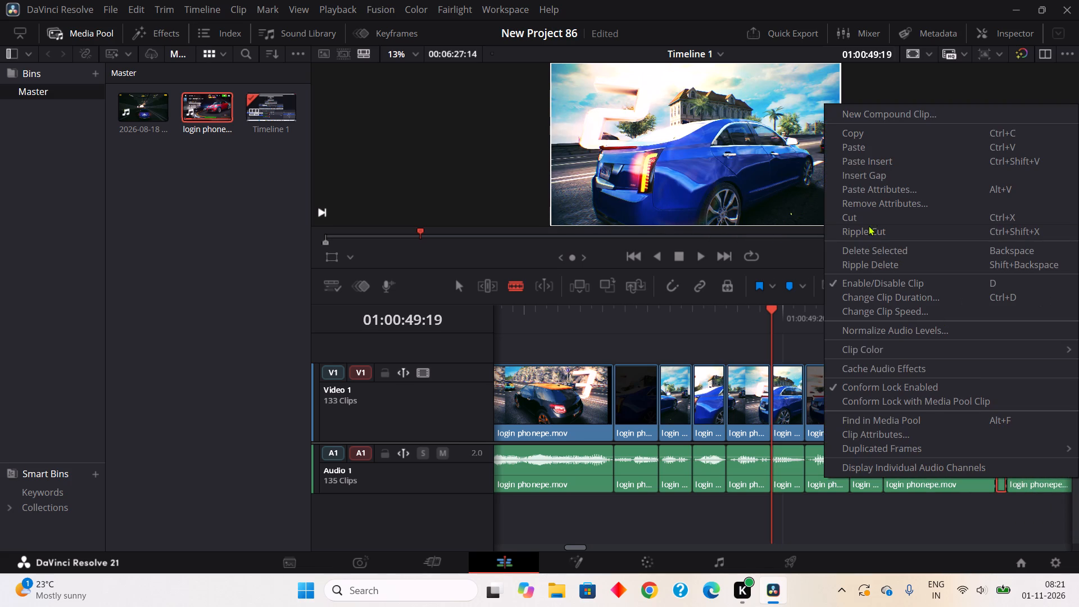
{"action": "left_click", "coordinate": [868, 227]}
Play on from 01:00:49:19, and split off and ripple cut the two-frame pause at about 01:00:51:01.
{"action": "left_click", "coordinate": [697, 252]}
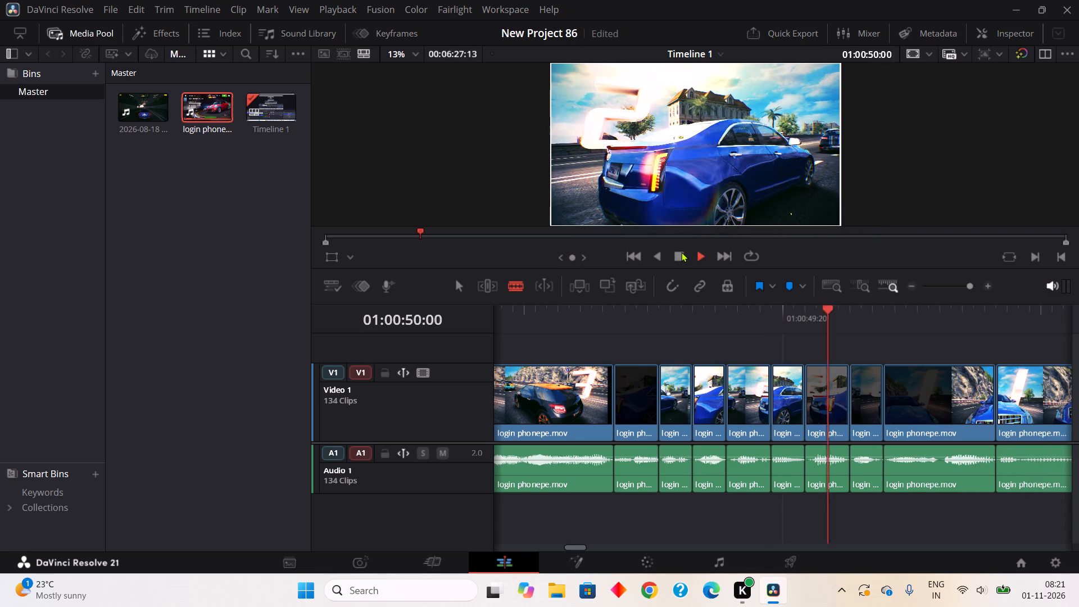
{"action": "left_click", "coordinate": [681, 253]}
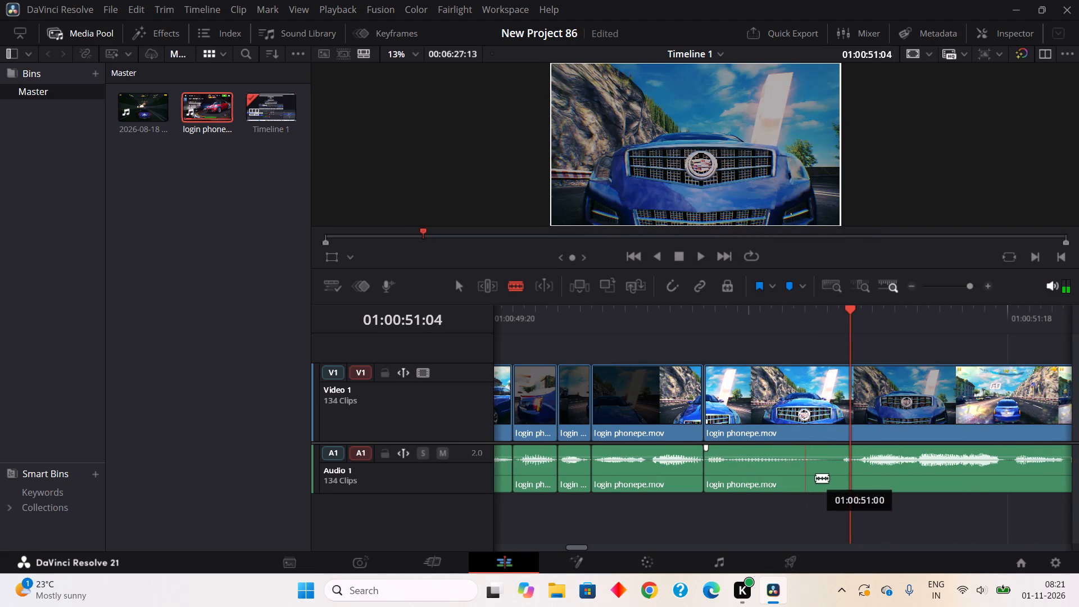
{"action": "left_click", "coordinate": [817, 478]}
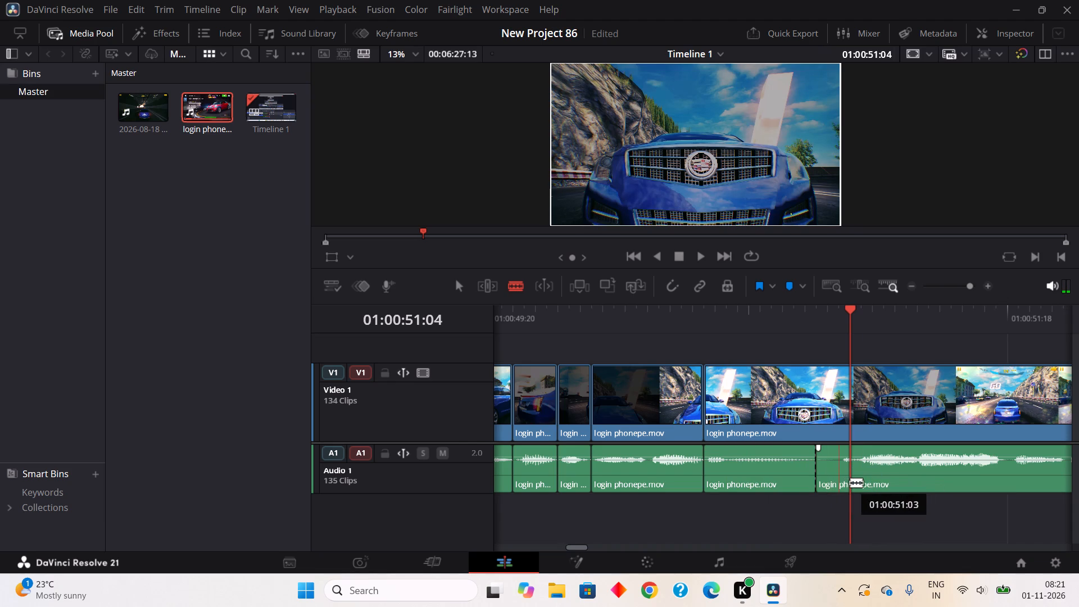
{"action": "left_click", "coordinate": [850, 482]}
{"action": "right_click", "coordinate": [831, 482]}
{"action": "left_click", "coordinate": [870, 230]}
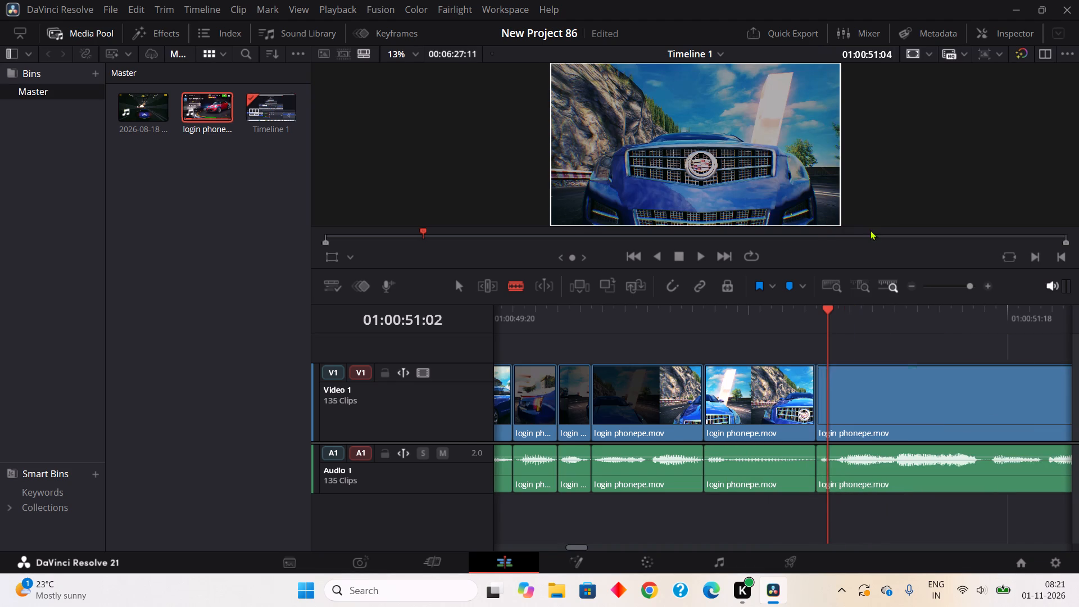
Split off and ripple cut the two-frame pause at about 01:00:51:15 and the one-frame pause at about 01:00:51:19.
{"action": "left_click", "coordinate": [981, 470]}
{"action": "left_click", "coordinate": [999, 483]}
{"action": "right_click", "coordinate": [989, 470]}
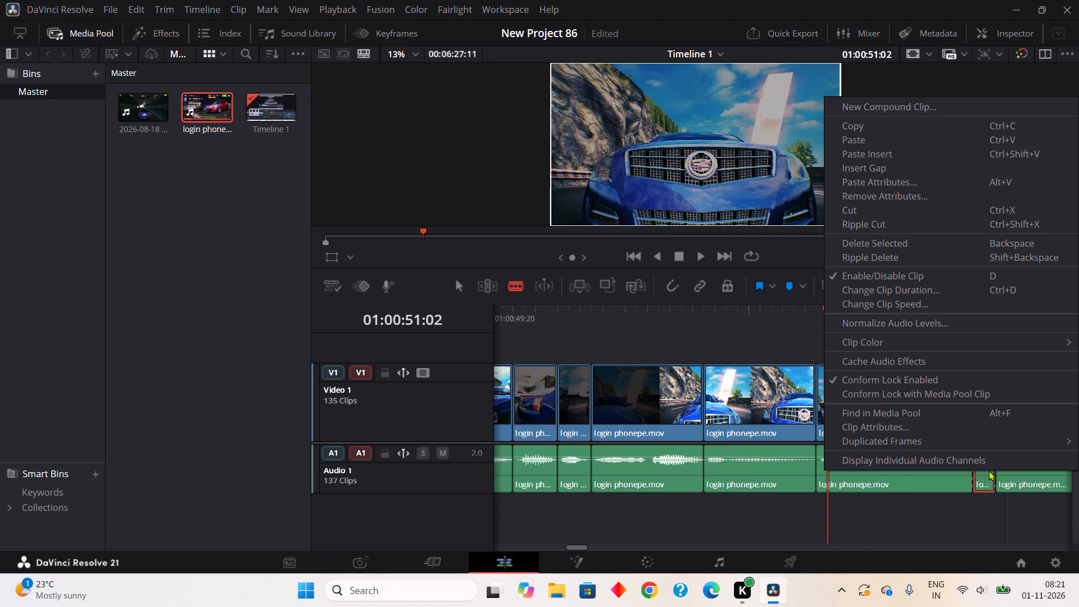
{"action": "left_click", "coordinate": [888, 222]}
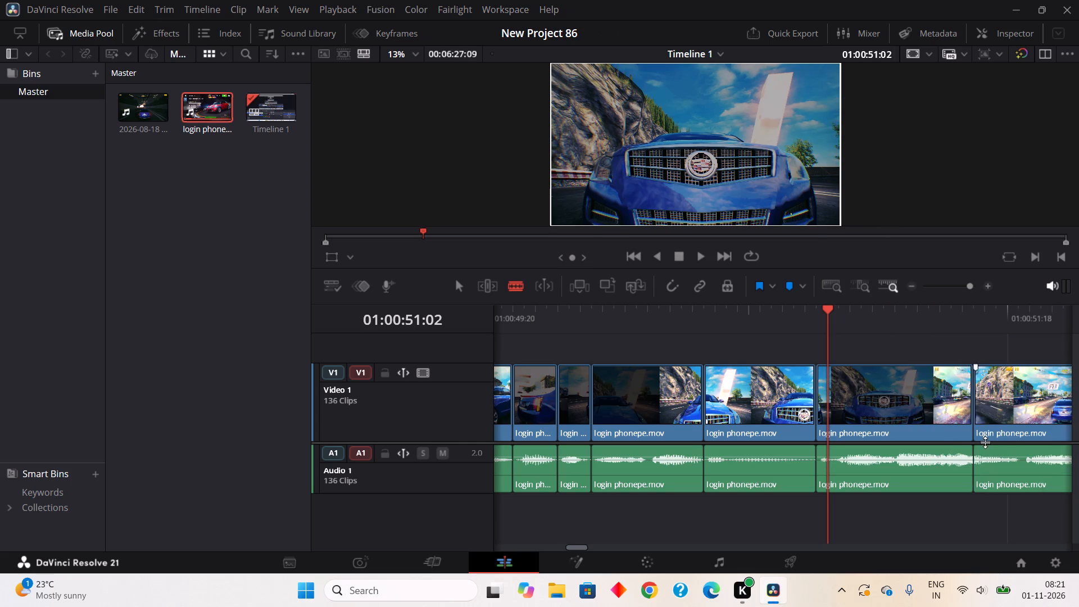
{"action": "left_click", "coordinate": [1026, 487]}
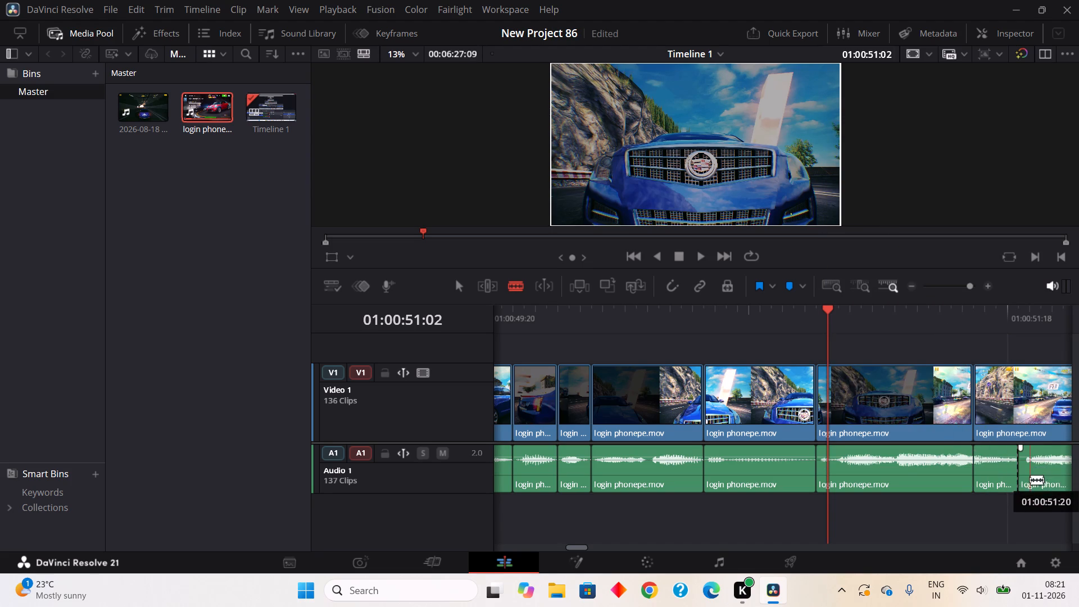
{"action": "left_click", "coordinate": [1030, 479]}
{"action": "right_click", "coordinate": [1025, 481]}
{"action": "left_click", "coordinate": [903, 235]}
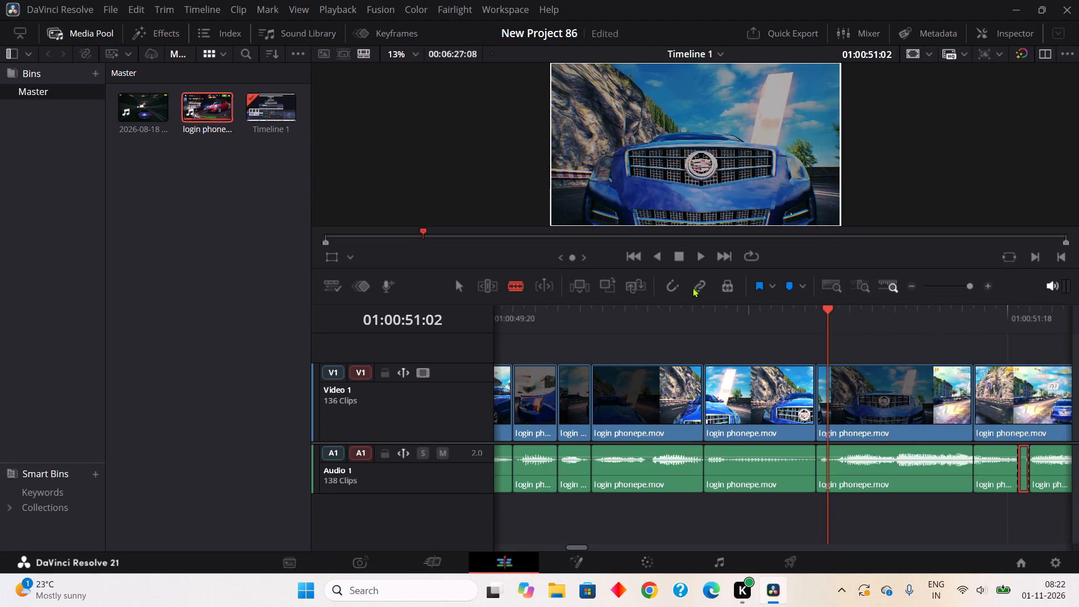
Play on from 01:00:51:02, and split off and ripple cut the three-frame pause at about 01:00:52:09.
{"action": "left_click", "coordinate": [696, 251]}
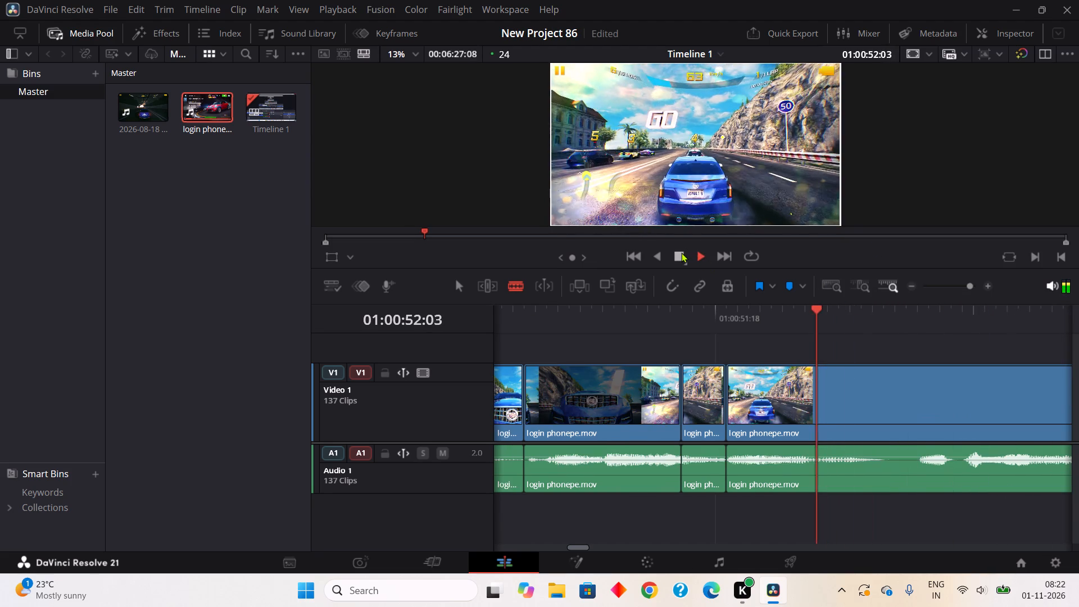
{"action": "left_click", "coordinate": [681, 252]}
{"action": "left_click", "coordinate": [890, 486]}
{"action": "left_click", "coordinate": [923, 473]}
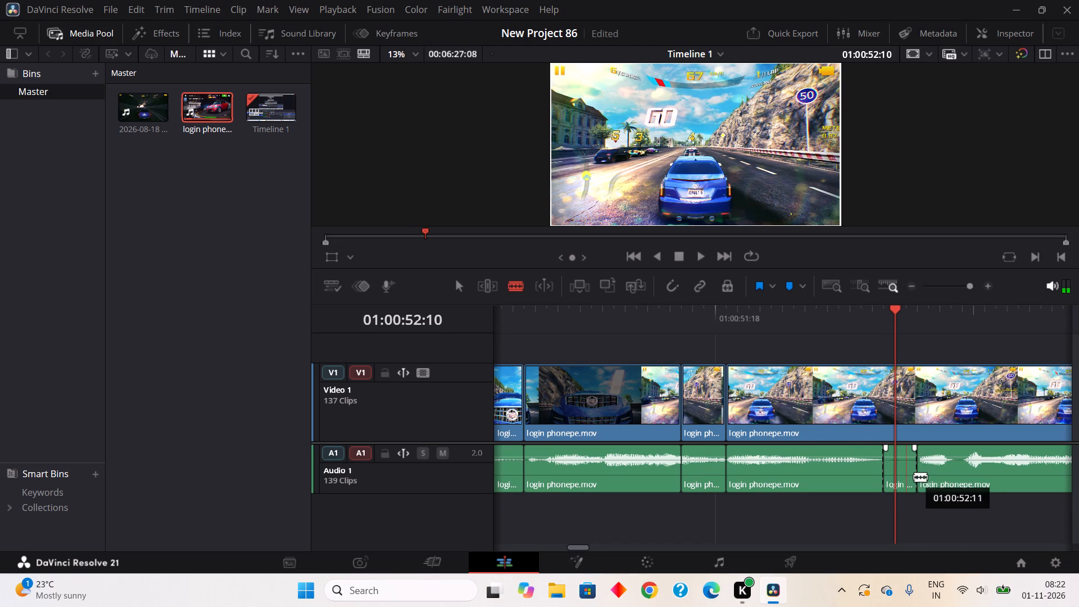
{"action": "right_click", "coordinate": [914, 477]}
{"action": "right_click", "coordinate": [892, 455]}
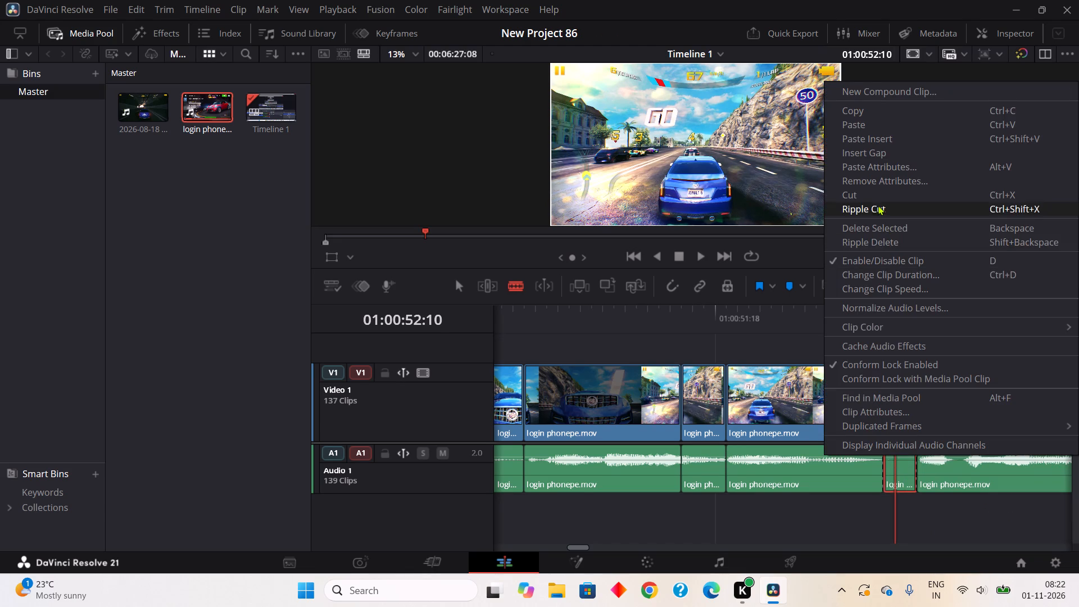
{"action": "left_click", "coordinate": [878, 205]}
Split off and ripple cut the one-frame pauses at about 01:00:52:12 and 01:00:52:23.
{"action": "left_click", "coordinate": [921, 489]}
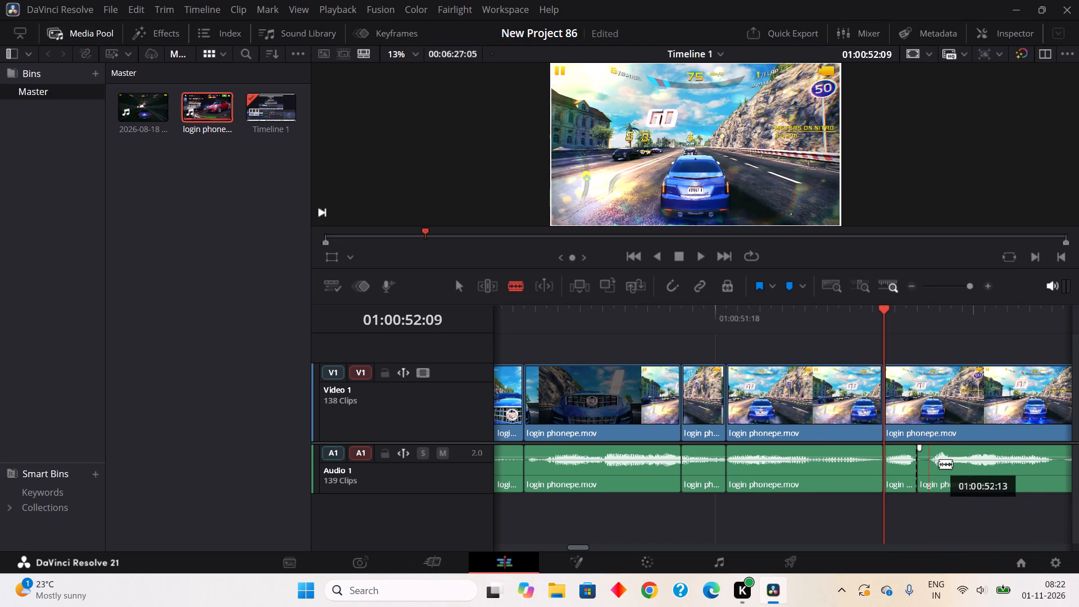
{"action": "left_click", "coordinate": [939, 464]}
{"action": "right_click", "coordinate": [918, 477]}
{"action": "left_click", "coordinate": [873, 230]}
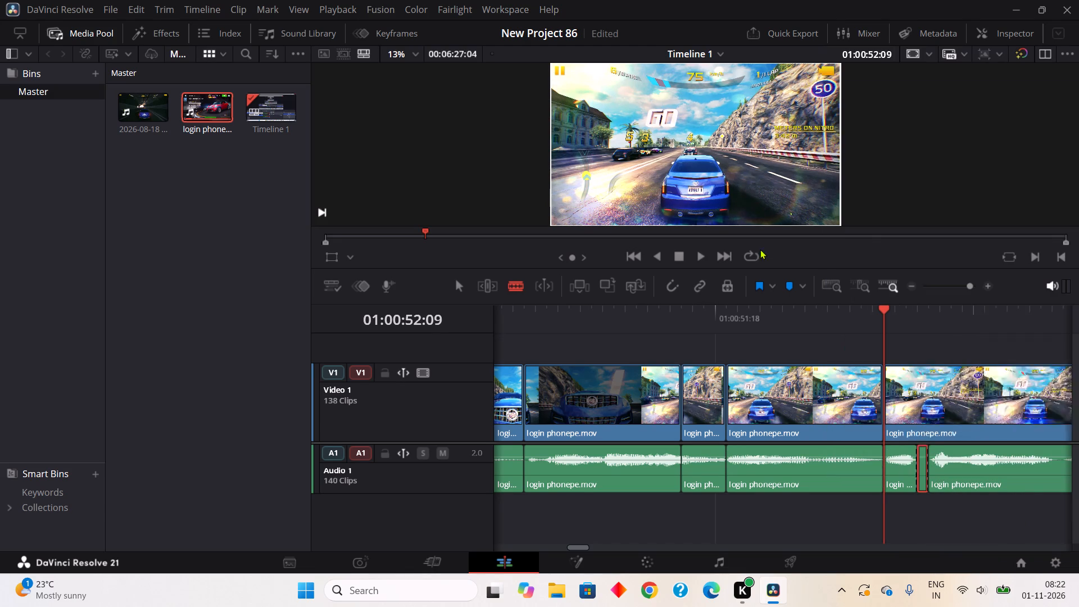
{"action": "left_click", "coordinate": [1053, 481]}
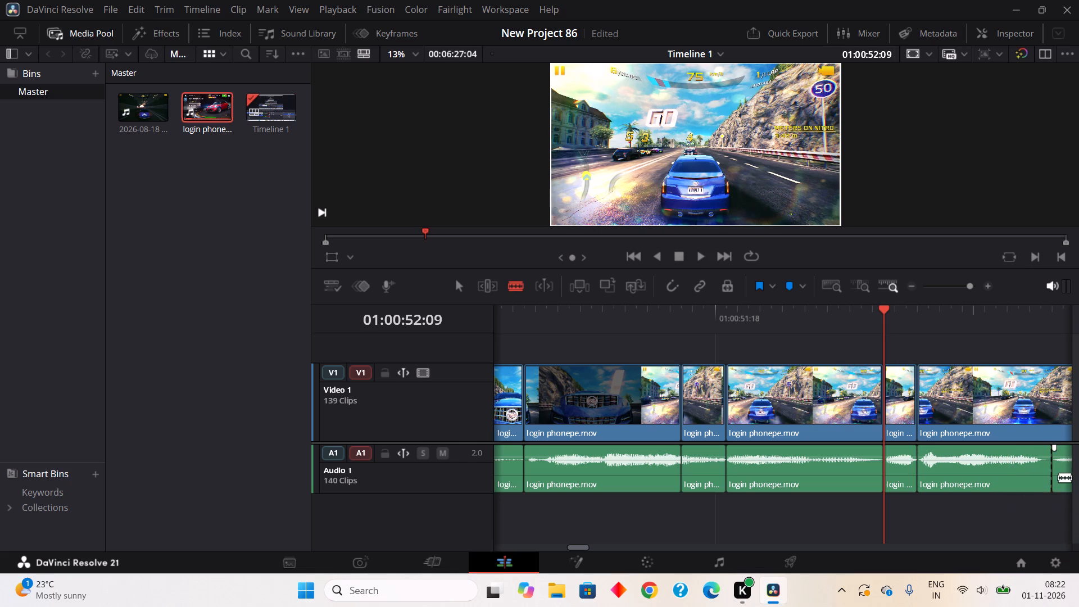
{"action": "left_click", "coordinate": [1046, 485]}
{"action": "right_click", "coordinate": [1047, 484]}
{"action": "left_click", "coordinate": [919, 234]}
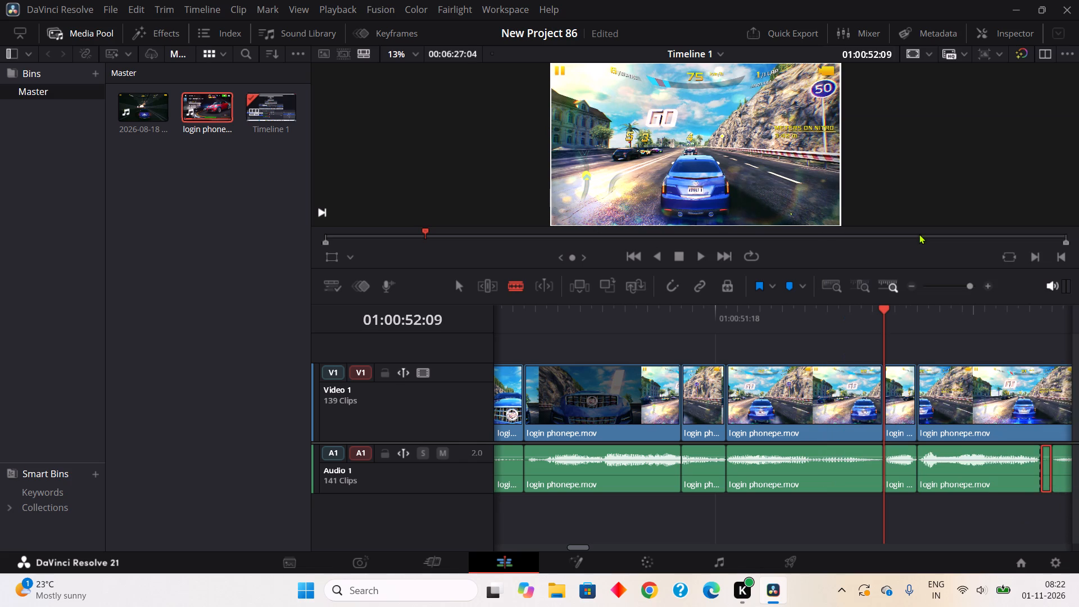
Play on from 01:00:52:09, and split off and ripple cut the one-frame pause at about 01:00:53:04.
{"action": "left_click", "coordinate": [701, 253]}
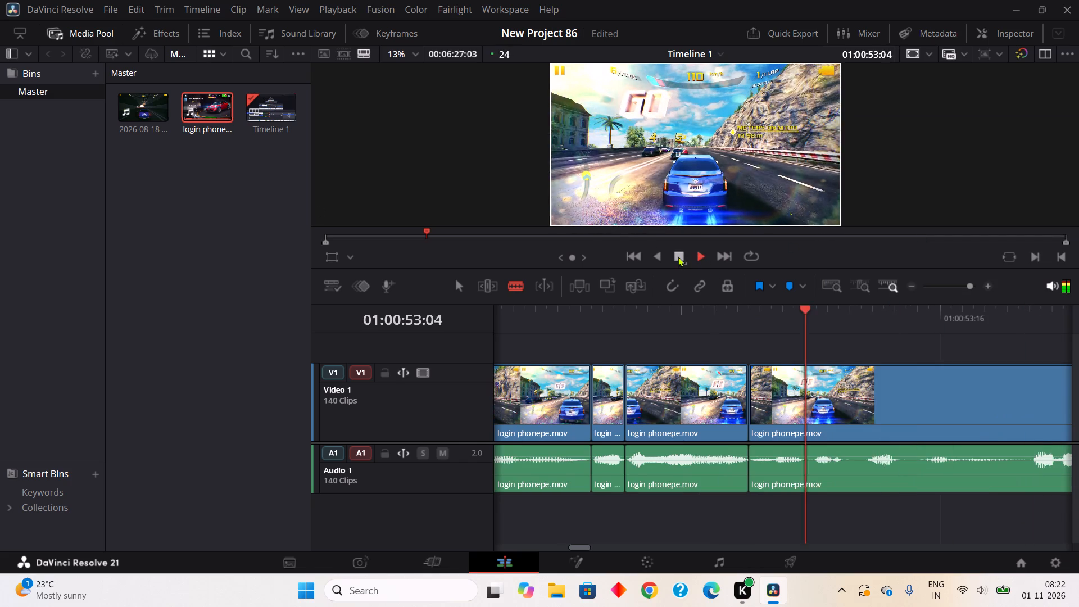
{"action": "left_click", "coordinate": [678, 256]}
{"action": "left_click", "coordinate": [808, 475]}
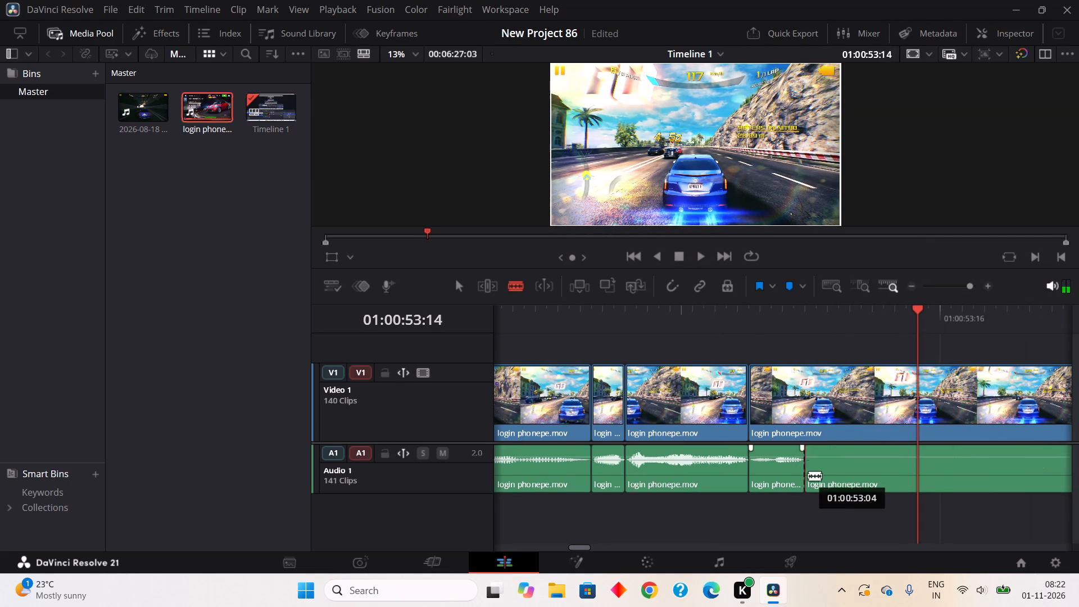
{"action": "left_click", "coordinate": [819, 472]}
{"action": "right_click", "coordinate": [809, 481]}
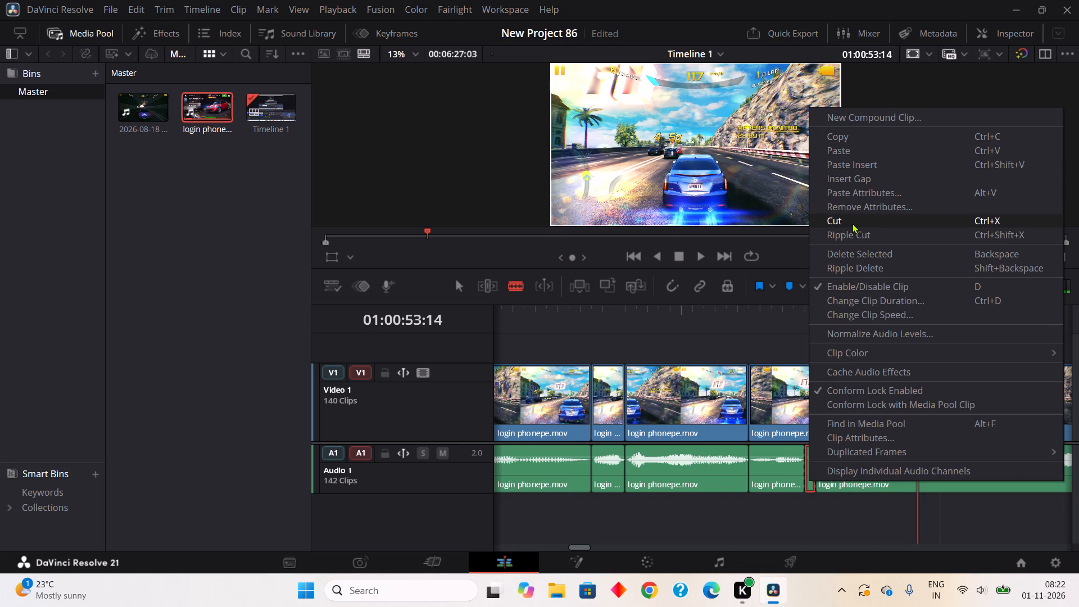
{"action": "left_click", "coordinate": [852, 232]}
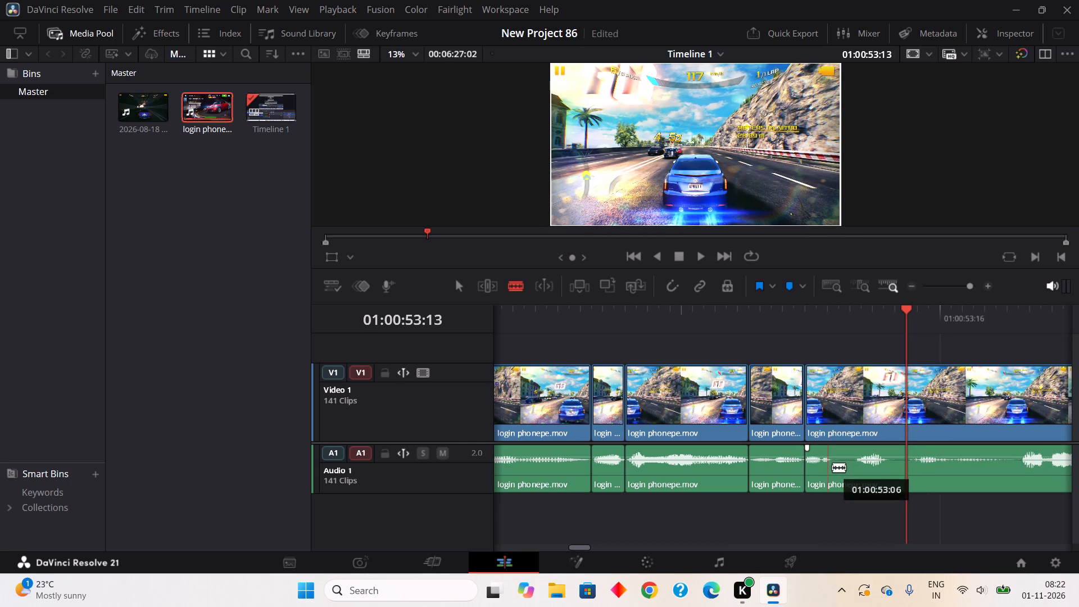
Split off and ripple cut the three-frame pauses at about 01:00:53:06 and 01:00:53:08.
{"action": "left_click", "coordinate": [832, 467]}
{"action": "left_click", "coordinate": [863, 478]}
{"action": "right_click", "coordinate": [851, 478]}
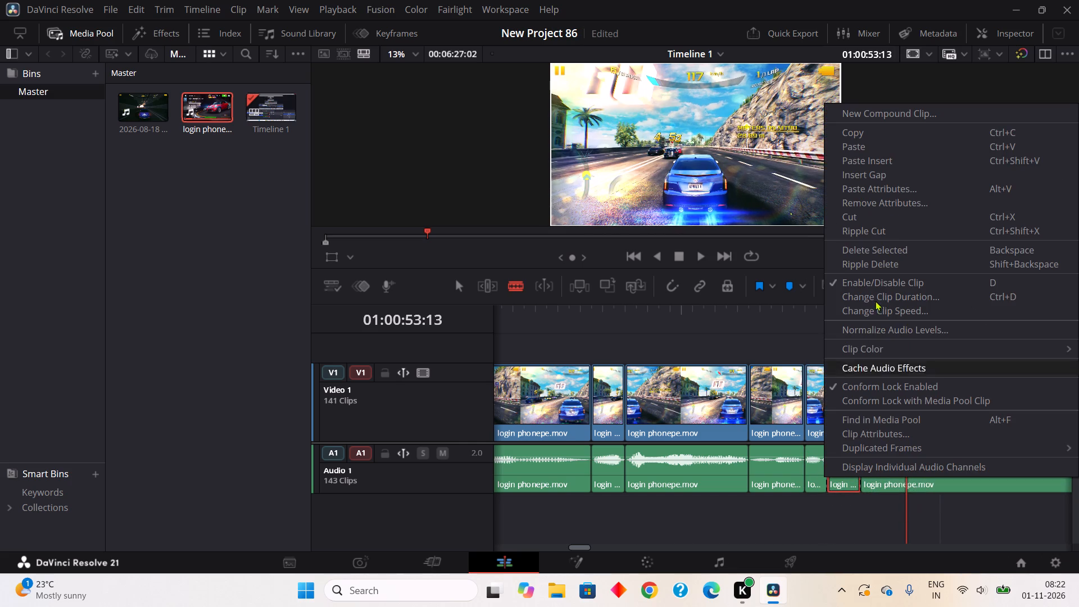
{"action": "left_click", "coordinate": [892, 229]}
{"action": "left_click", "coordinate": [856, 471]}
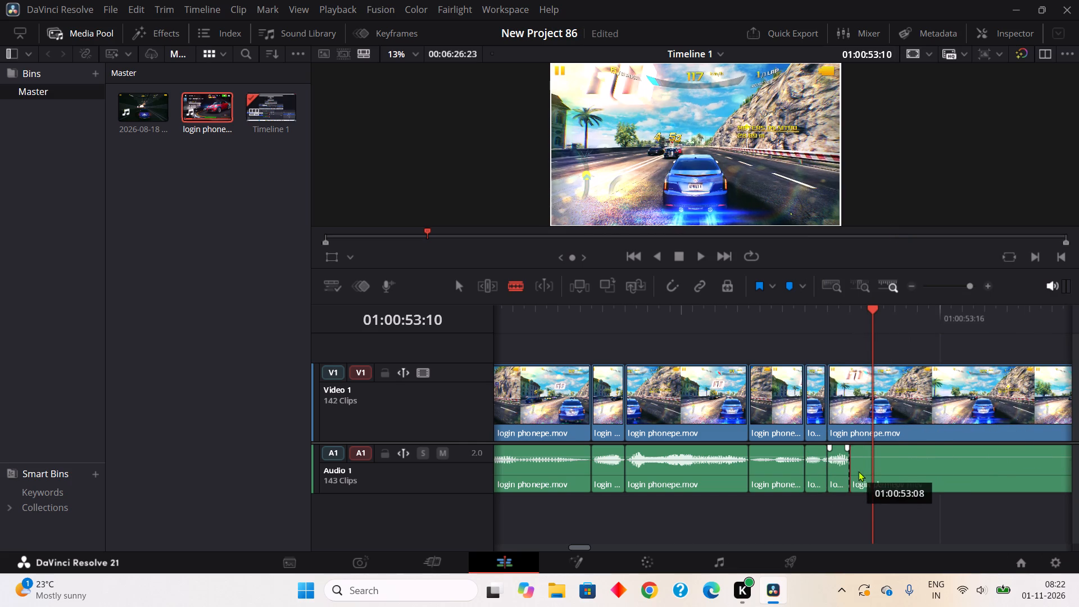
{"action": "left_click", "coordinate": [886, 470]}
{"action": "right_click", "coordinate": [878, 477]}
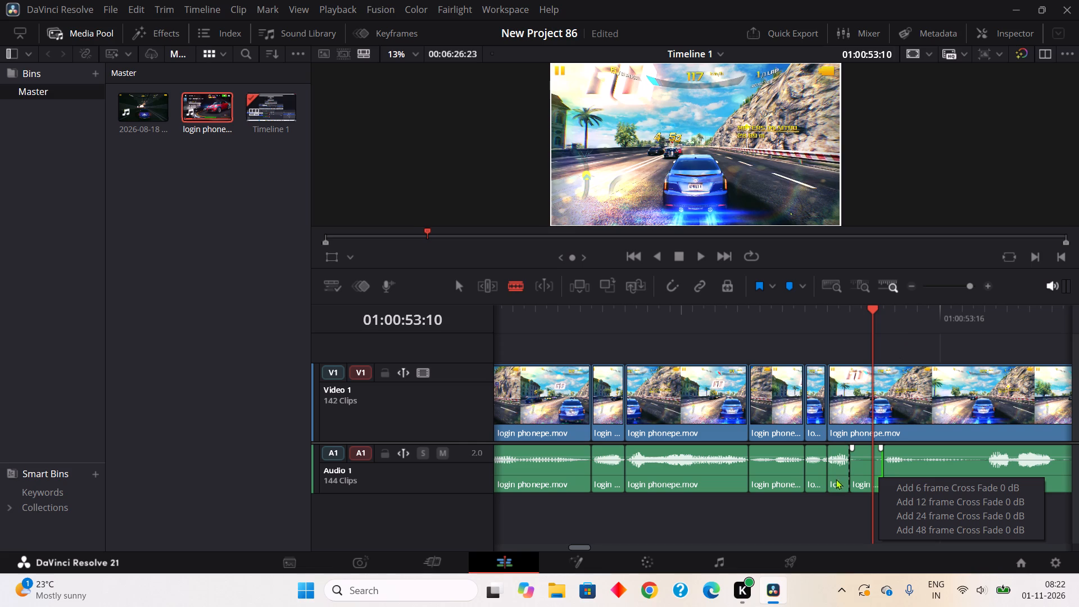
{"action": "right_click", "coordinate": [867, 472]}
{"action": "left_click", "coordinate": [886, 225]}
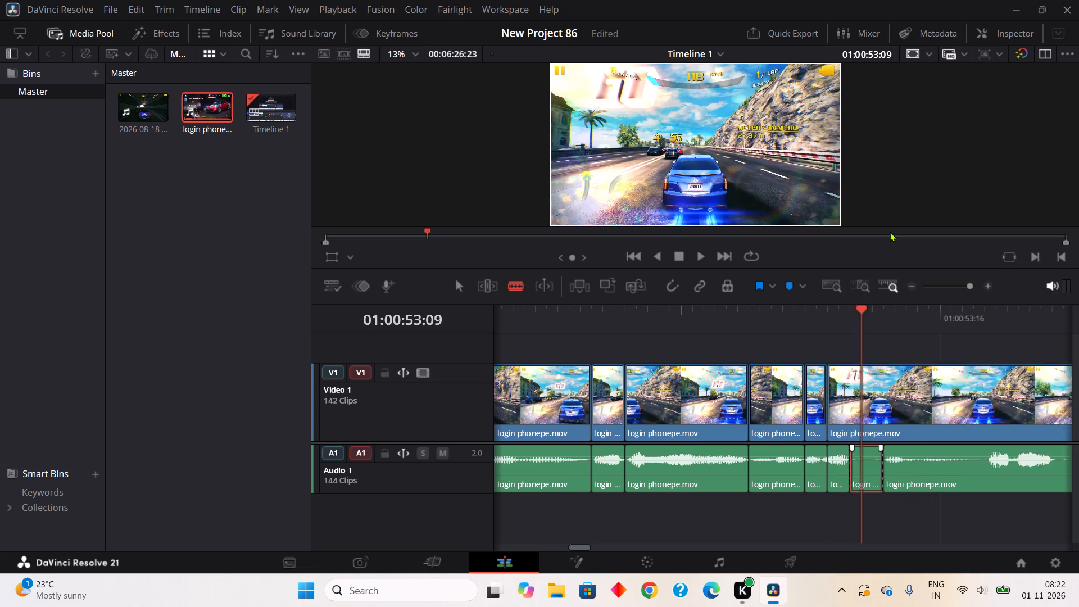
Split off and ripple cut the two-frame pauses at about 01:00:53:15 and 01:00:53:21.
{"action": "left_click_drag", "start_coordinate": [933, 477], "coordinate": [940, 478]}
{"action": "left_click", "coordinate": [957, 483]}
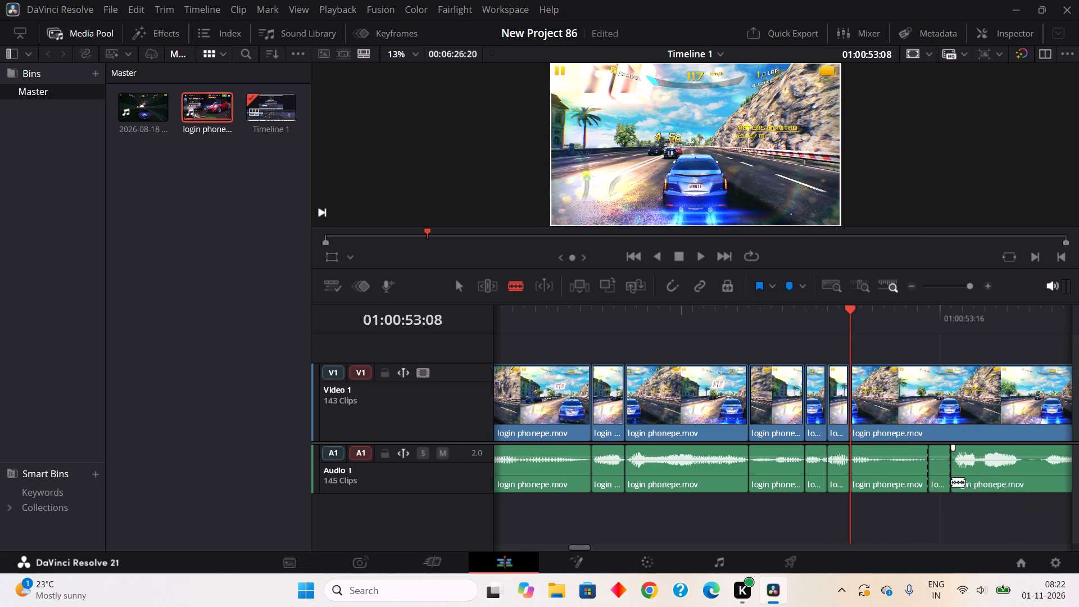
{"action": "right_click", "coordinate": [950, 482]}
{"action": "right_click", "coordinate": [935, 465]}
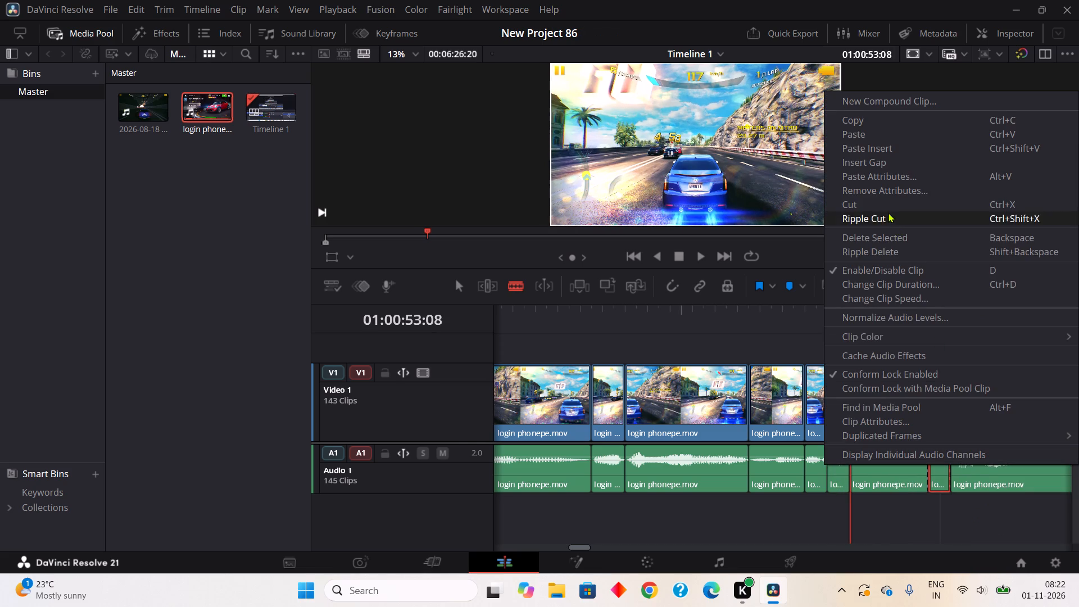
{"action": "left_click", "coordinate": [888, 212]}
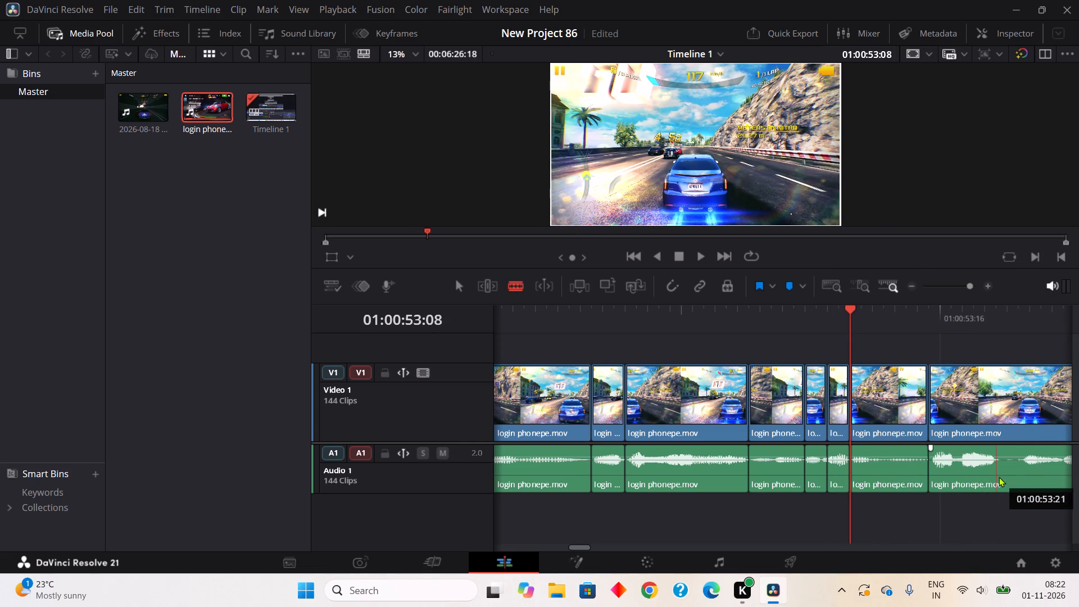
{"action": "left_click", "coordinate": [999, 477]}
{"action": "left_click", "coordinate": [1028, 481]}
{"action": "right_click", "coordinate": [1010, 478]}
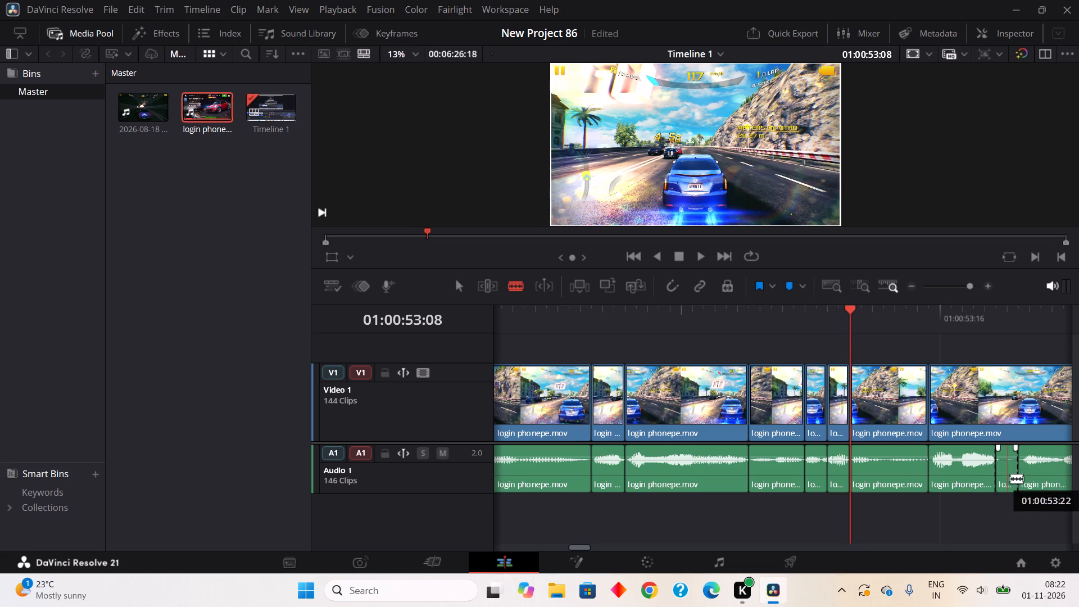
{"action": "left_click", "coordinate": [865, 233]}
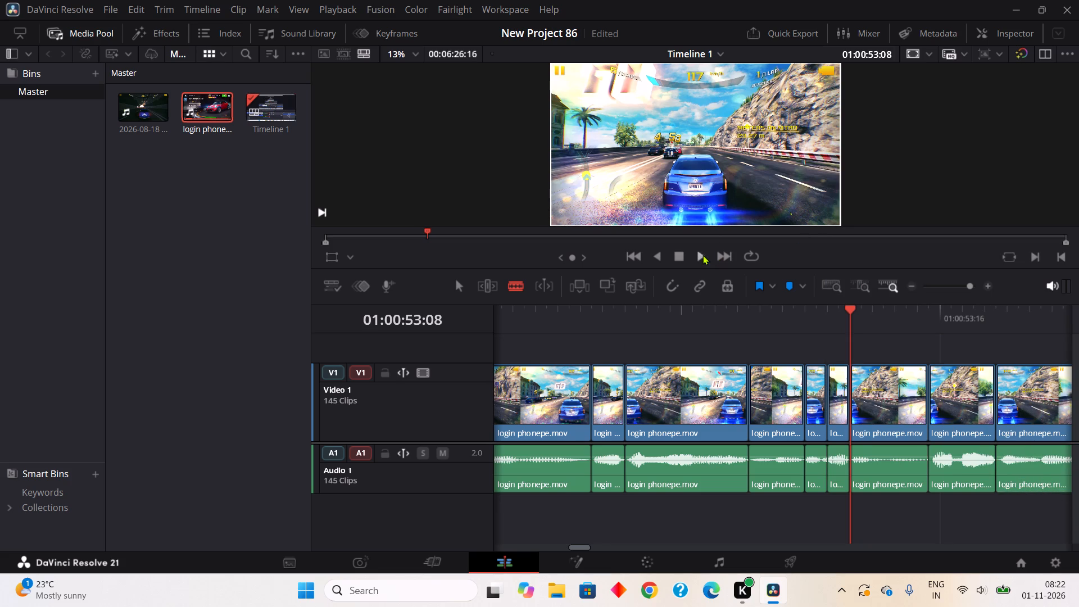
Play on from 01:00:53:08, and split off and ripple cut the one-frame pause at about 01:00:54:17.
{"action": "left_click", "coordinate": [702, 255]}
{"action": "left_click", "coordinate": [678, 256]}
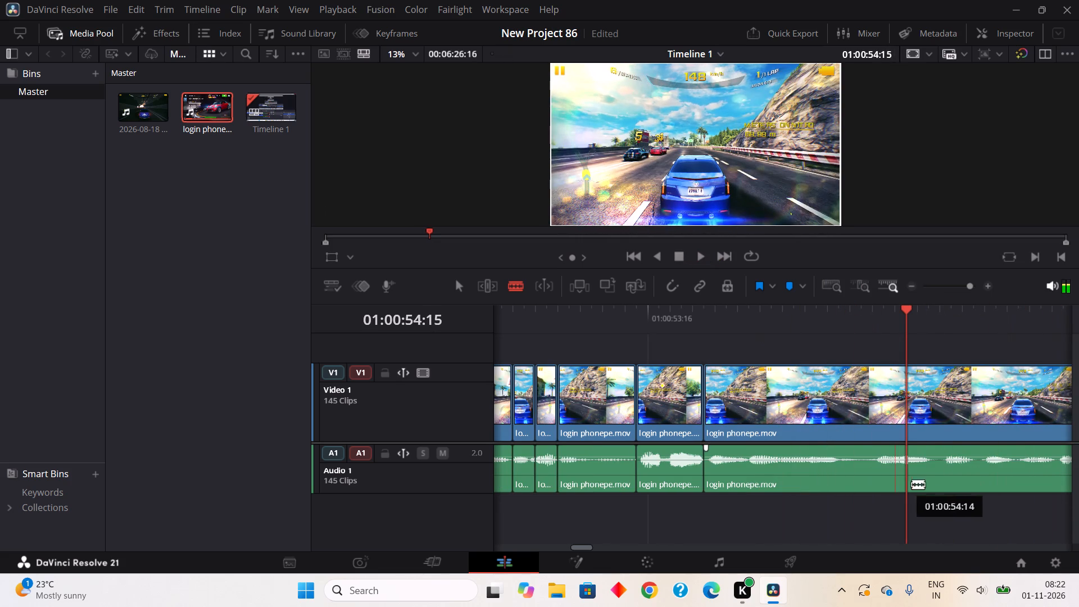
{"action": "left_click", "coordinate": [933, 477]}
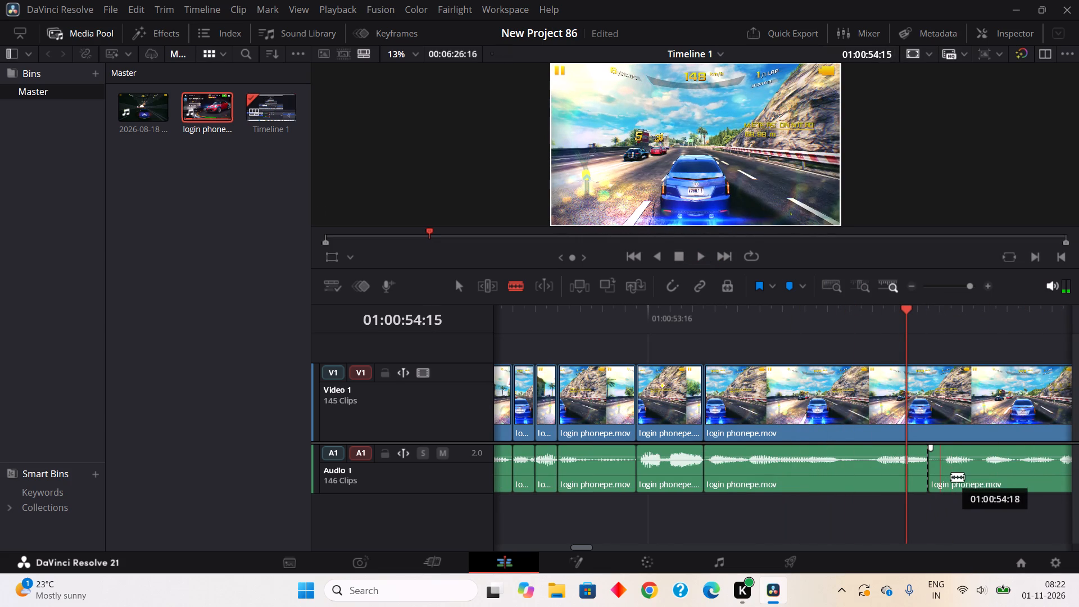
{"action": "left_click", "coordinate": [950, 477]}
{"action": "right_click", "coordinate": [937, 473]}
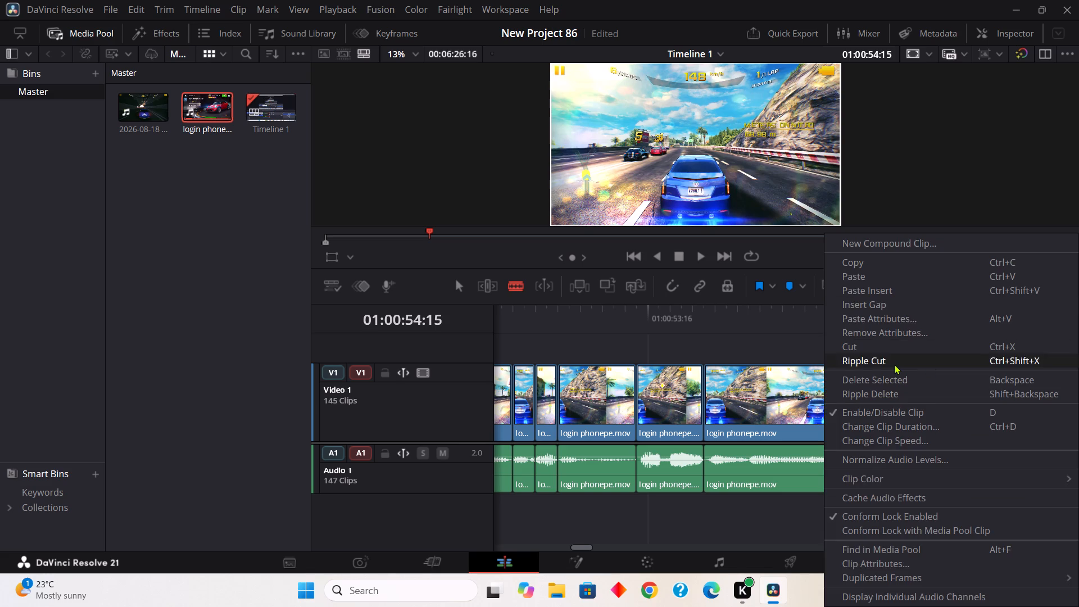
{"action": "left_click", "coordinate": [894, 364]}
Split off and ripple cut the one-frame pauses at about 01:00:54:20 and 01:00:55:02.
{"action": "left_click", "coordinate": [969, 488]}
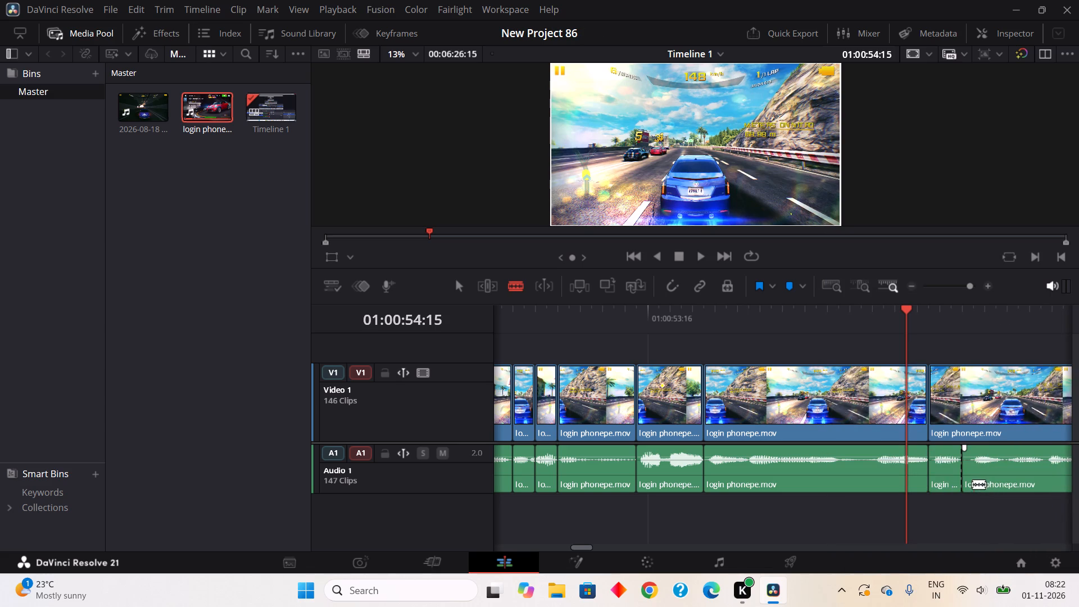
{"action": "left_click", "coordinate": [976, 481]}
{"action": "right_click", "coordinate": [969, 483]}
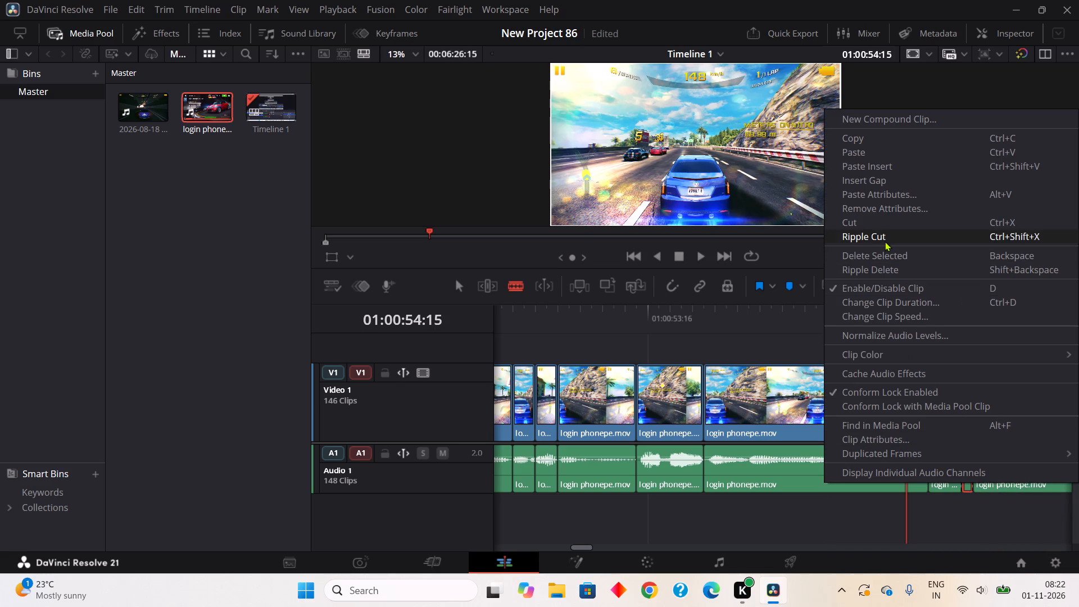
{"action": "left_click", "coordinate": [881, 237]}
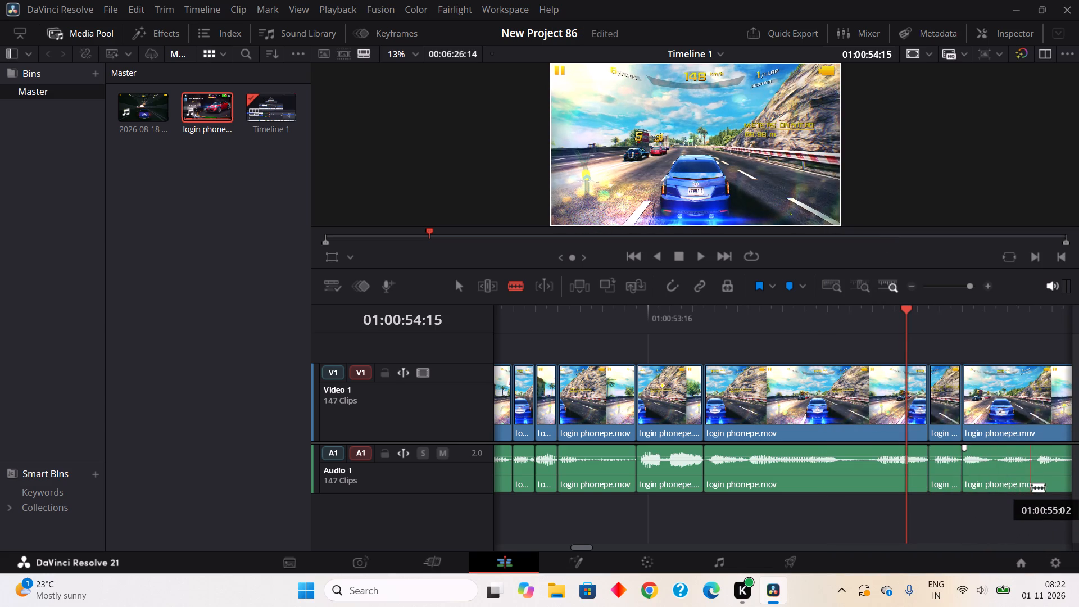
{"action": "left_click", "coordinate": [1032, 487]}
{"action": "left_click", "coordinate": [1042, 481]}
{"action": "right_click", "coordinate": [1034, 481]}
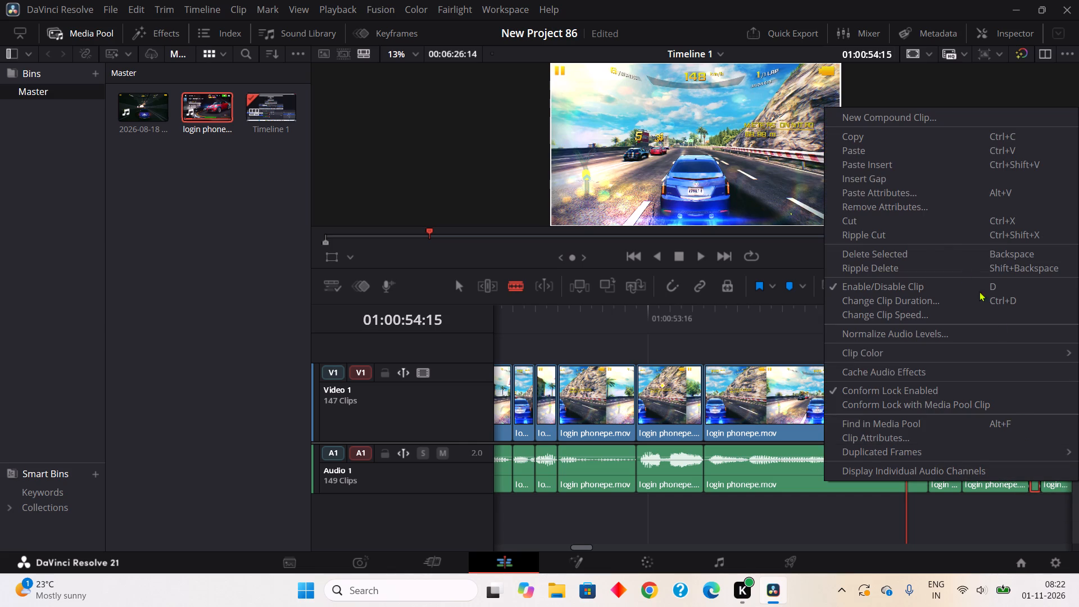
{"action": "left_click", "coordinate": [919, 230]}
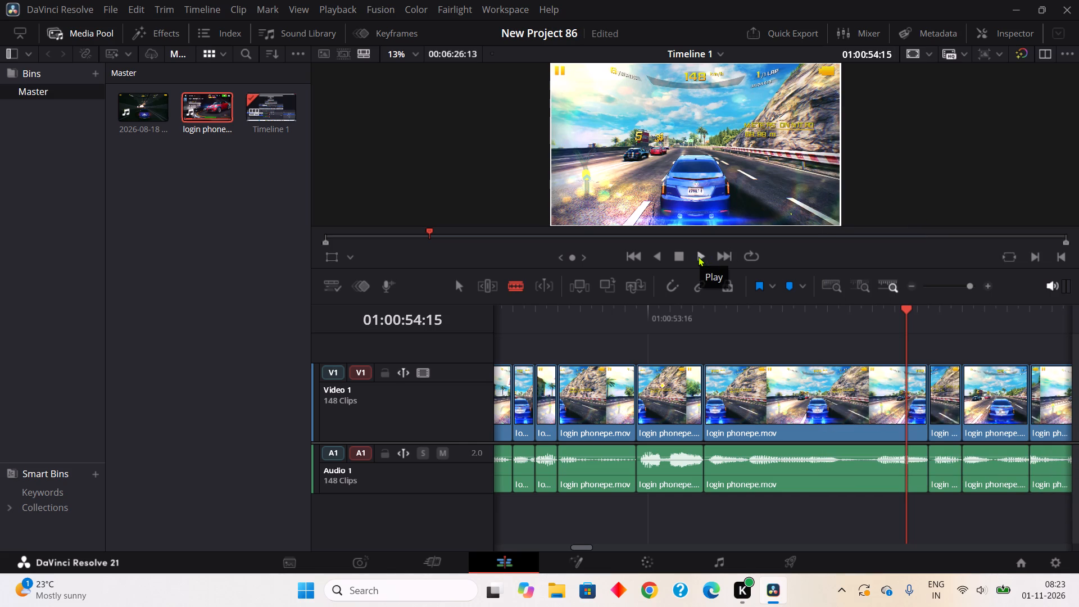
Play on from 01:00:54:15, and split off and ripple cut the two-frame pause at about 01:00:55:09.
{"action": "left_click", "coordinate": [698, 256]}
{"action": "left_click", "coordinate": [679, 256]}
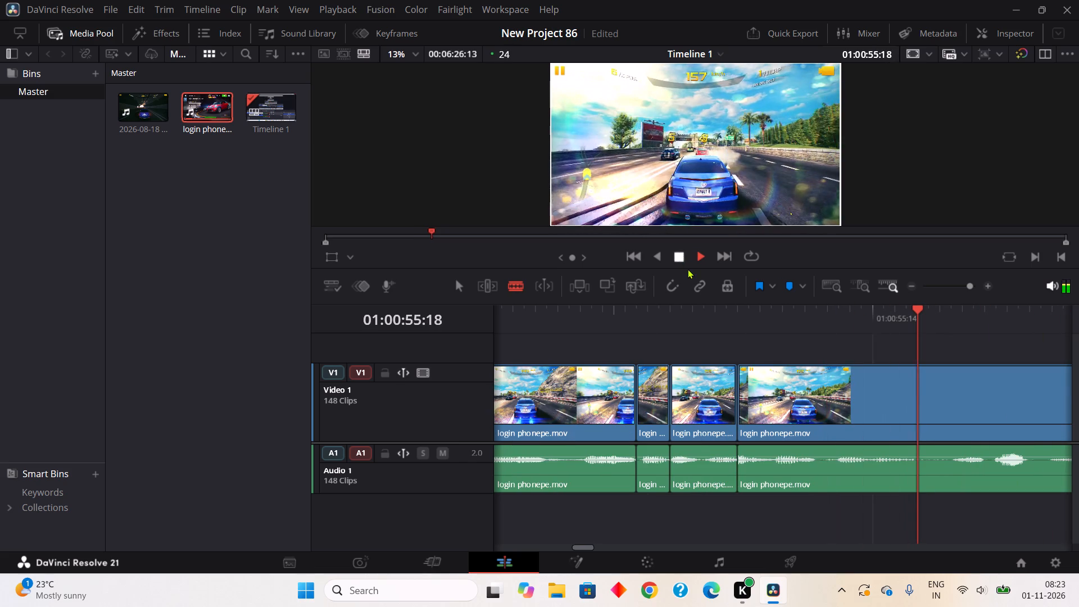
{"action": "left_click", "coordinate": [824, 493]}
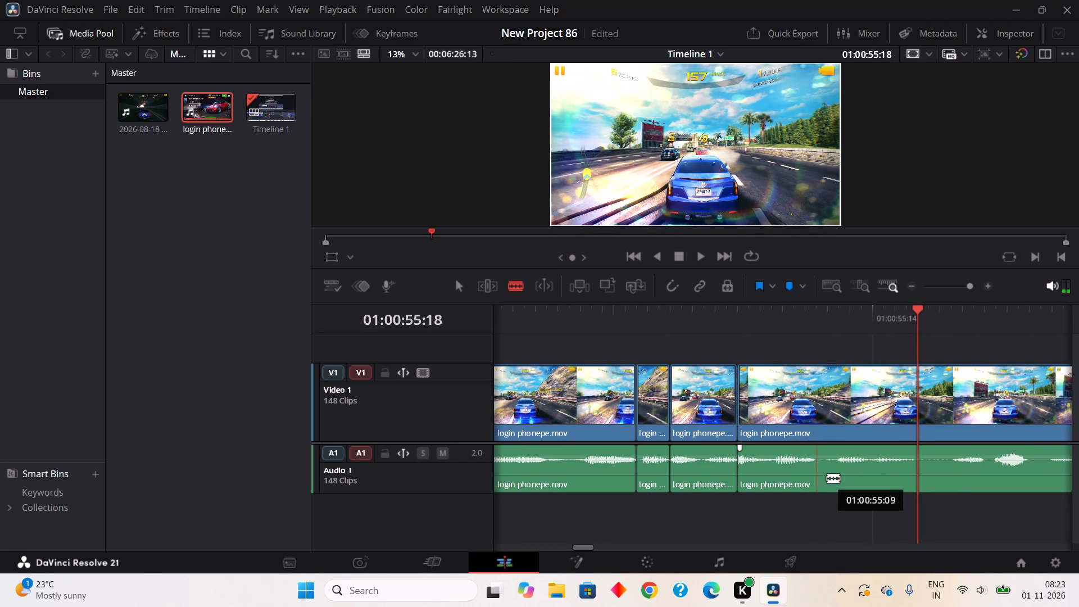
{"action": "left_click", "coordinate": [827, 478]}
{"action": "left_click", "coordinate": [840, 477]}
{"action": "right_click", "coordinate": [831, 477]}
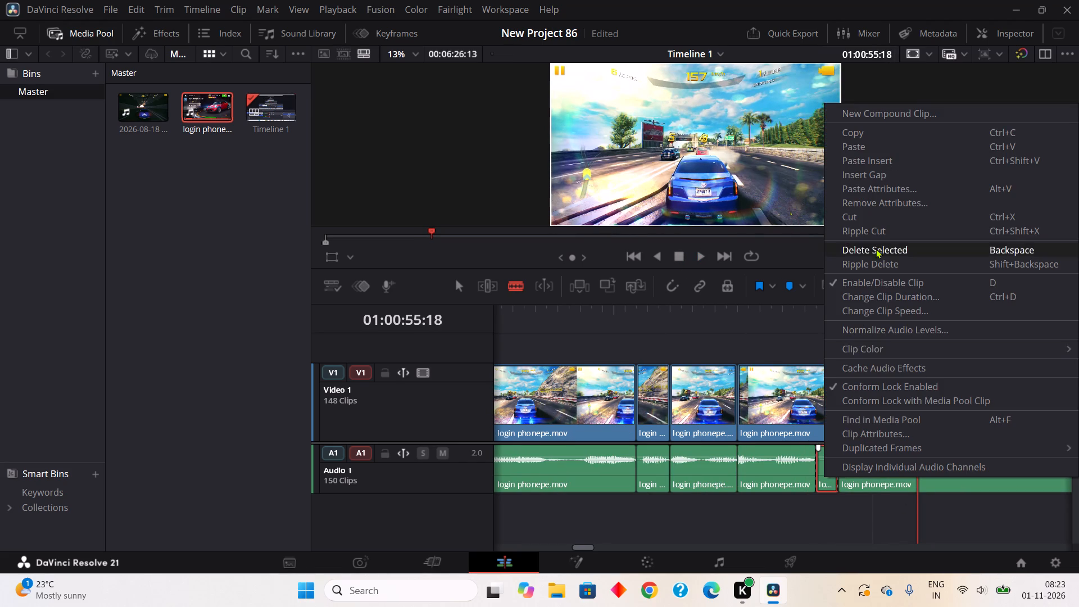
{"action": "left_click", "coordinate": [873, 230]}
Split off and ripple cut the three-frame pause at about 01:00:55:16 and the one-frame pause at about 01:00:55:19.
{"action": "left_click", "coordinate": [901, 473]}
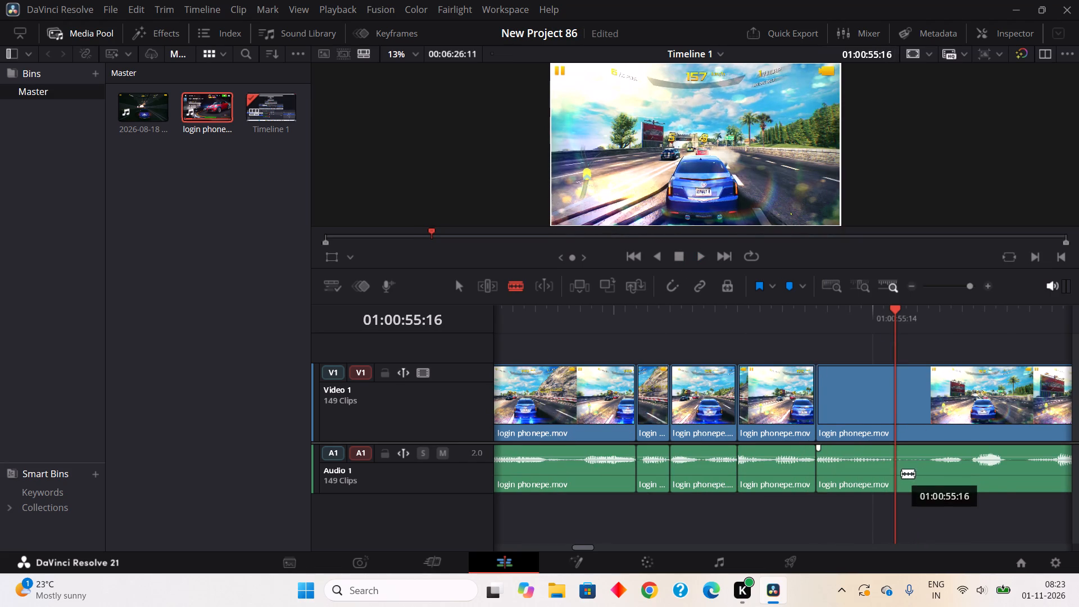
{"action": "left_click", "coordinate": [936, 469]}
{"action": "right_click", "coordinate": [921, 473]}
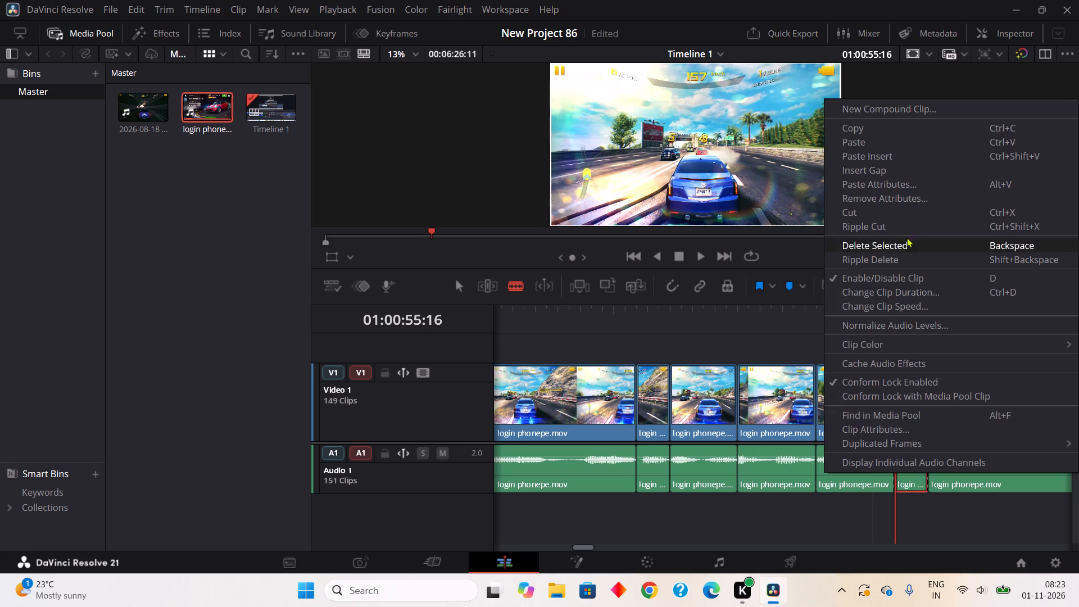
{"action": "left_click", "coordinate": [903, 228]}
{"action": "left_click", "coordinate": [935, 472]}
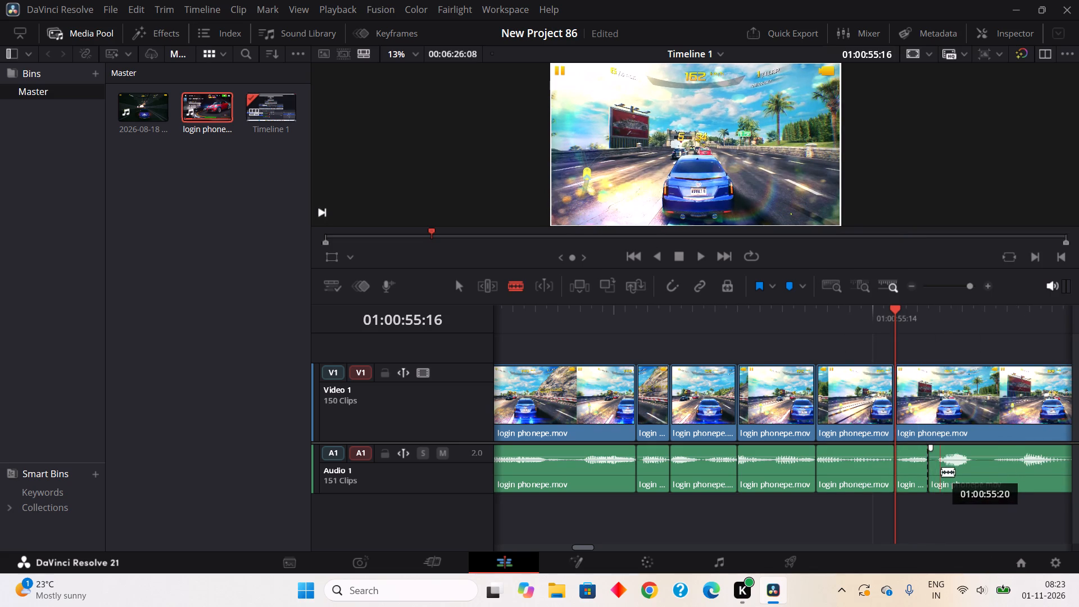
{"action": "left_click", "coordinate": [941, 472]}
{"action": "right_click", "coordinate": [936, 472]}
{"action": "left_click", "coordinate": [885, 222]}
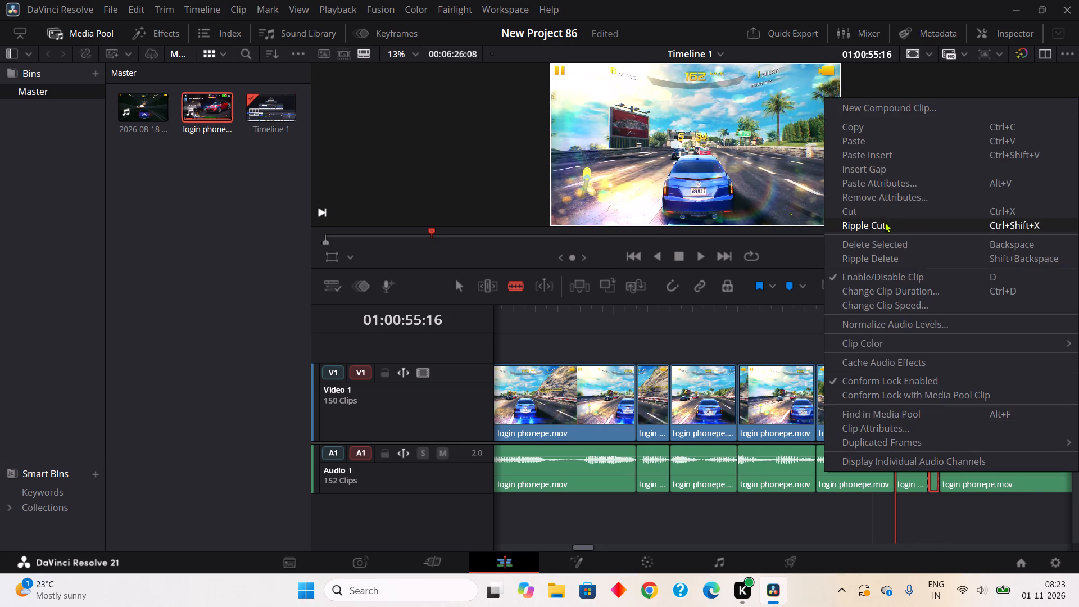
Split off and ripple cut the two-frame pause at about 01:00:55:22 and the one-frame pause at about 01:00:56:05.
{"action": "left_click", "coordinate": [964, 481]}
{"action": "left_click", "coordinate": [986, 481]}
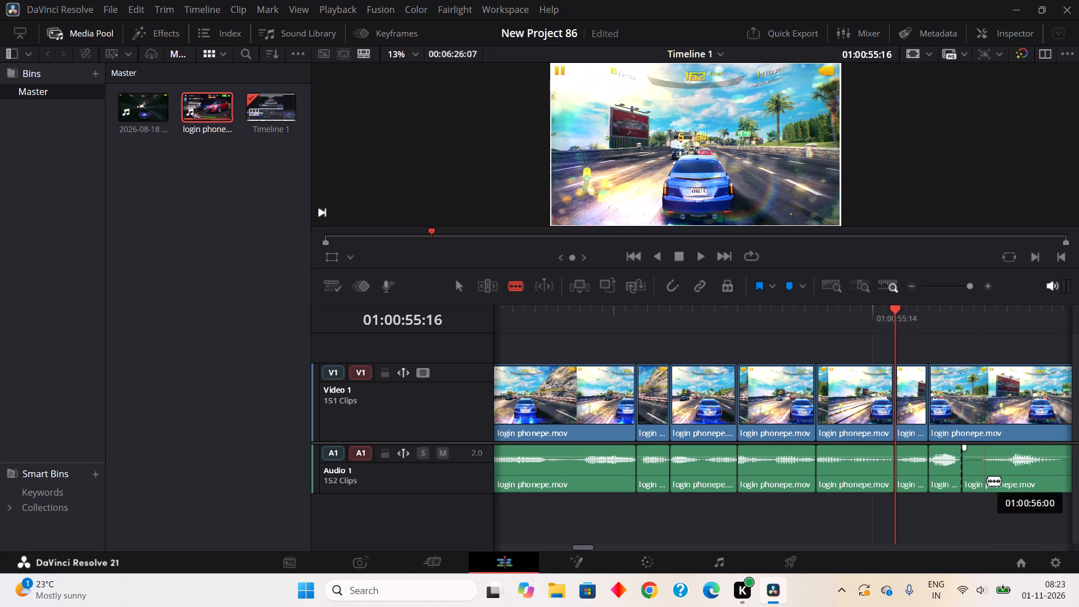
{"action": "right_click", "coordinate": [965, 470]}
{"action": "right_click", "coordinate": [968, 459]}
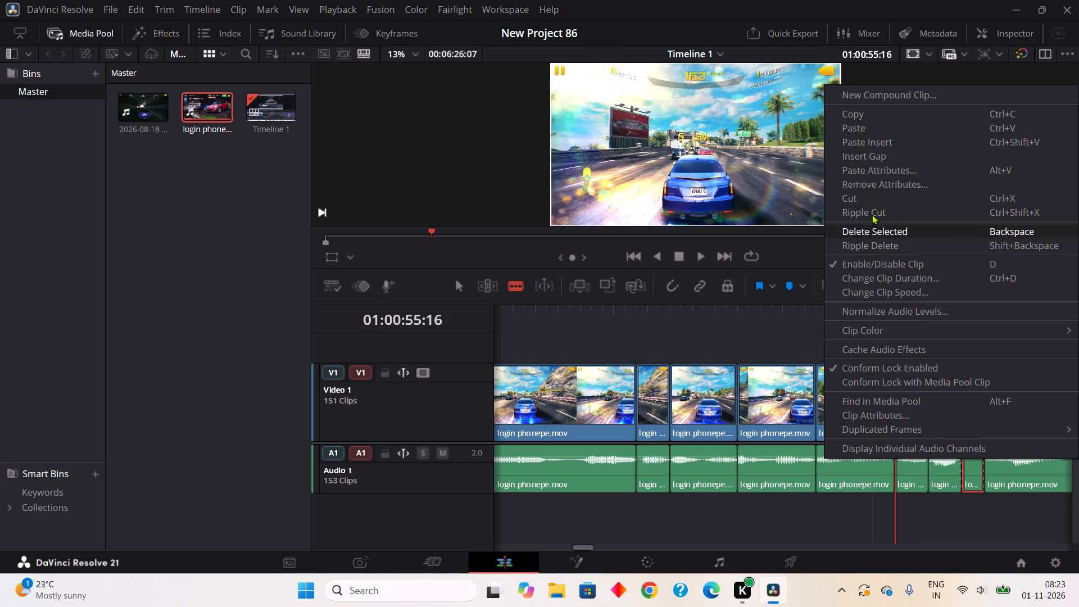
{"action": "left_click", "coordinate": [866, 205]}
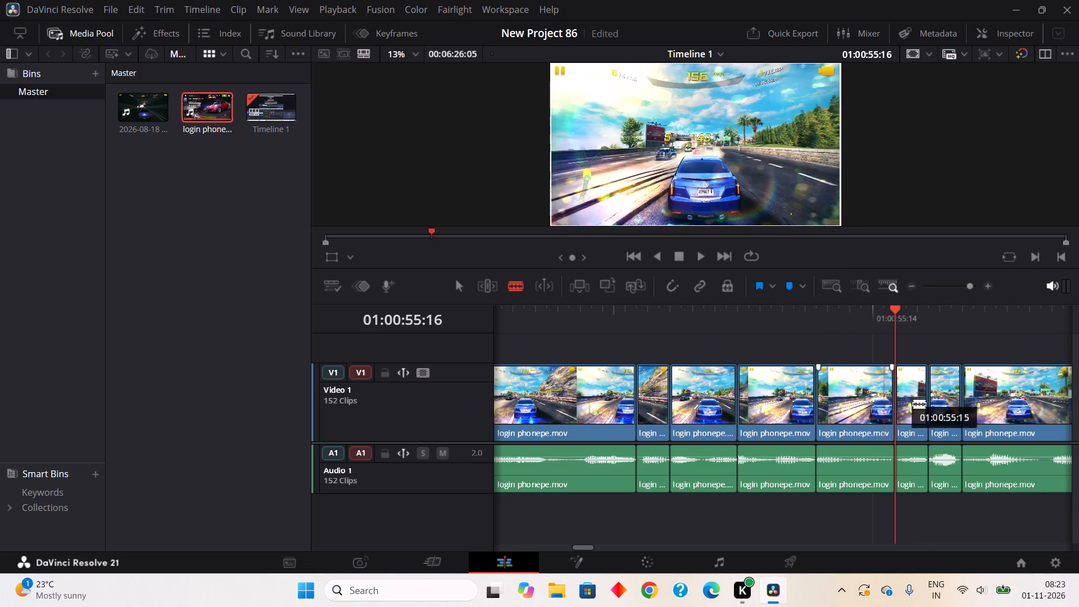
{"action": "left_click", "coordinate": [1045, 468]}
{"action": "left_click", "coordinate": [1063, 473]}
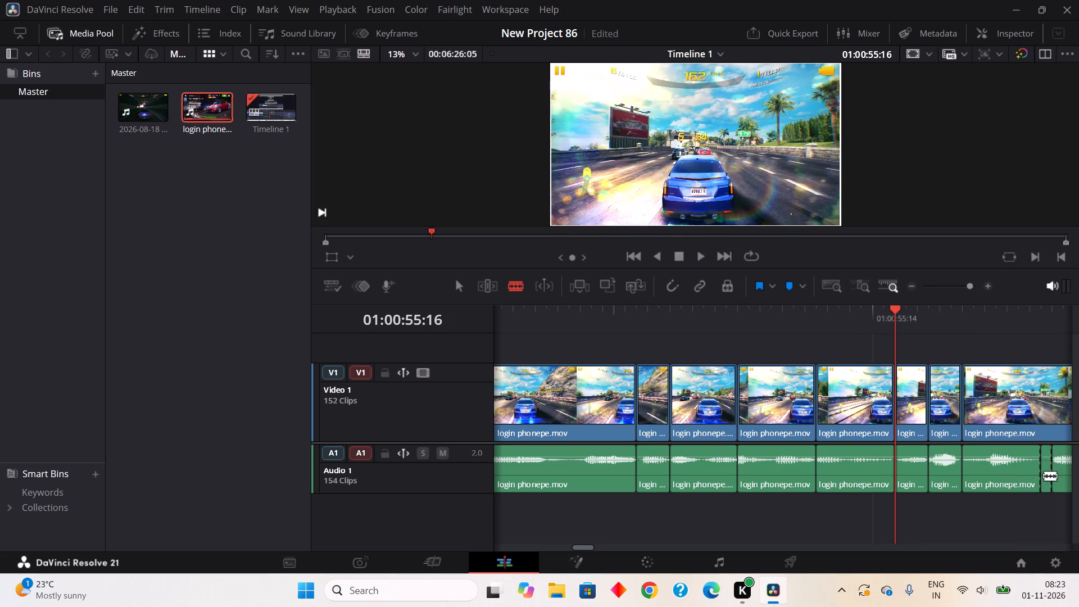
{"action": "right_click", "coordinate": [1044, 475]}
{"action": "left_click", "coordinate": [881, 225]}
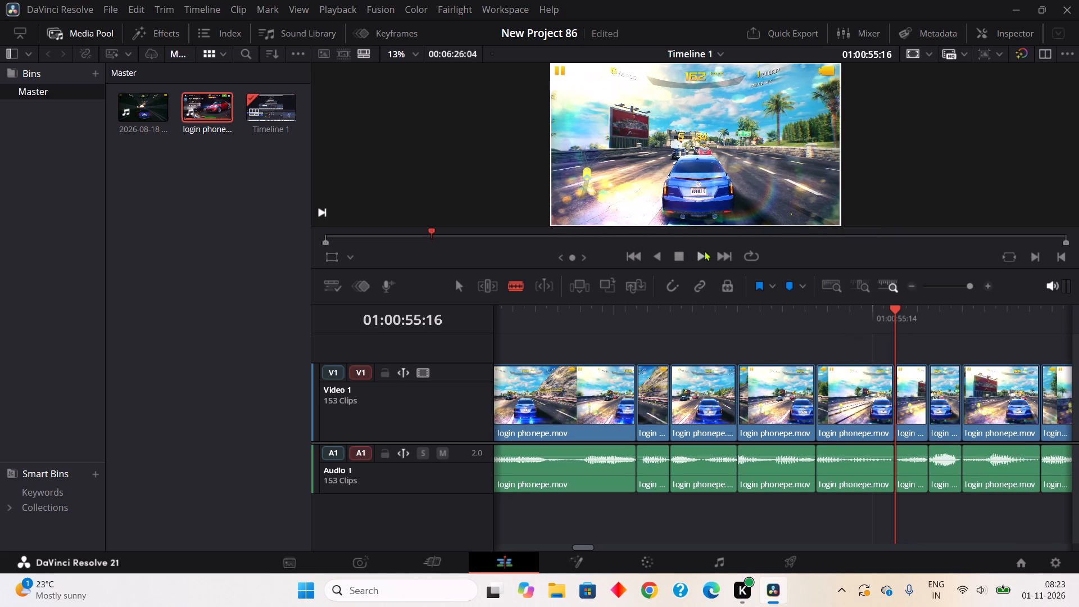
Play on from 01:00:55:16, and split off and ripple cut the two-frame pause at about 01:00:57:15.
{"action": "left_click", "coordinate": [695, 254]}
{"action": "left_click", "coordinate": [680, 256]}
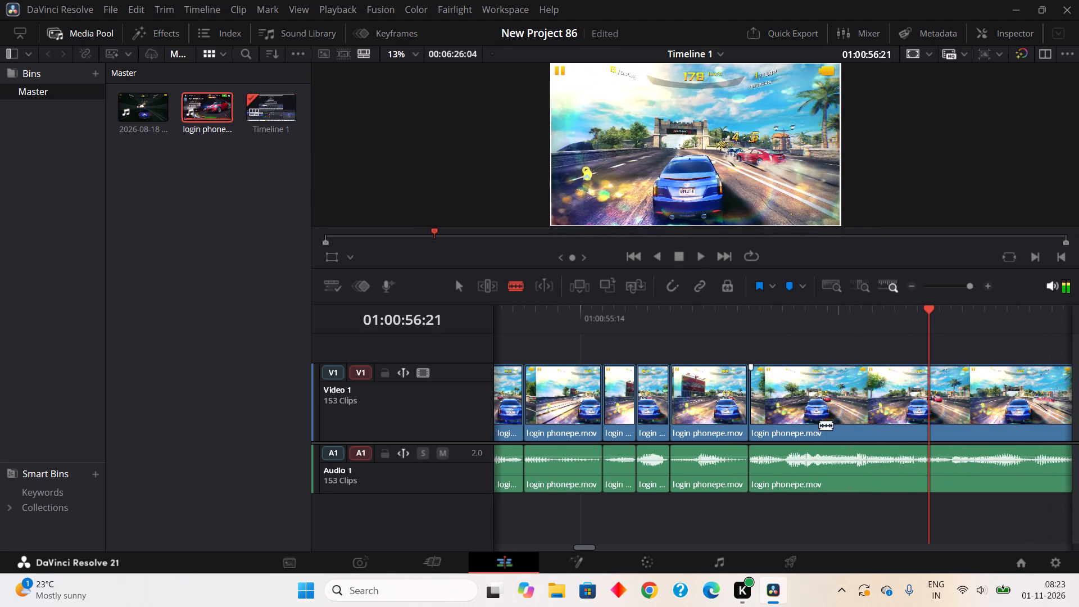
{"action": "left_click", "coordinate": [700, 257]}
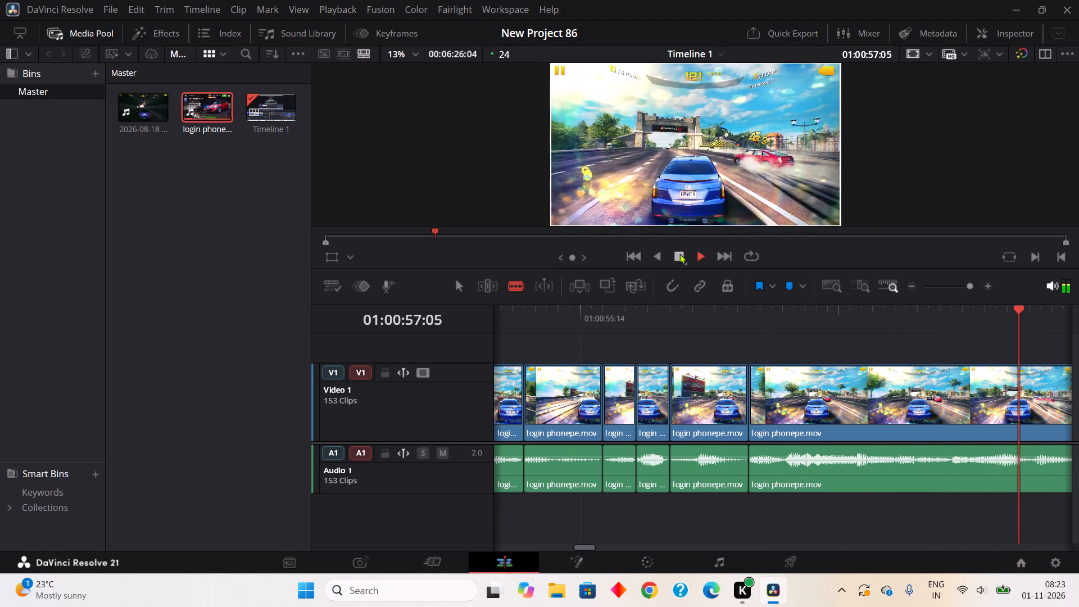
{"action": "left_click", "coordinate": [679, 253]}
{"action": "left_click", "coordinate": [842, 487]}
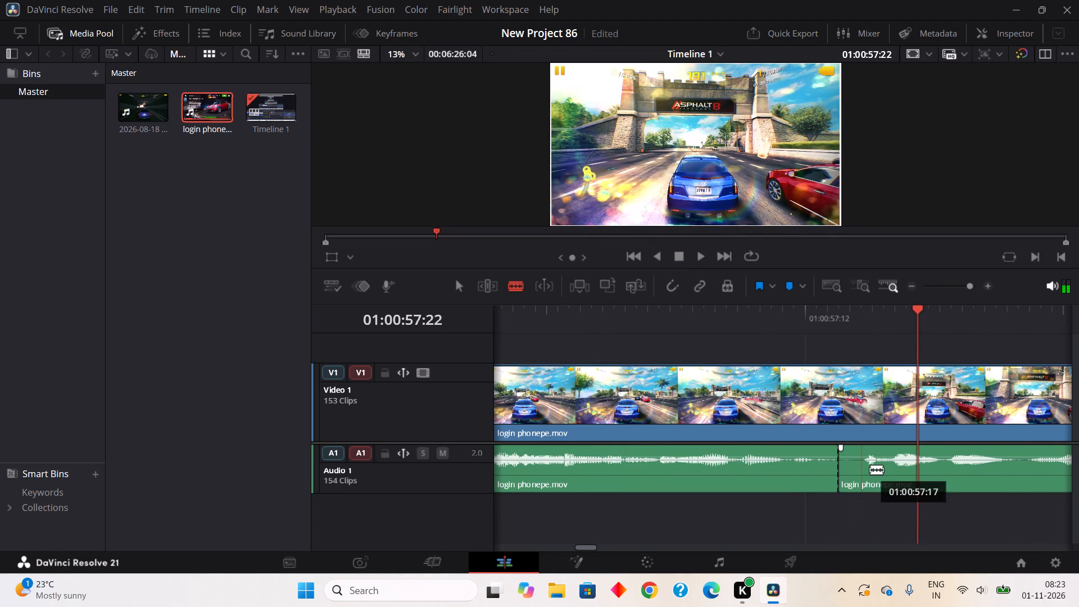
{"action": "left_click", "coordinate": [870, 469]}
{"action": "right_click", "coordinate": [838, 479]}
{"action": "right_click", "coordinate": [845, 452]}
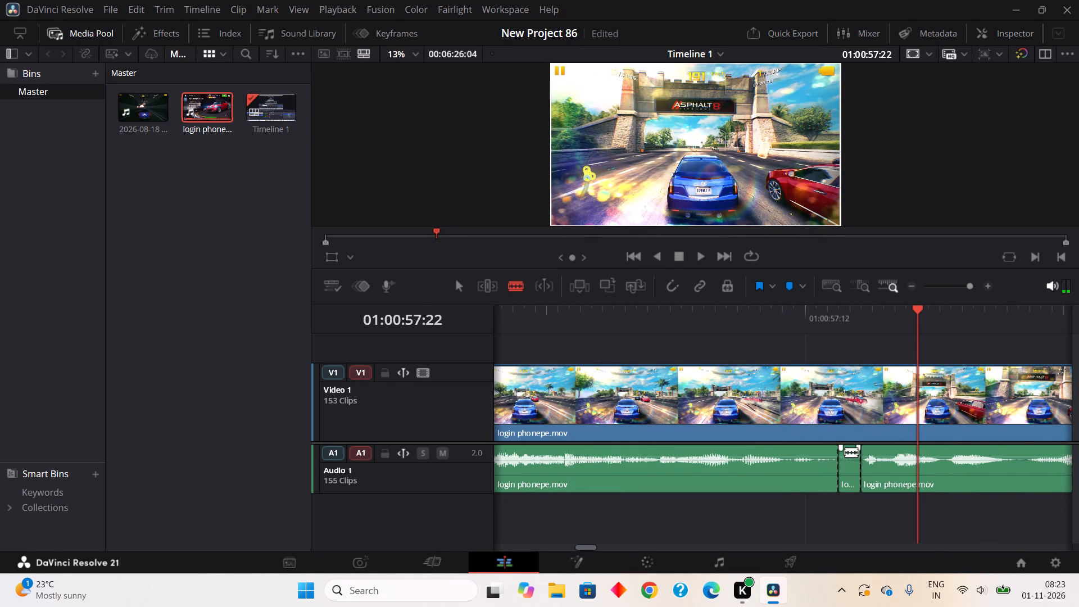
{"action": "left_click", "coordinate": [855, 207]}
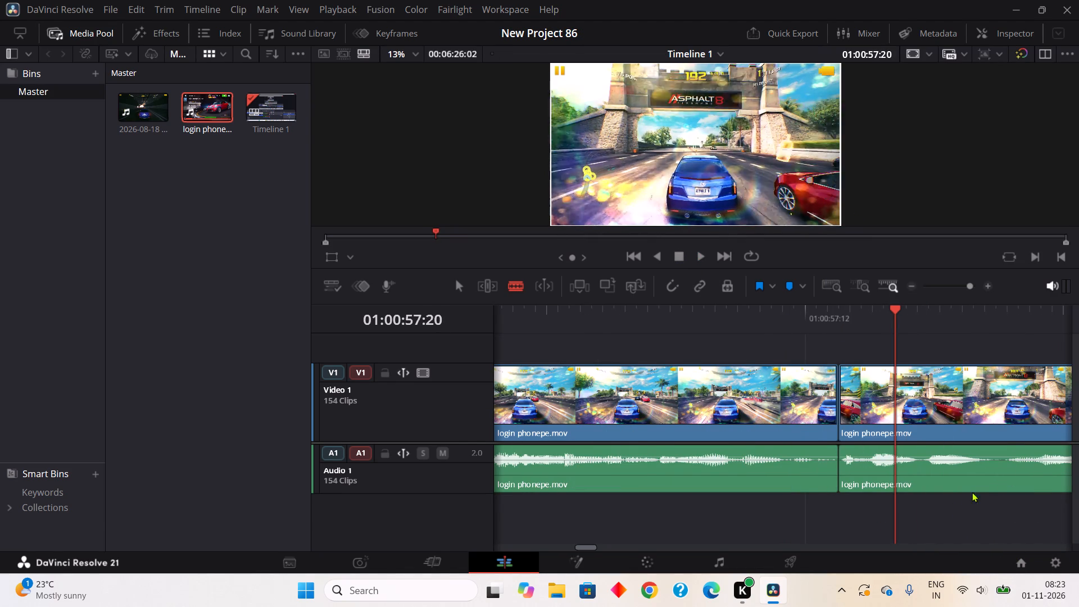
Split off and ripple cut the two-frame pause at about 01:00:58:04.
{"action": "double_click", "coordinate": [990, 481]}
{"action": "left_click", "coordinate": [1010, 477]}
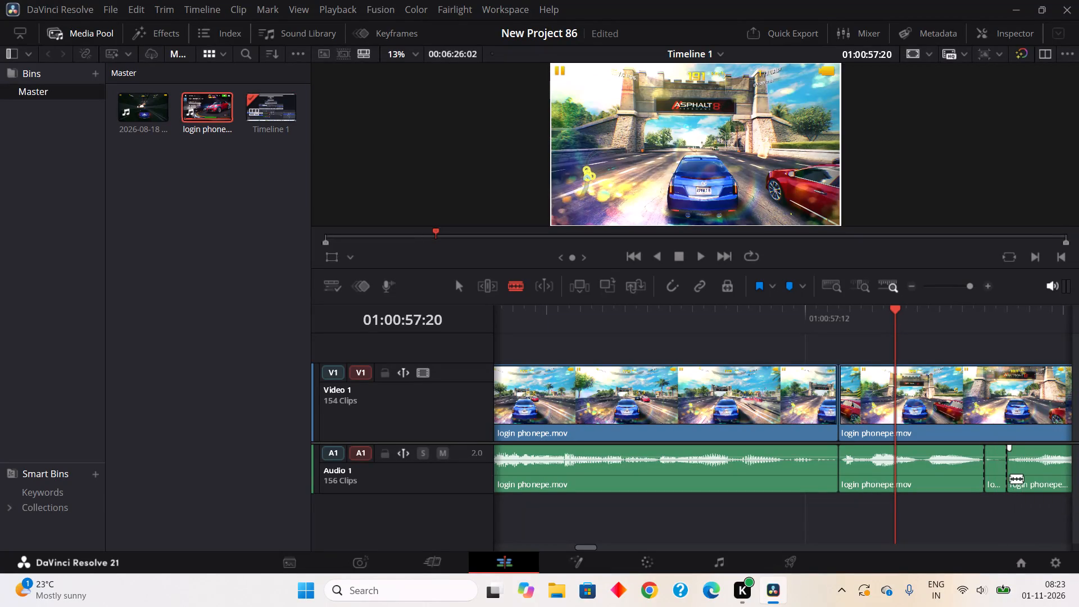
{"action": "right_click", "coordinate": [1000, 483]}
{"action": "left_click", "coordinate": [878, 236]}
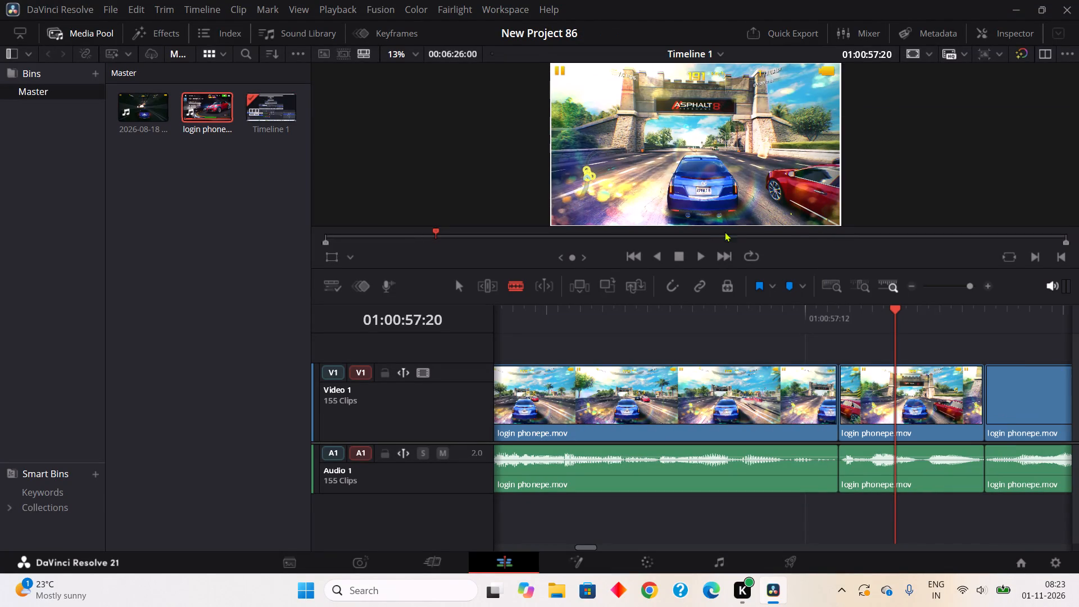
Play on from 01:00:57:20, and split off and ripple cut the two-frame pause at about 01:00:58:17 and the one-frame pause at about 01:00:58:22.
{"action": "left_click", "coordinate": [698, 256]}
{"action": "left_click", "coordinate": [681, 254]}
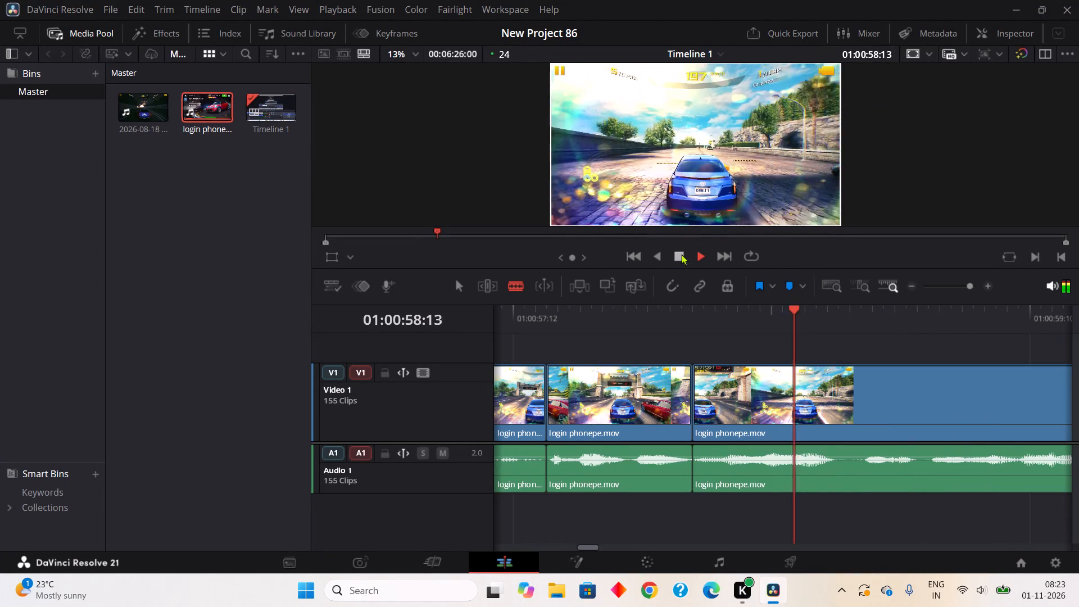
{"action": "left_click", "coordinate": [841, 472]}
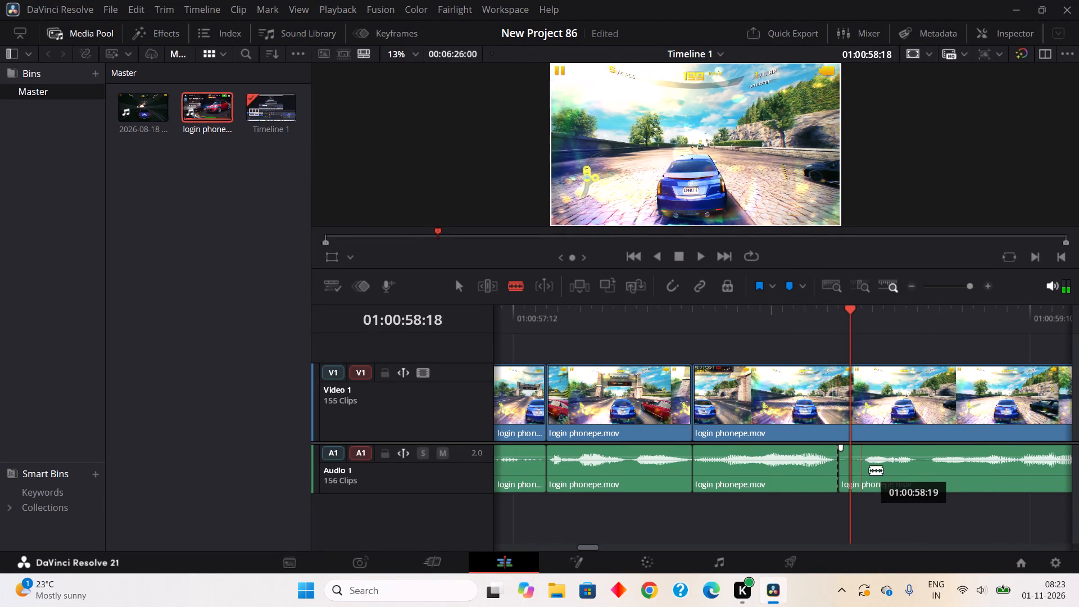
{"action": "left_click", "coordinate": [869, 470]}
{"action": "right_click", "coordinate": [839, 475]}
{"action": "right_click", "coordinate": [851, 456]}
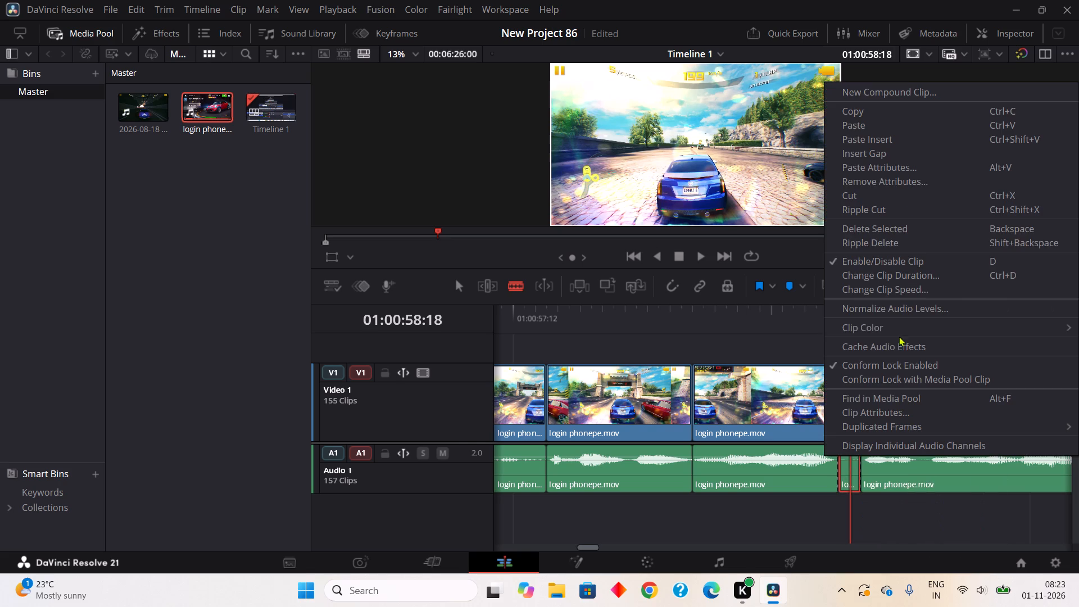
{"action": "left_click", "coordinate": [889, 202]}
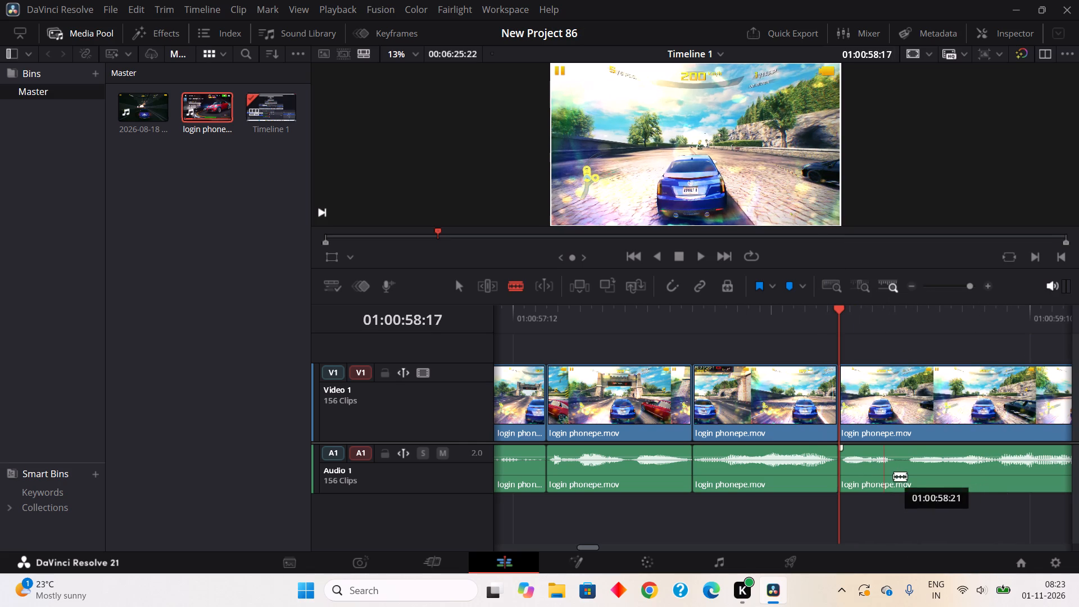
{"action": "left_click", "coordinate": [897, 486]}
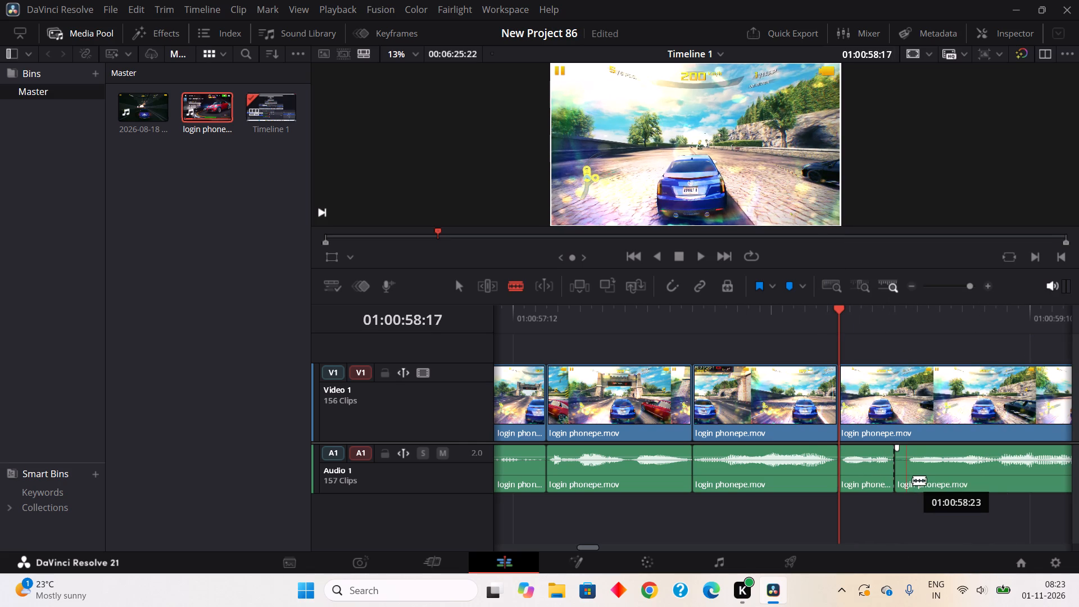
{"action": "left_click", "coordinate": [914, 479]}
{"action": "right_click", "coordinate": [897, 487]}
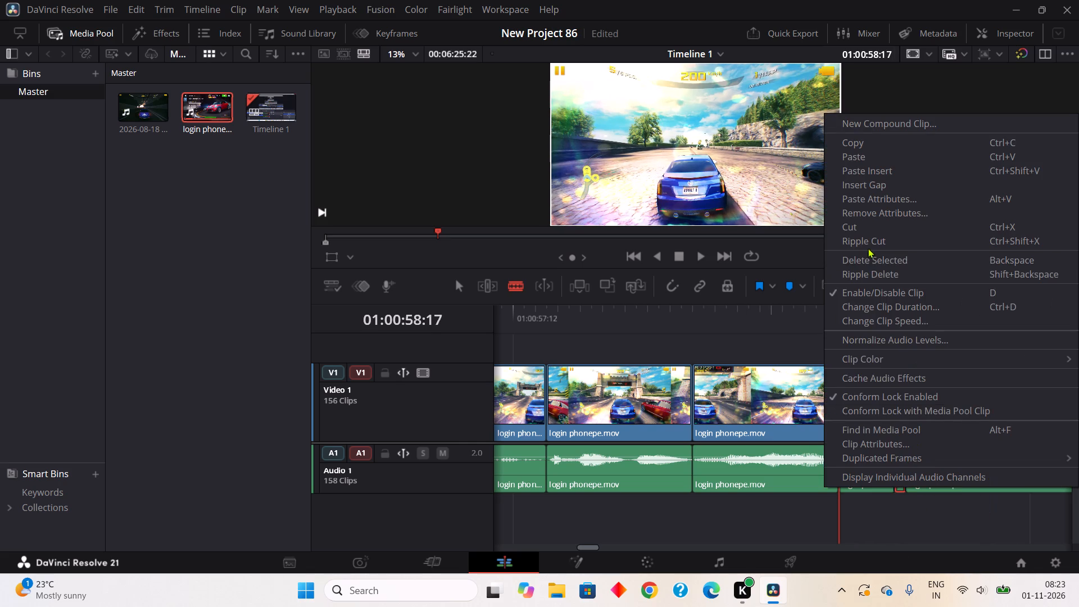
{"action": "double_click", "coordinate": [867, 246]}
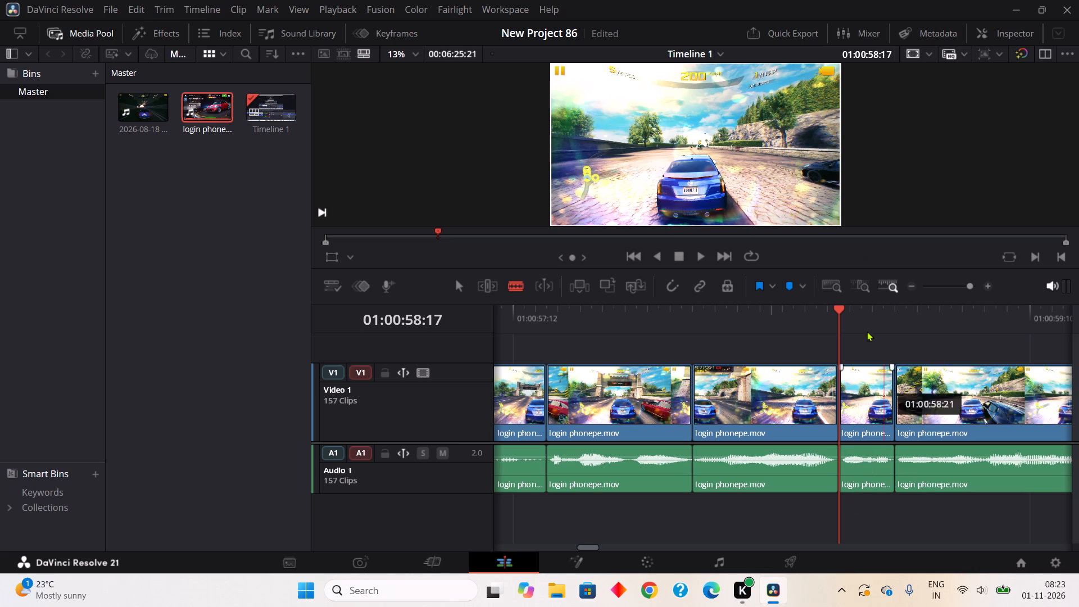
Play on from 01:00:58:17, and split off and ripple cut the four-frame pause at about 01:01:00:07.
{"action": "left_click", "coordinate": [702, 250]}
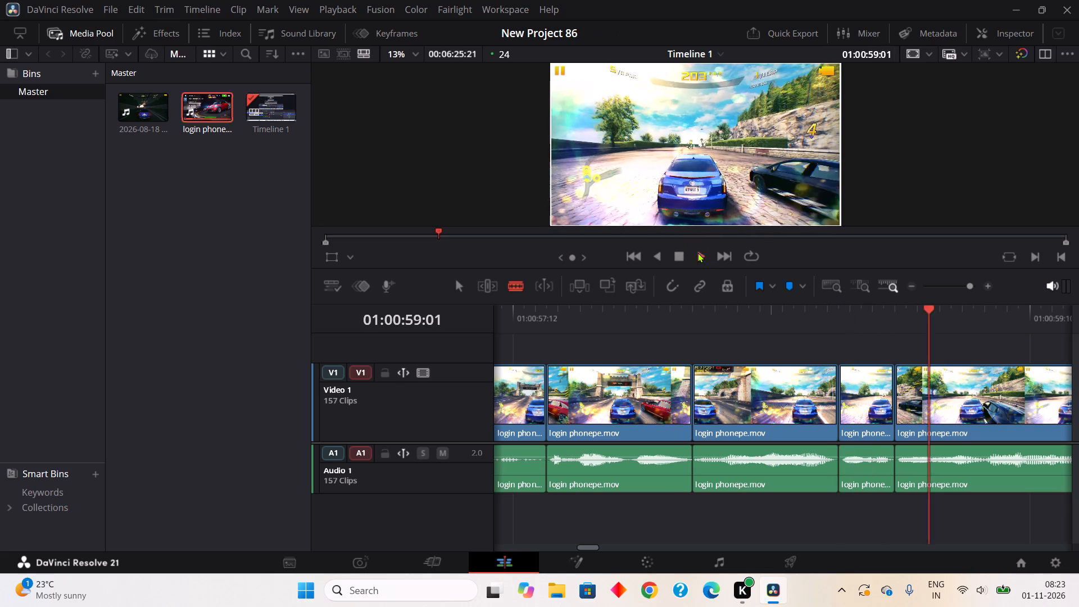
{"action": "left_click", "coordinate": [678, 253]}
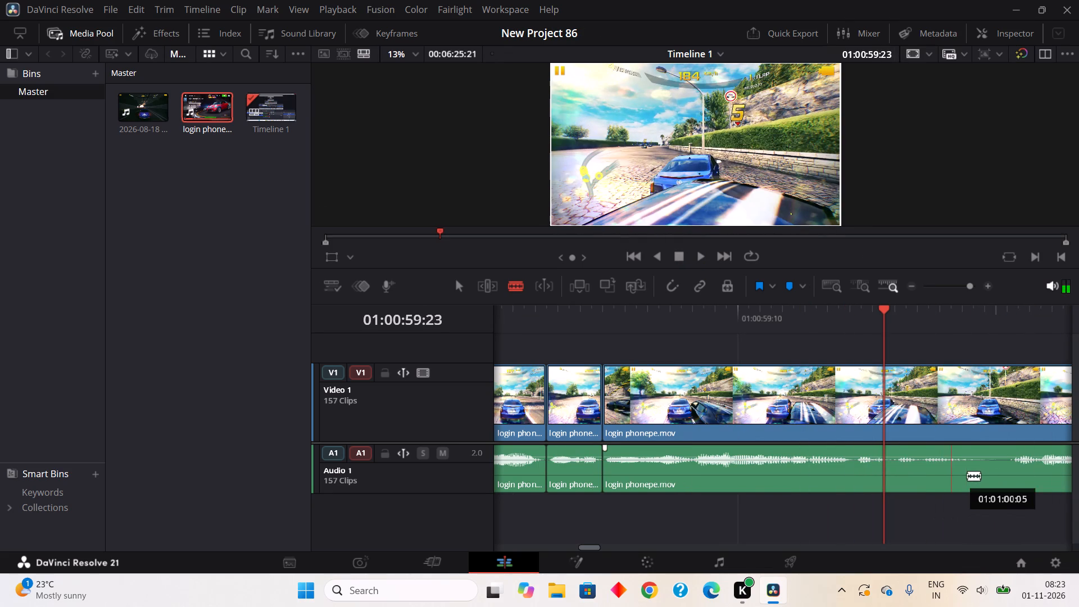
{"action": "left_click", "coordinate": [977, 474]}
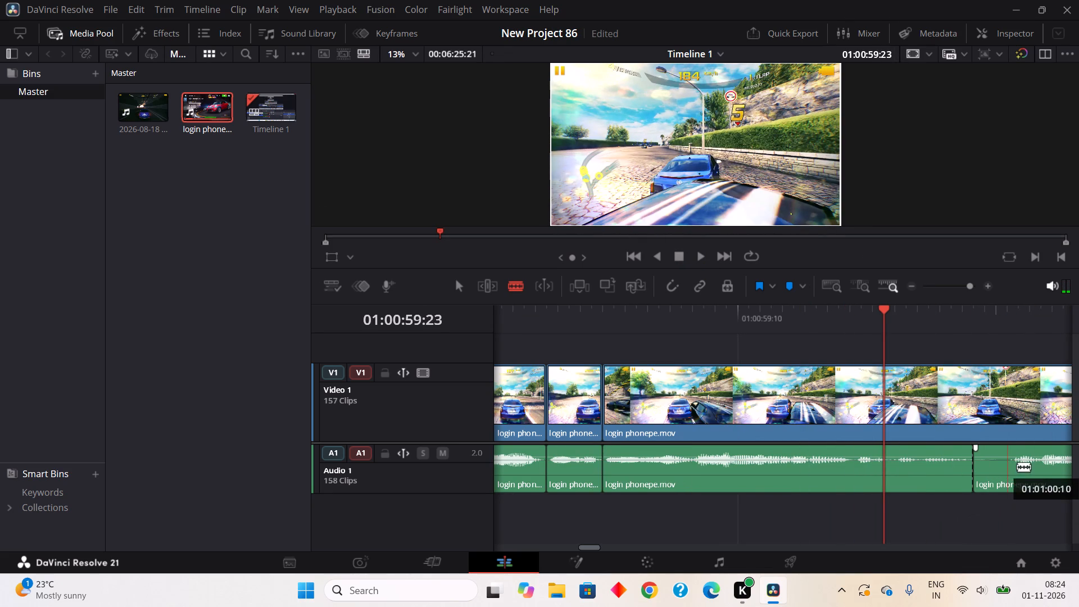
{"action": "left_click", "coordinate": [1019, 464]}
{"action": "right_click", "coordinate": [999, 470]}
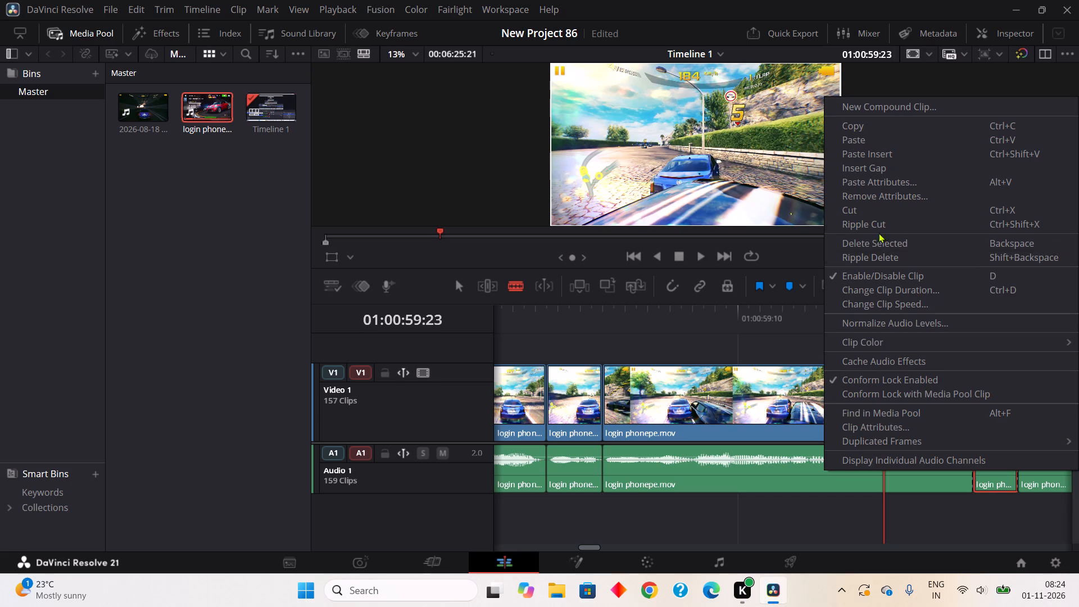
{"action": "left_click", "coordinate": [874, 223]}
Play on from 01:00:59:23, and split off and ripple cut the two-frame pause at about 01:01:01:01.
{"action": "left_click", "coordinate": [700, 252]}
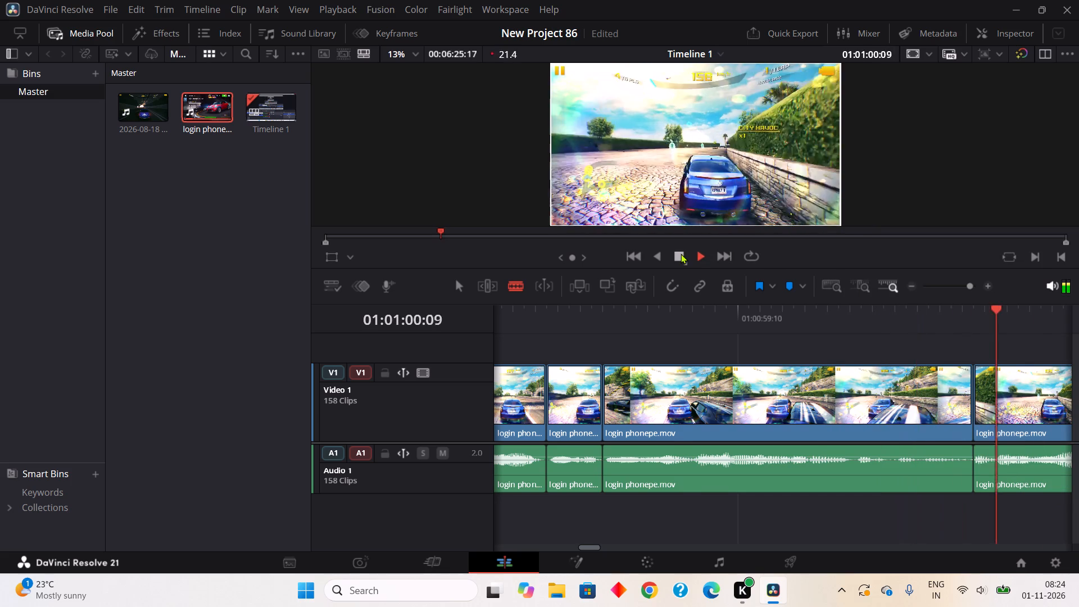
{"action": "left_click", "coordinate": [681, 253]}
{"action": "left_click", "coordinate": [893, 472]}
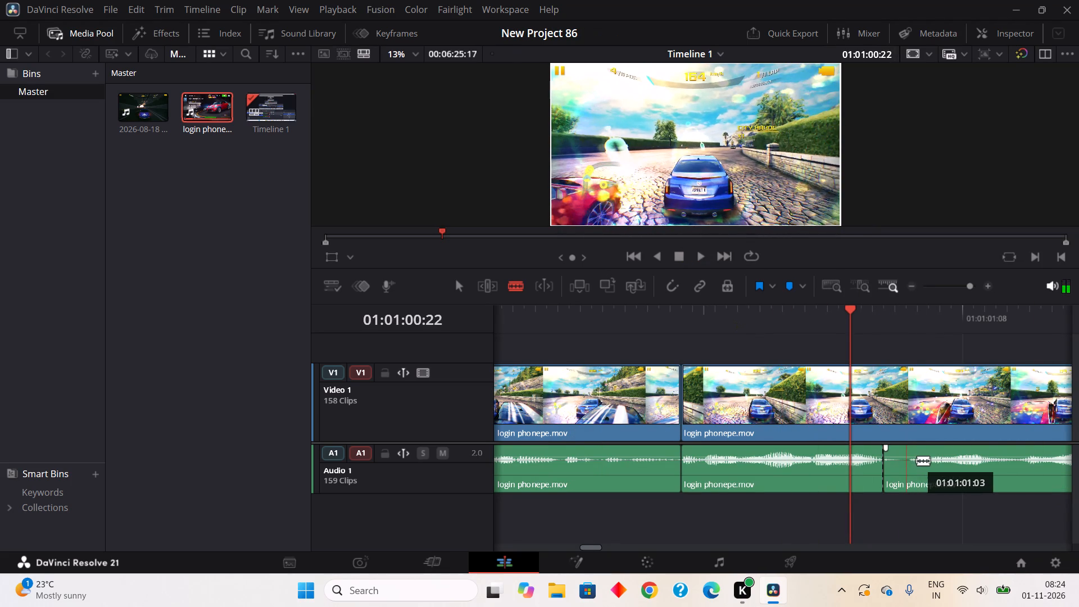
{"action": "left_click", "coordinate": [917, 460]}
{"action": "right_click", "coordinate": [901, 472]}
{"action": "left_click", "coordinate": [864, 226]}
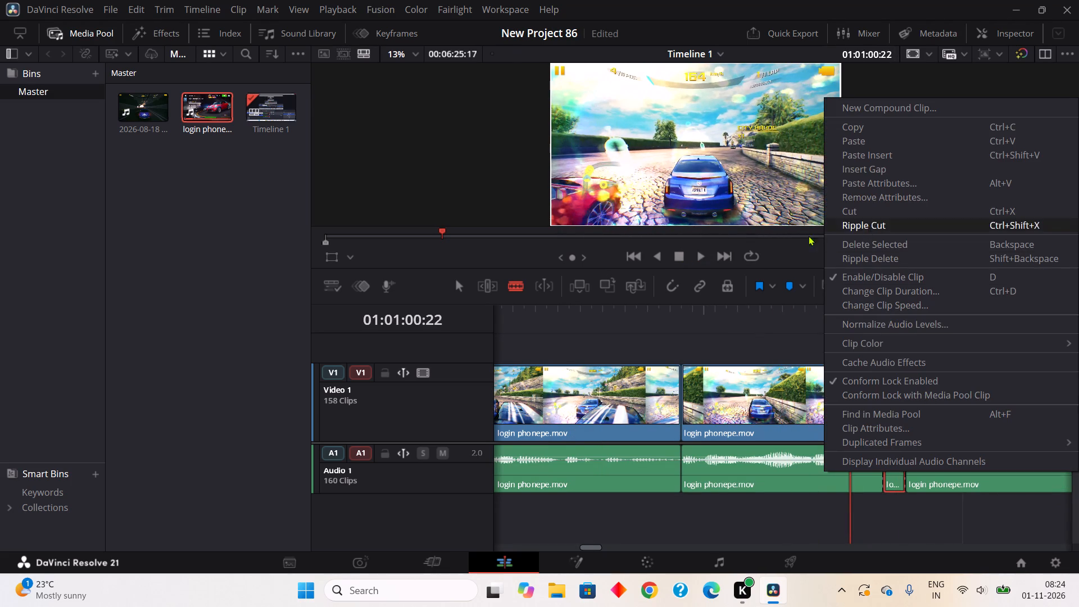
Play on from 01:01:00:22, and split off and ripple cut the two-frame pause at about 01:01:03:07.
{"action": "left_click", "coordinate": [693, 260]}
{"action": "left_click", "coordinate": [679, 256]}
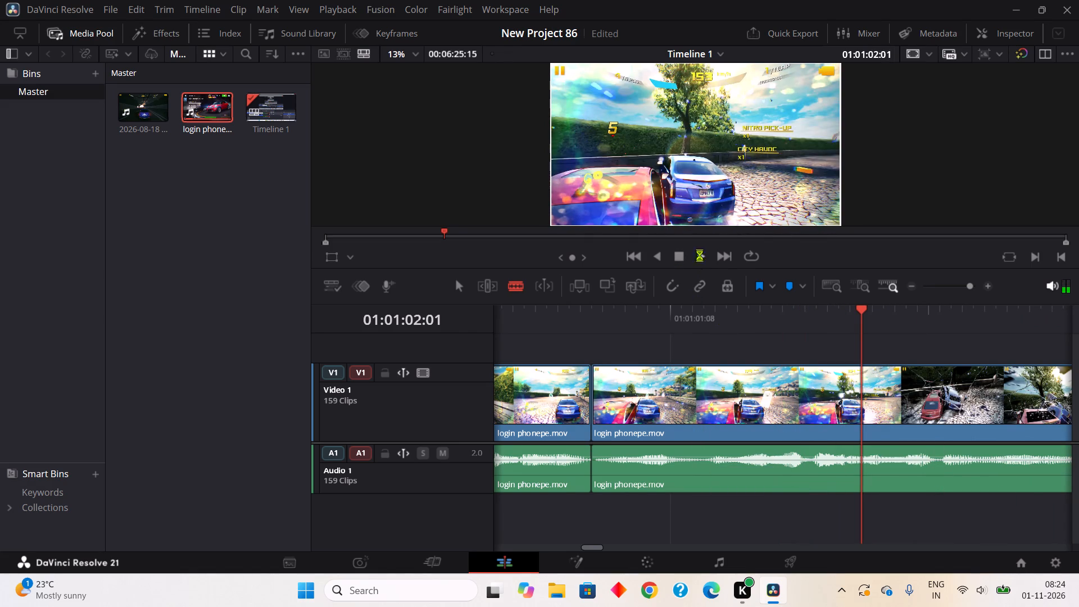
{"action": "left_click", "coordinate": [697, 254]}
{"action": "left_click", "coordinate": [681, 252]}
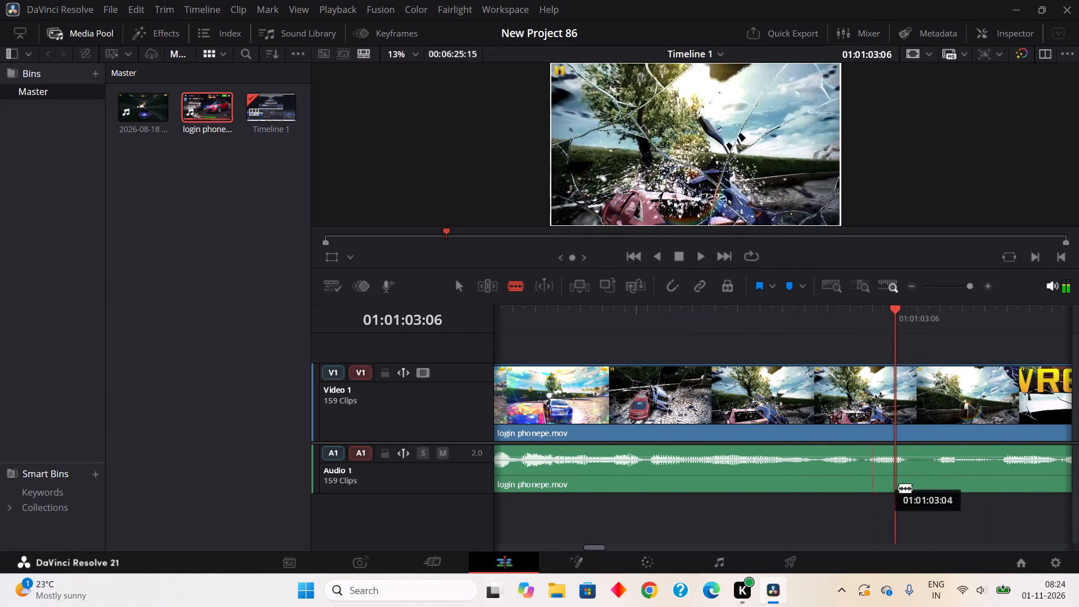
{"action": "left_click", "coordinate": [914, 481]}
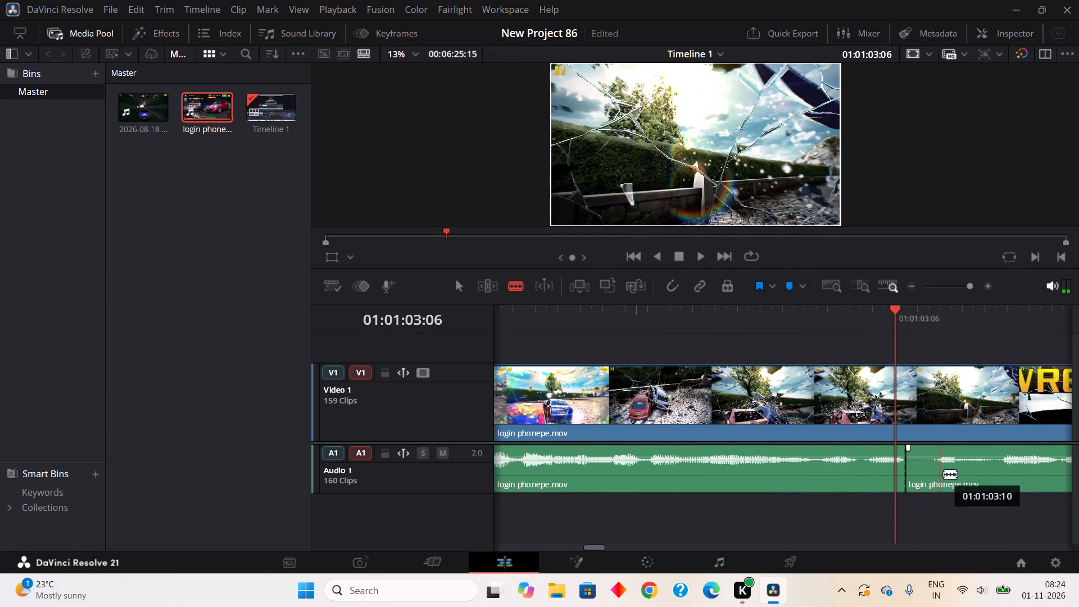
{"action": "left_click", "coordinate": [939, 478]}
{"action": "right_click", "coordinate": [922, 469]}
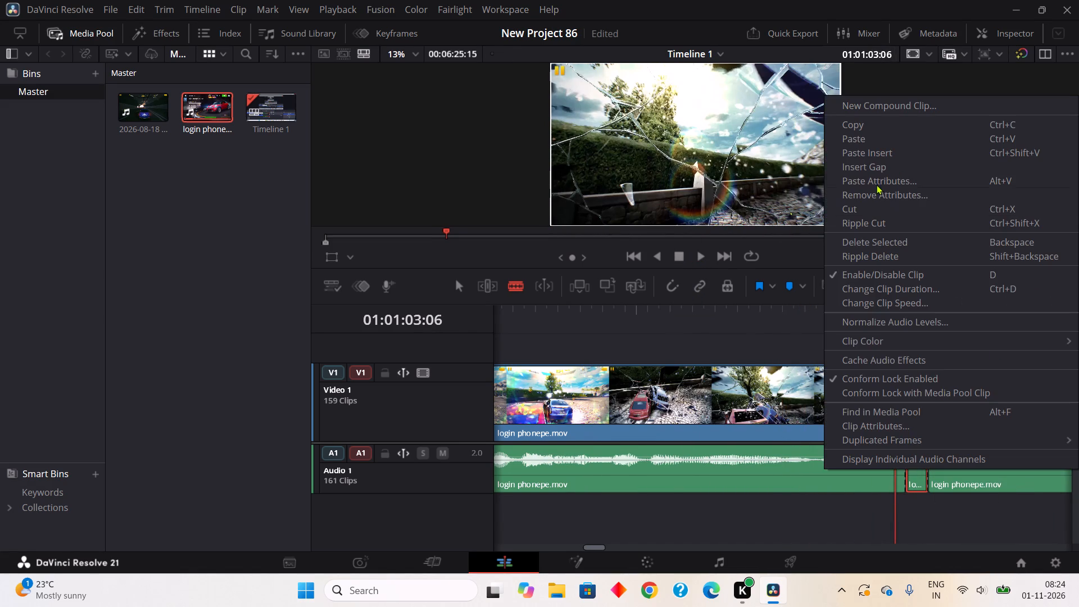
{"action": "left_click", "coordinate": [879, 225]}
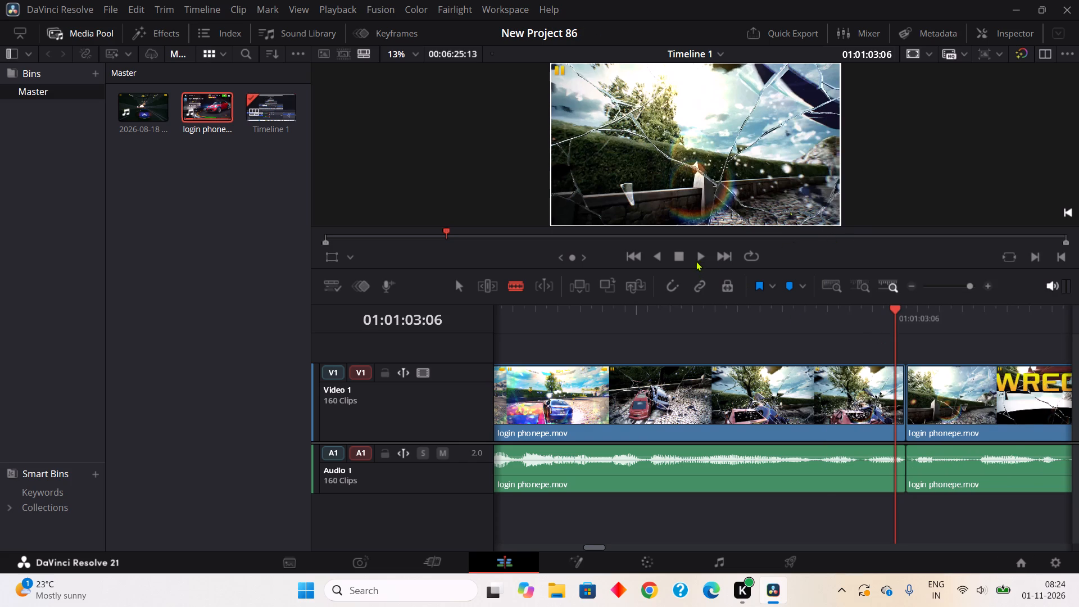
Play on from 01:01:03:06, and split off and ripple cut the one-frame pause at about 01:01:03:21.
{"action": "left_click", "coordinate": [696, 253]}
{"action": "left_click", "coordinate": [678, 253]}
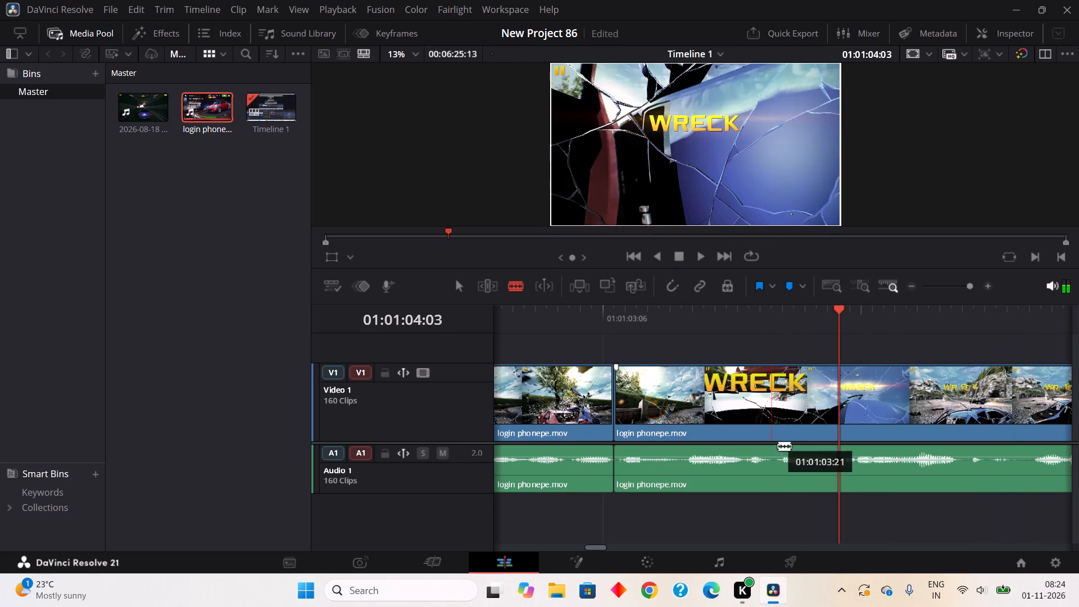
{"action": "left_click", "coordinate": [776, 467]}
{"action": "left_click", "coordinate": [787, 478]}
{"action": "right_click", "coordinate": [779, 478]}
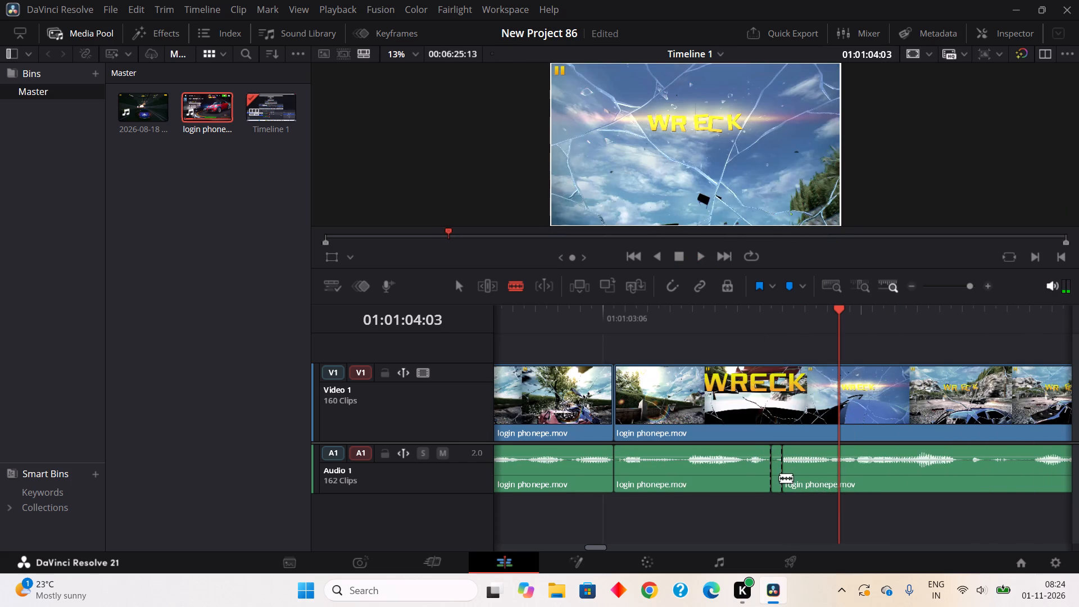
{"action": "left_click", "coordinate": [799, 230]}
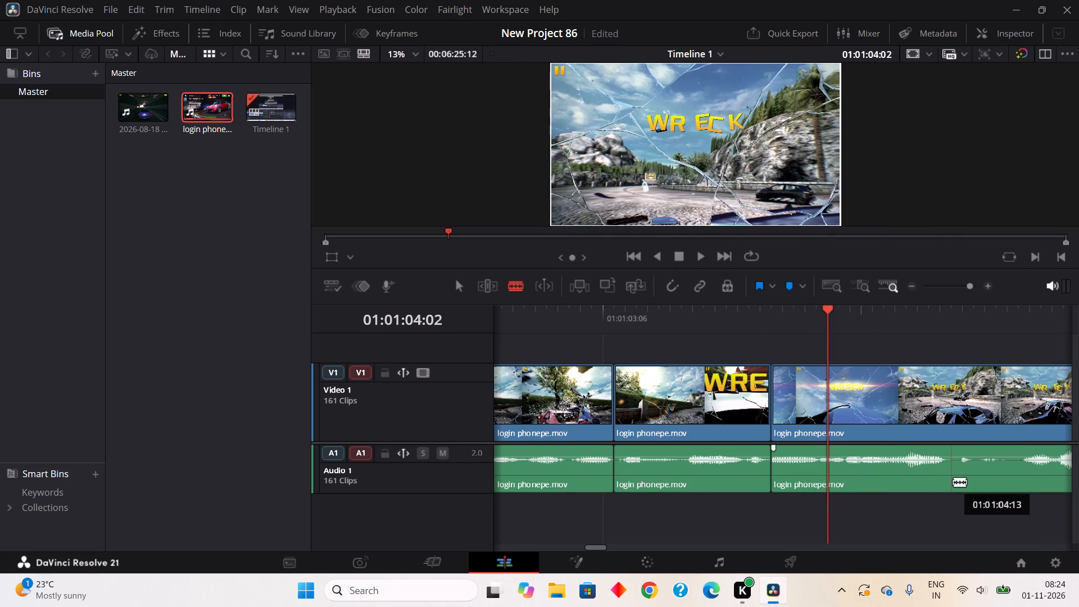
Split off and ripple cut the two-frame pause at about 01:01:04:12 and the three-frame pause at about 01:01:04:15.
{"action": "left_click", "coordinate": [951, 483]}
{"action": "left_click", "coordinate": [965, 475]}
{"action": "right_click", "coordinate": [958, 477]}
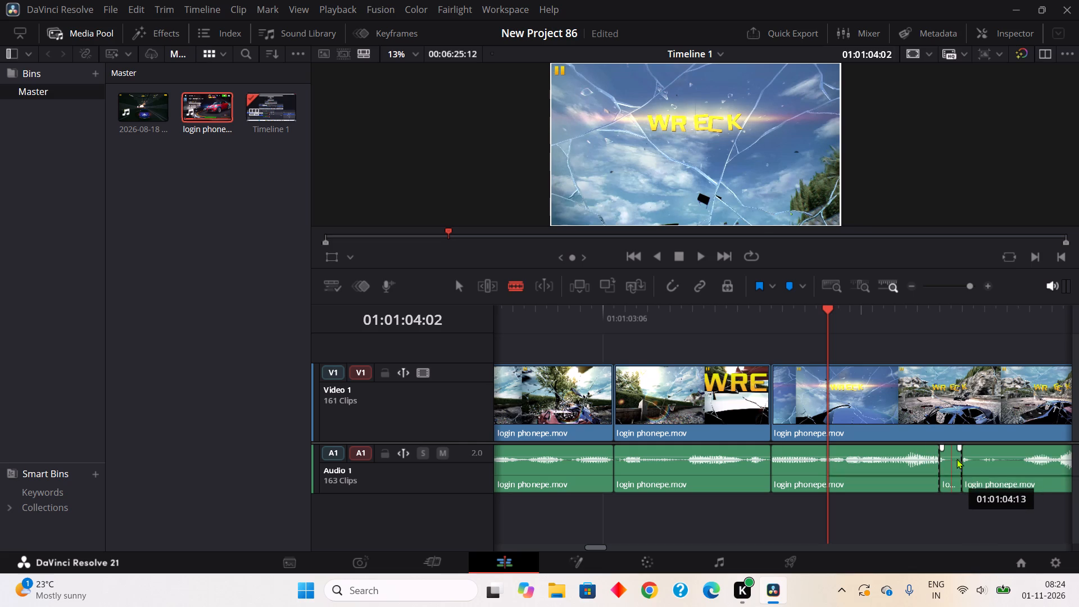
{"action": "left_click", "coordinate": [858, 233]}
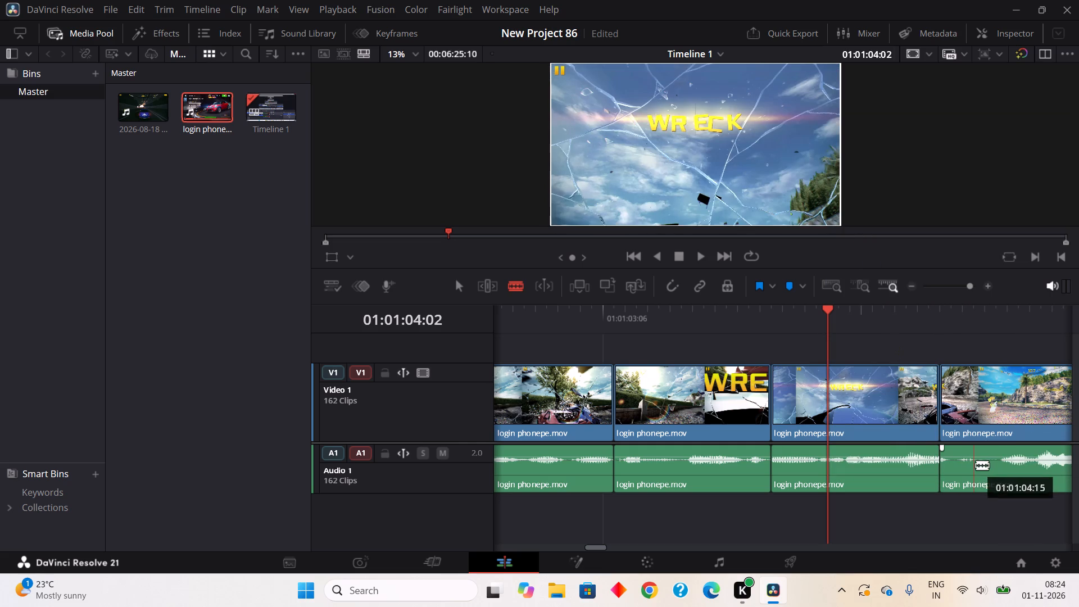
{"action": "left_click", "coordinate": [976, 465]}
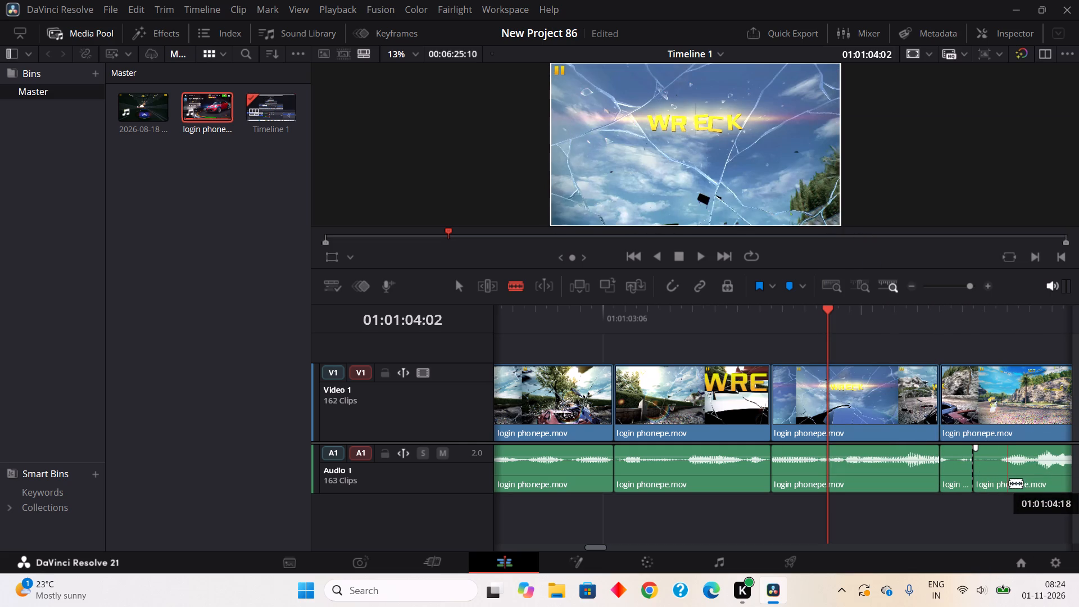
{"action": "left_click", "coordinate": [1009, 483]}
{"action": "right_click", "coordinate": [1000, 475]}
{"action": "left_click", "coordinate": [881, 227]}
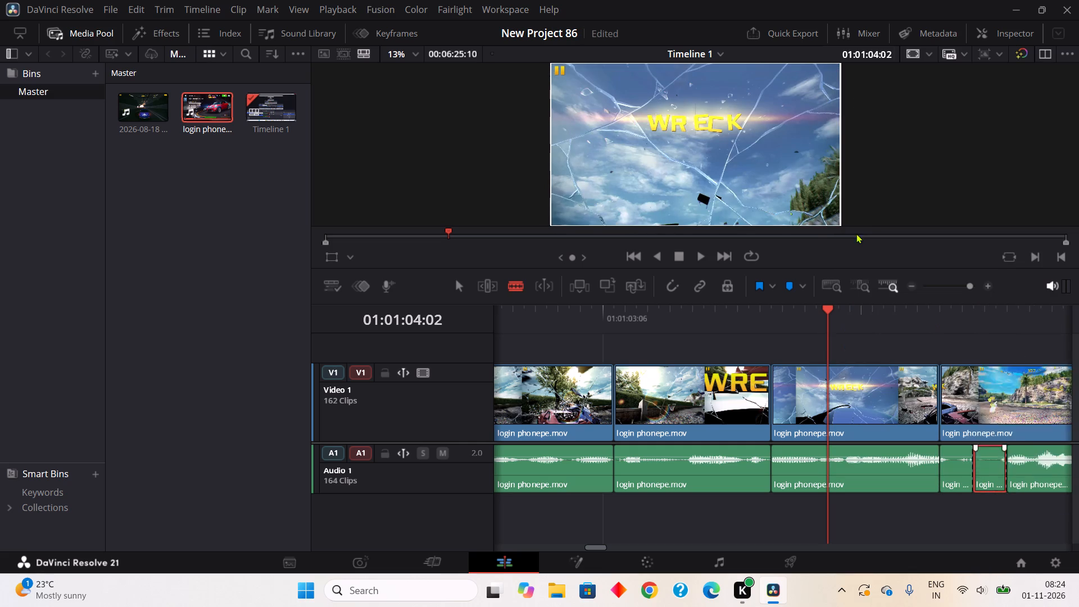
Play on from 01:01:04:02, and split off and ripple cut the four-frame pause at about 01:01:05:21.
{"action": "left_click", "coordinate": [701, 259]}
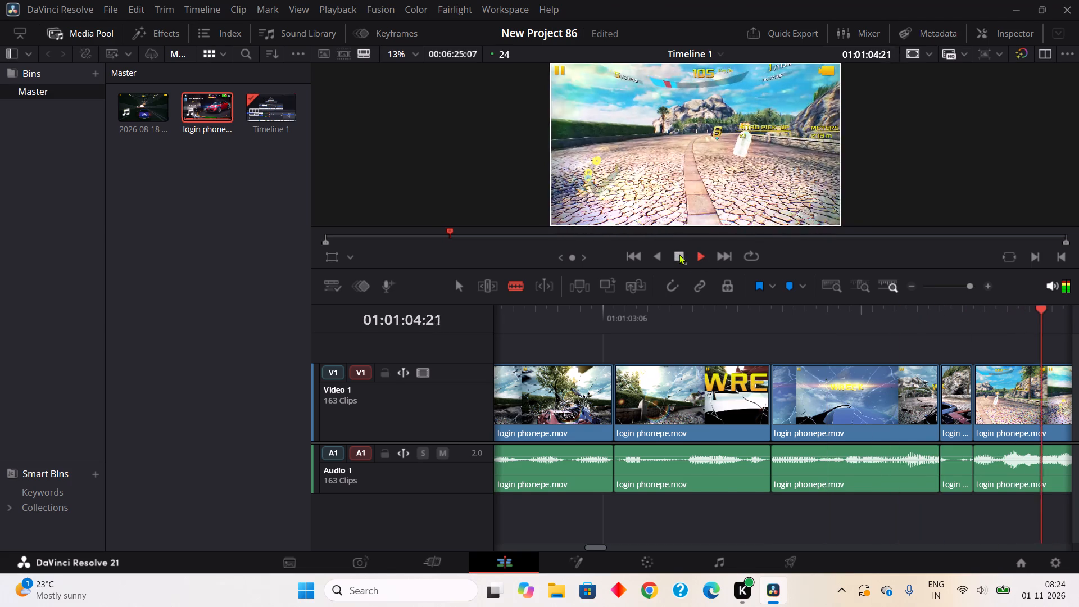
{"action": "left_click", "coordinate": [679, 253]}
{"action": "left_click", "coordinate": [1029, 477]}
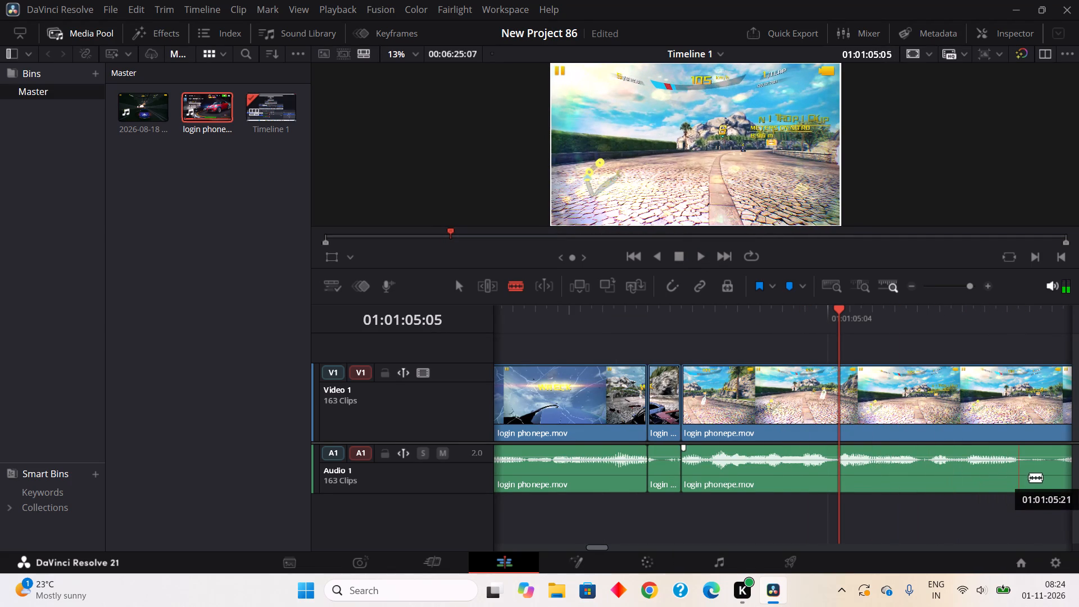
{"action": "left_click", "coordinate": [1064, 481]}
{"action": "right_click", "coordinate": [1036, 472]}
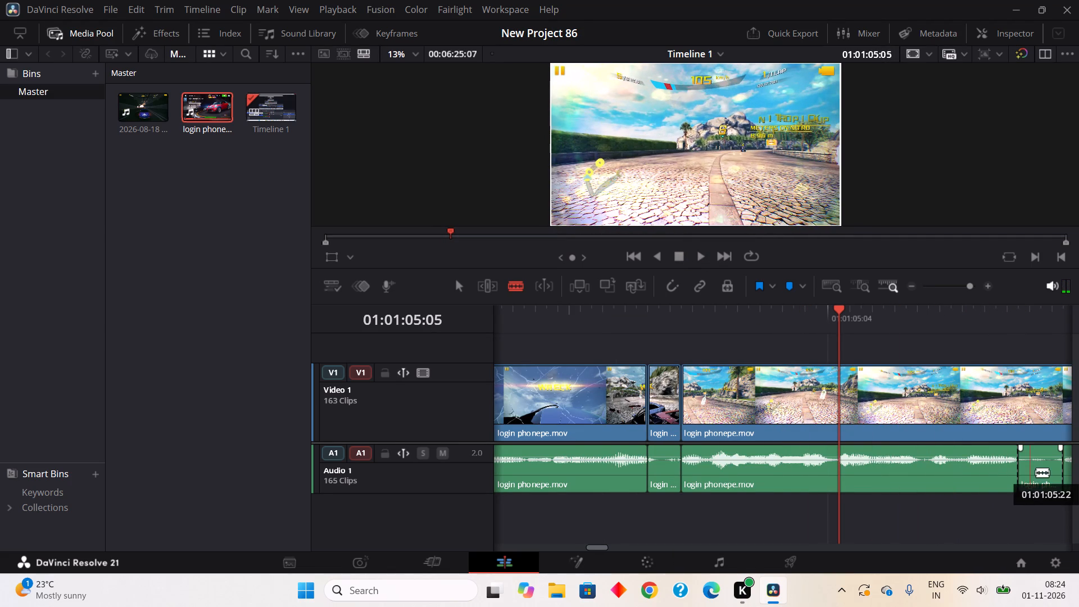
{"action": "left_click", "coordinate": [916, 224]}
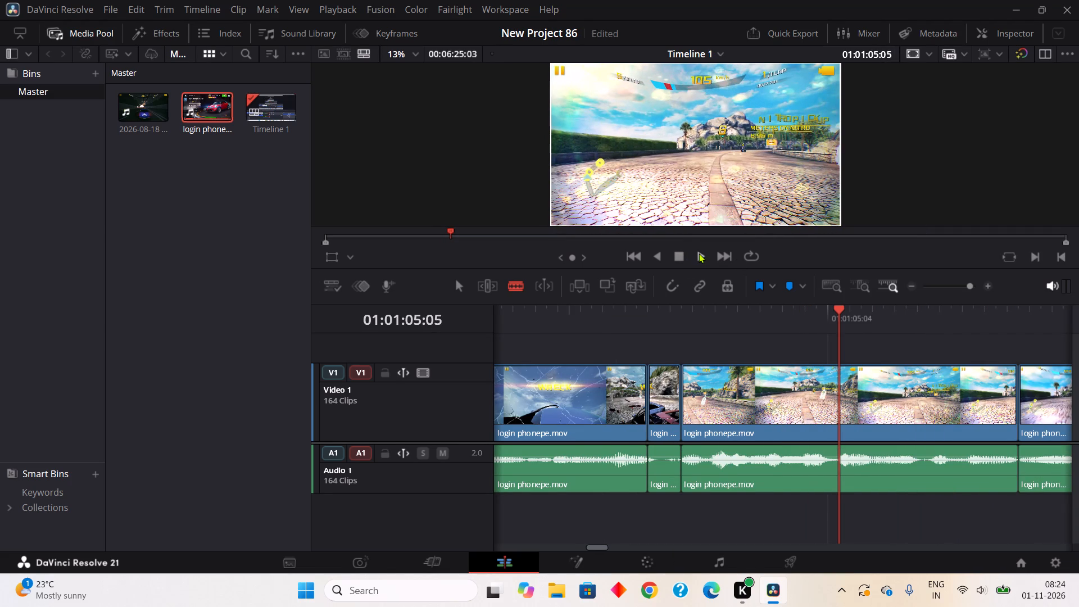
Play on from 01:01:05:05, and split off and ripple cut the three-frame pause at about 01:01:06:17.
{"action": "left_click", "coordinate": [699, 252]}
{"action": "left_click", "coordinate": [677, 255]}
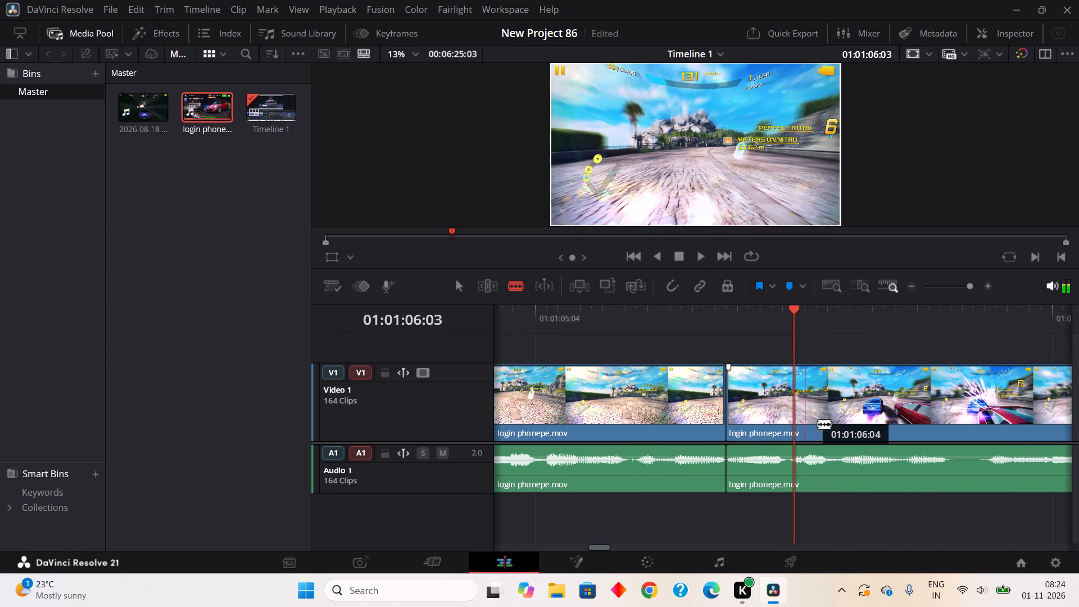
{"action": "double_click", "coordinate": [959, 477]}
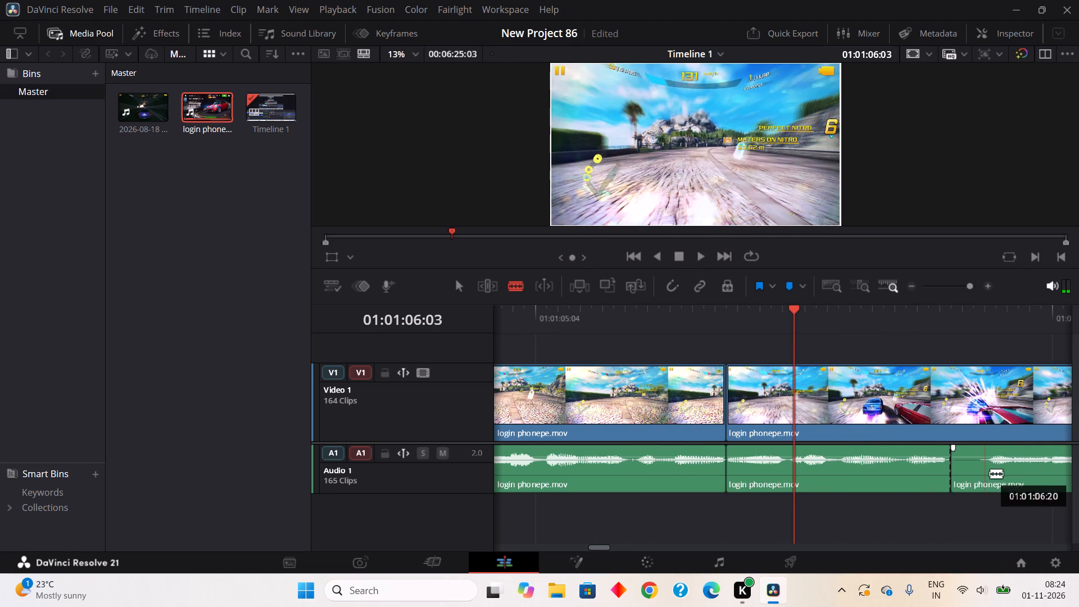
{"action": "left_click", "coordinate": [990, 473]}
{"action": "right_click", "coordinate": [969, 469]}
{"action": "left_click", "coordinate": [900, 223]}
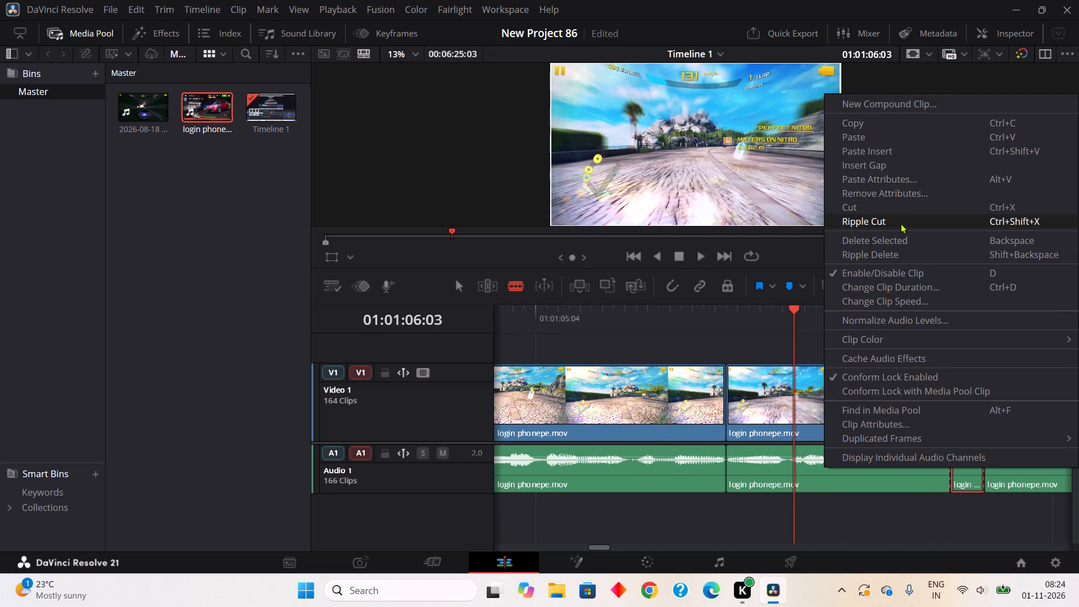
Play on from 01:01:06:03, and split off and ripple cut the two-frame pause at about 01:01:07:11 and the one-frame pause at about 01:01:07:15.
{"action": "double_click", "coordinate": [698, 258]}
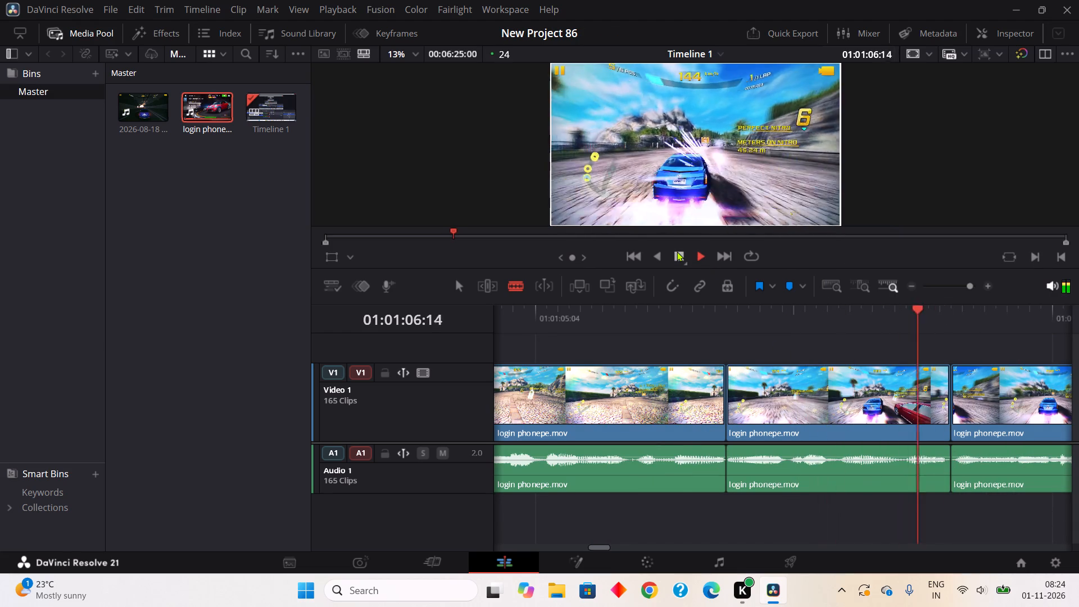
{"action": "left_click", "coordinate": [676, 252]}
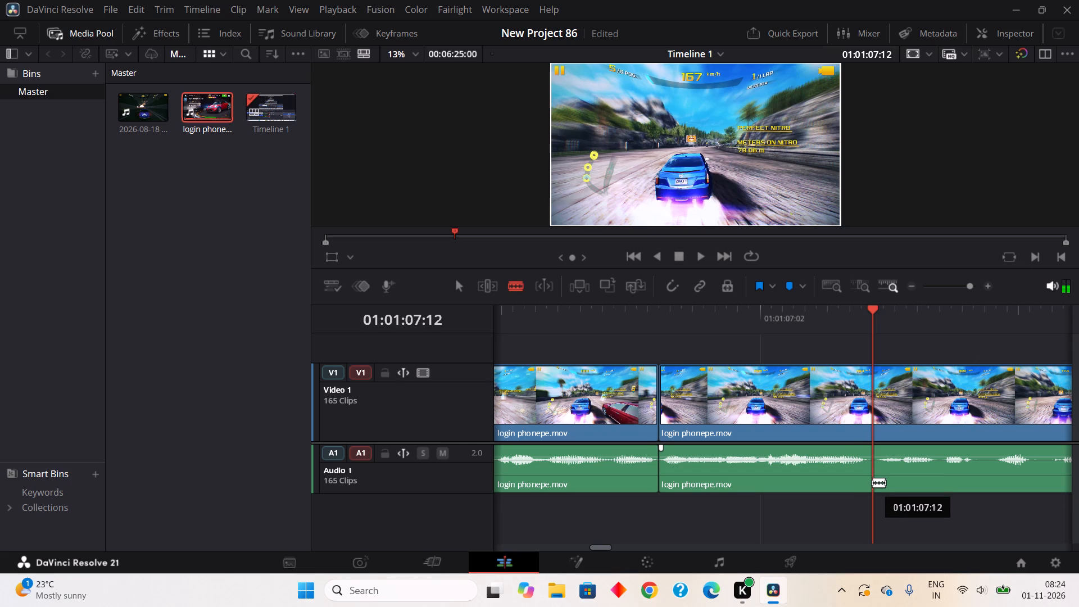
{"action": "left_click", "coordinate": [871, 479]}
{"action": "left_click", "coordinate": [890, 483]}
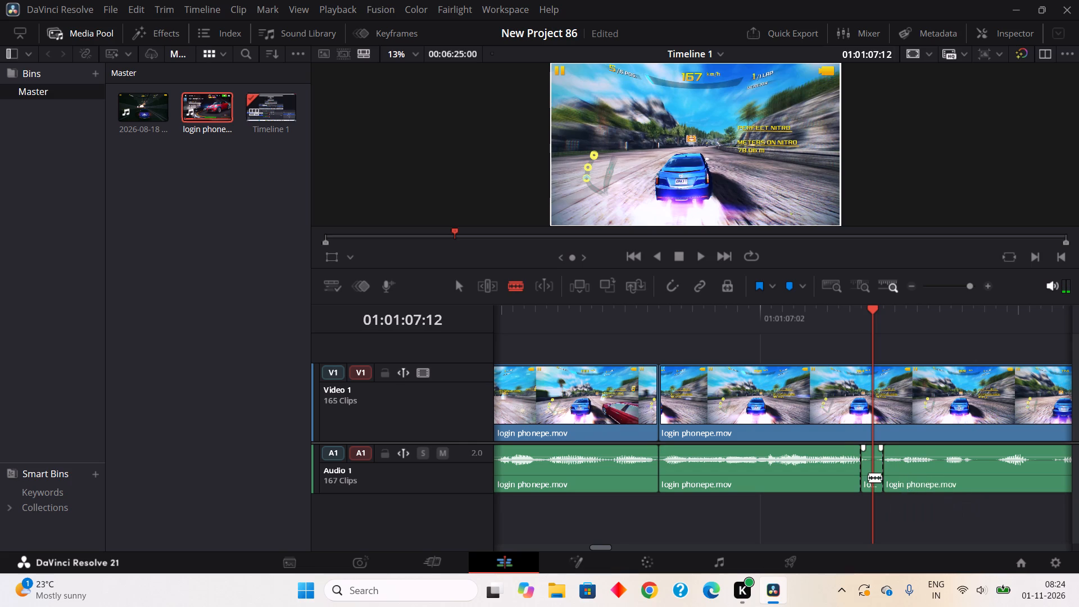
{"action": "right_click", "coordinate": [868, 477]}
{"action": "left_click", "coordinate": [878, 363]}
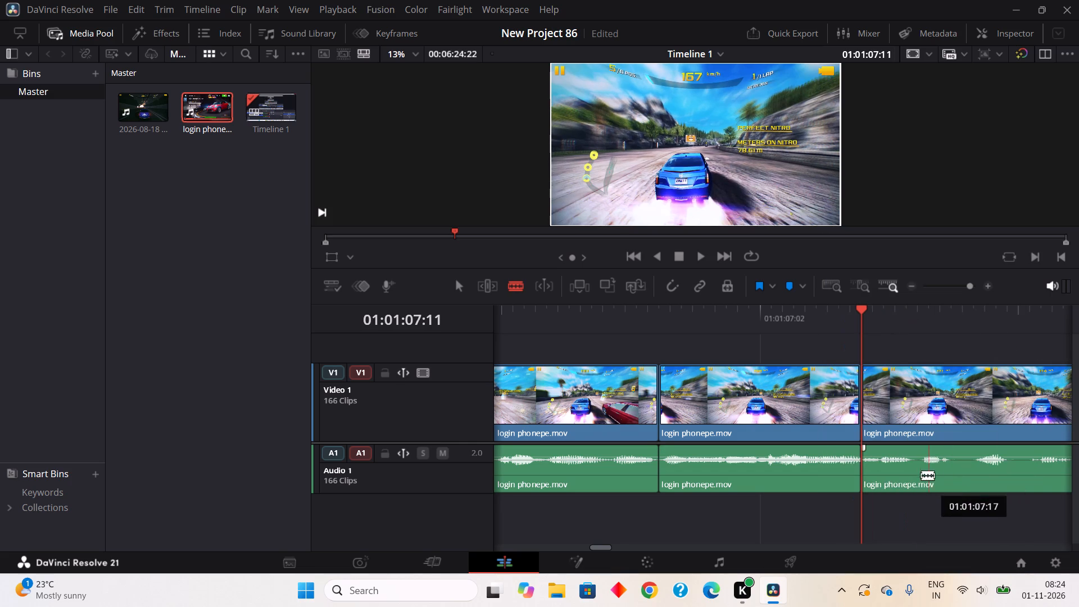
{"action": "left_click", "coordinate": [915, 472]}
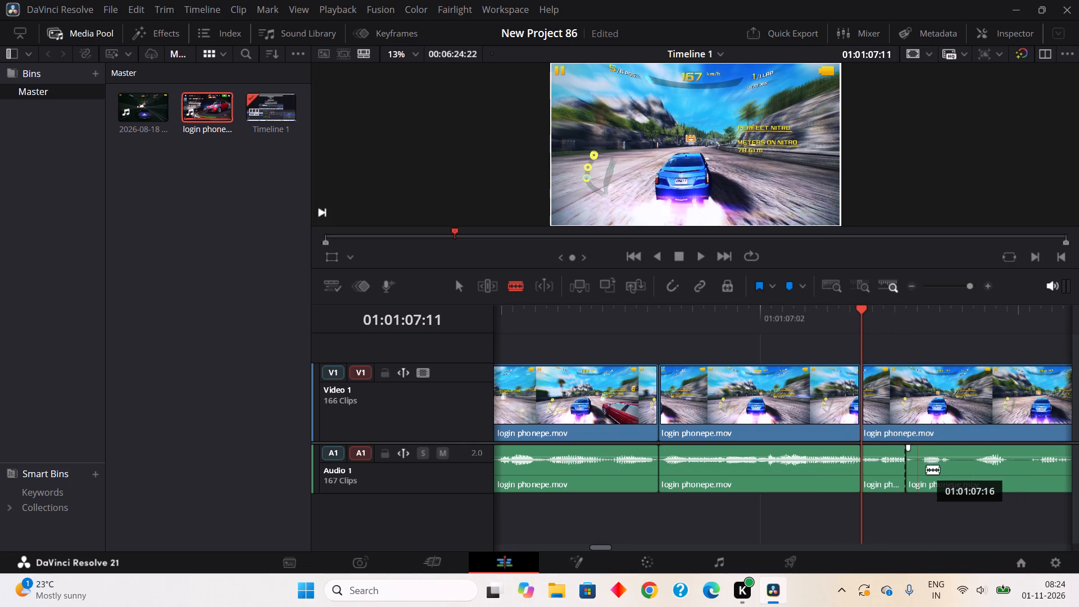
{"action": "left_click", "coordinate": [926, 469]}
{"action": "right_click", "coordinate": [909, 475]}
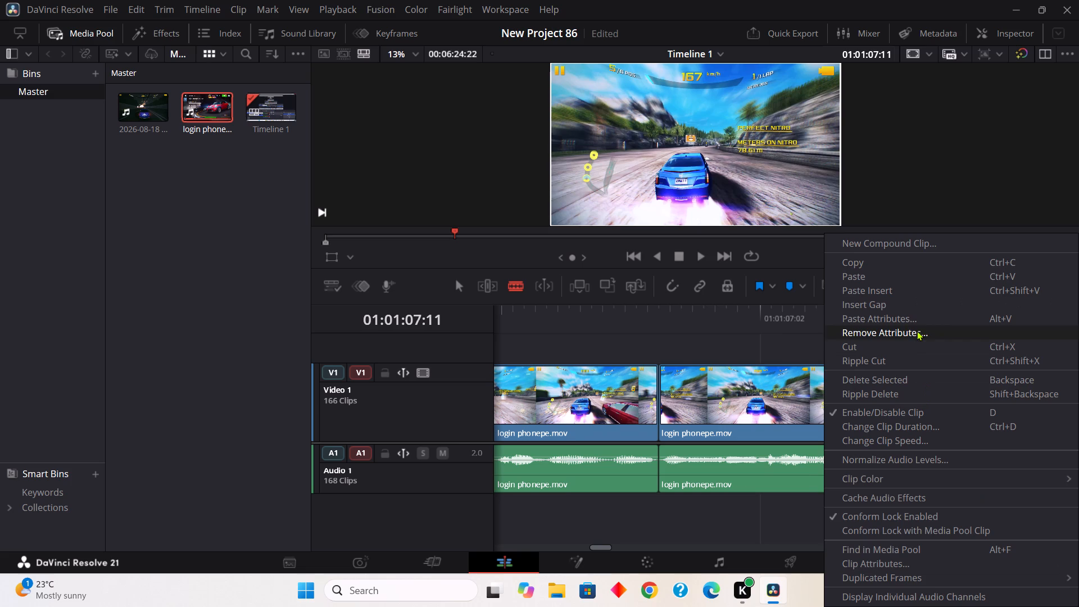
{"action": "left_click", "coordinate": [897, 364]}
Split off and ripple cut the two-frame pause at about 01:01:07:18 and the three-frame pause at about 01:01:07:21.
{"action": "double_click", "coordinate": [944, 479]}
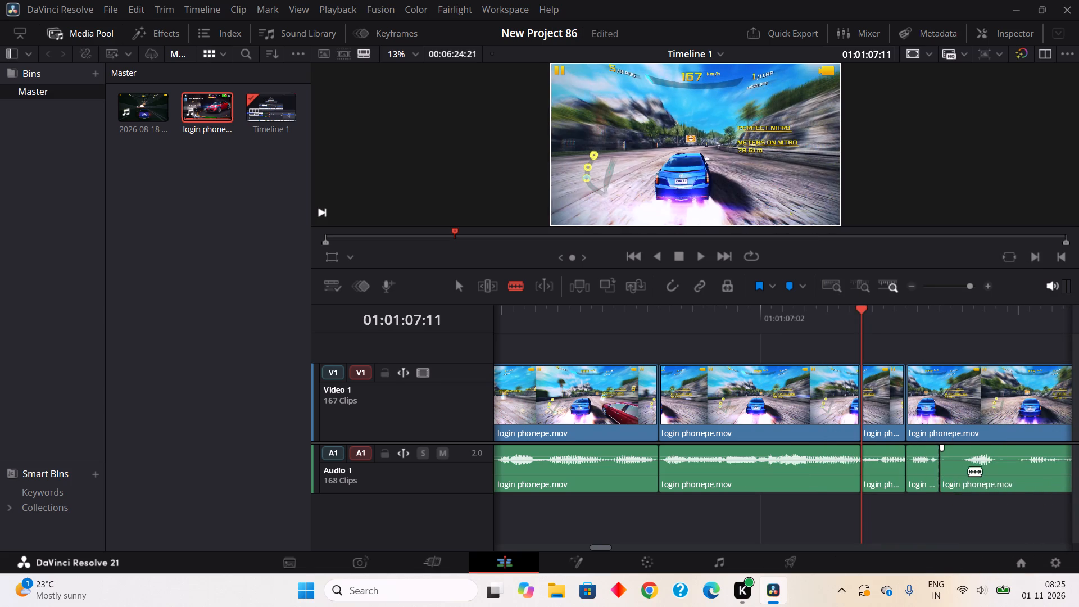
{"action": "left_click", "coordinate": [973, 471]}
{"action": "right_click", "coordinate": [962, 477]}
{"action": "right_click", "coordinate": [954, 464]}
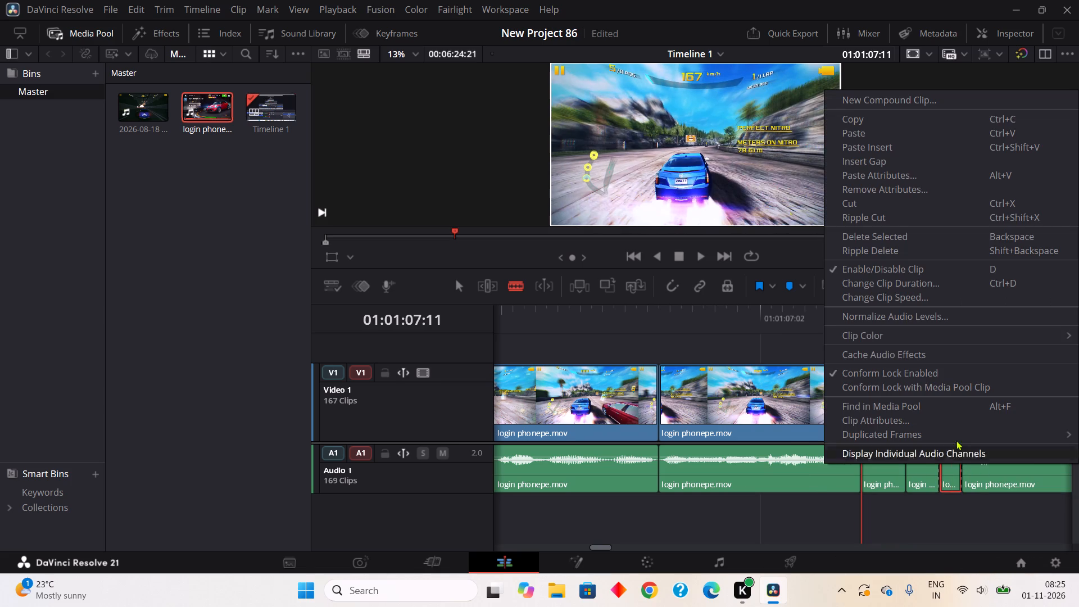
{"action": "left_click", "coordinate": [882, 219]}
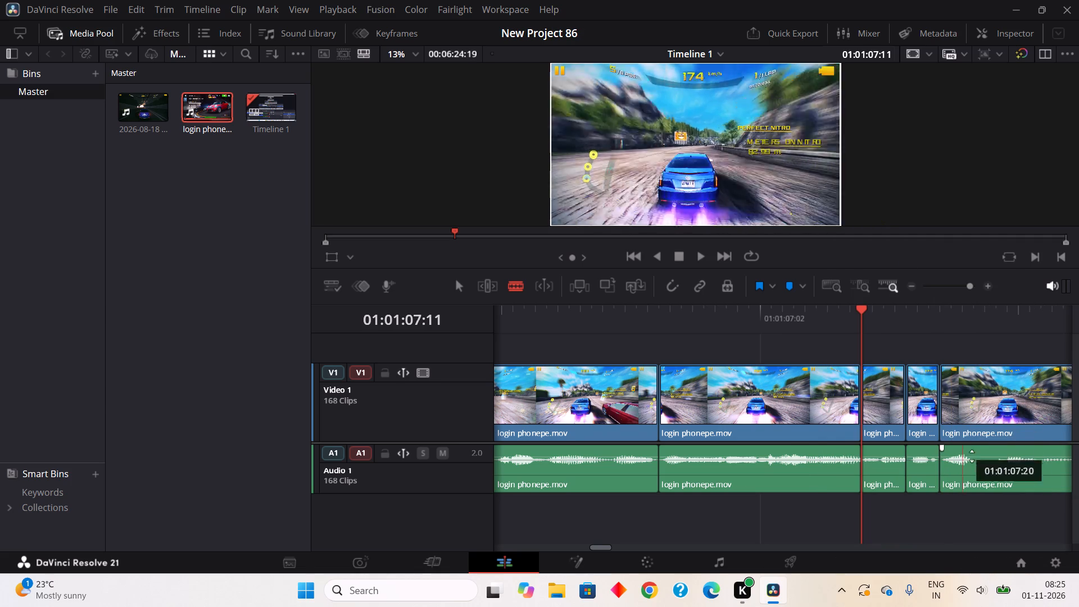
{"action": "left_click", "coordinate": [980, 468]}
{"action": "left_click", "coordinate": [1008, 469]}
{"action": "right_click", "coordinate": [977, 477]}
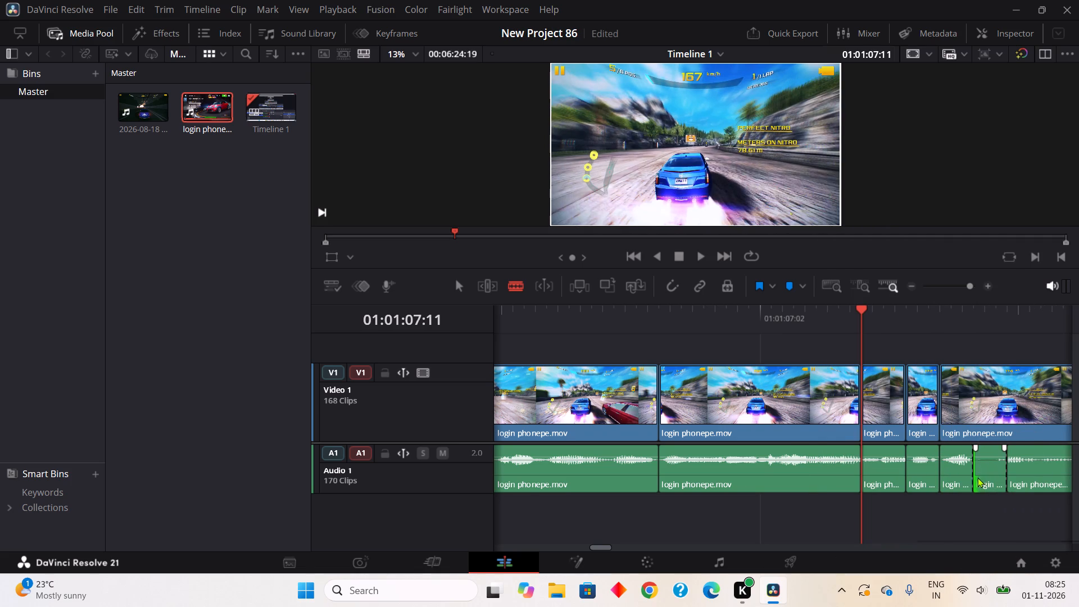
{"action": "right_click", "coordinate": [986, 459]}
{"action": "left_click", "coordinate": [910, 216]}
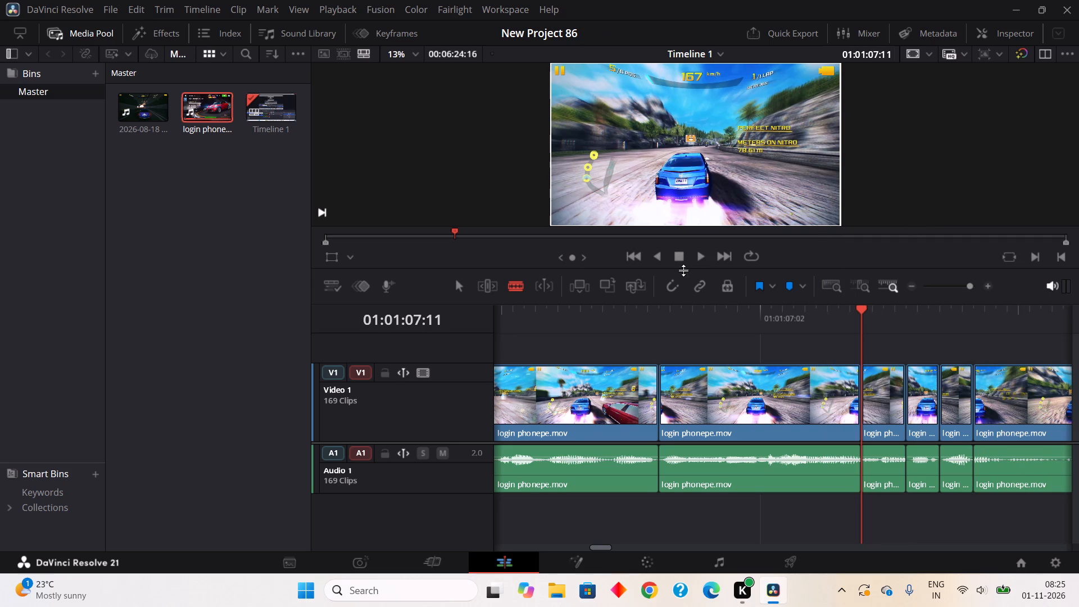
Play on from 01:01:07:11, and split off and ripple cut the three-frame pause at about 01:01:08:04 and the two-frame pause at about 01:01:08:16.
{"action": "left_click", "coordinate": [701, 259]}
{"action": "left_click", "coordinate": [682, 257]}
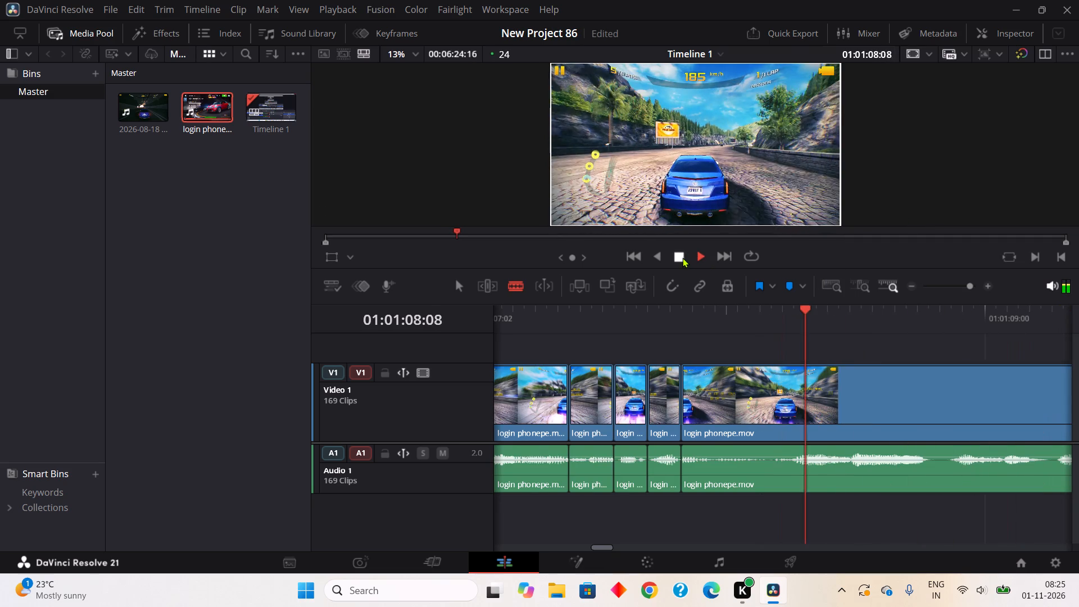
{"action": "left_click", "coordinate": [760, 479]}
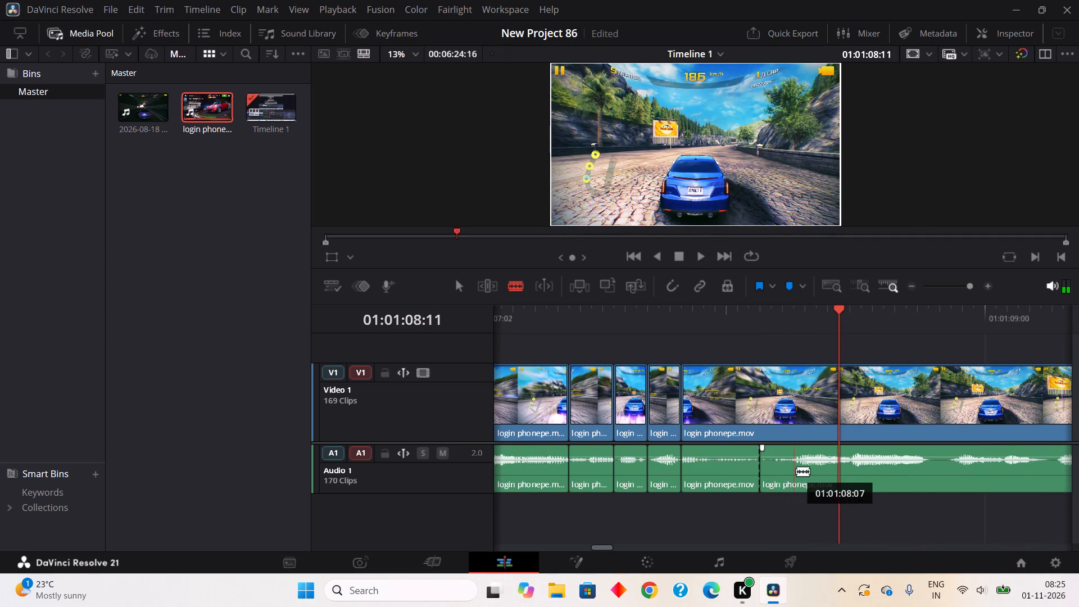
{"action": "left_click", "coordinate": [796, 471]}
{"action": "right_click", "coordinate": [785, 472]}
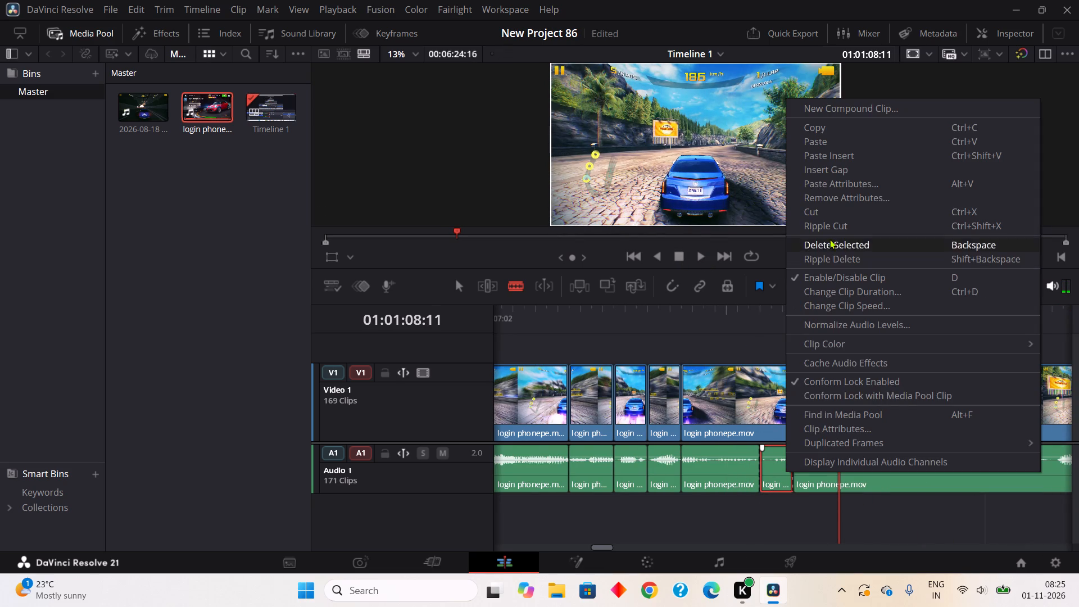
{"action": "left_click", "coordinate": [829, 230]}
{"action": "left_click", "coordinate": [905, 486]}
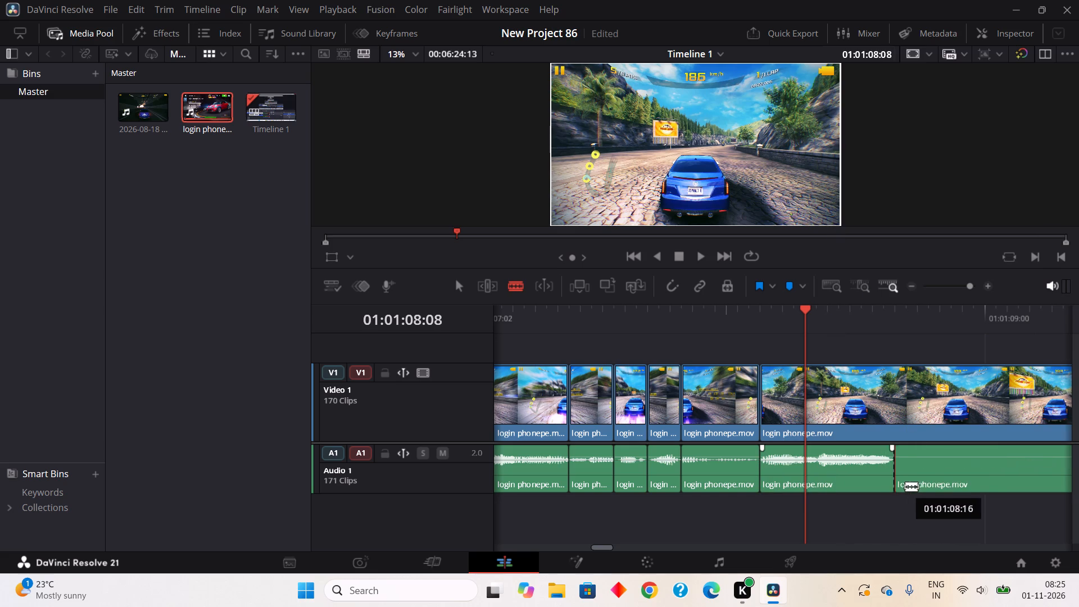
{"action": "left_click", "coordinate": [922, 478]}
{"action": "right_click", "coordinate": [912, 475]}
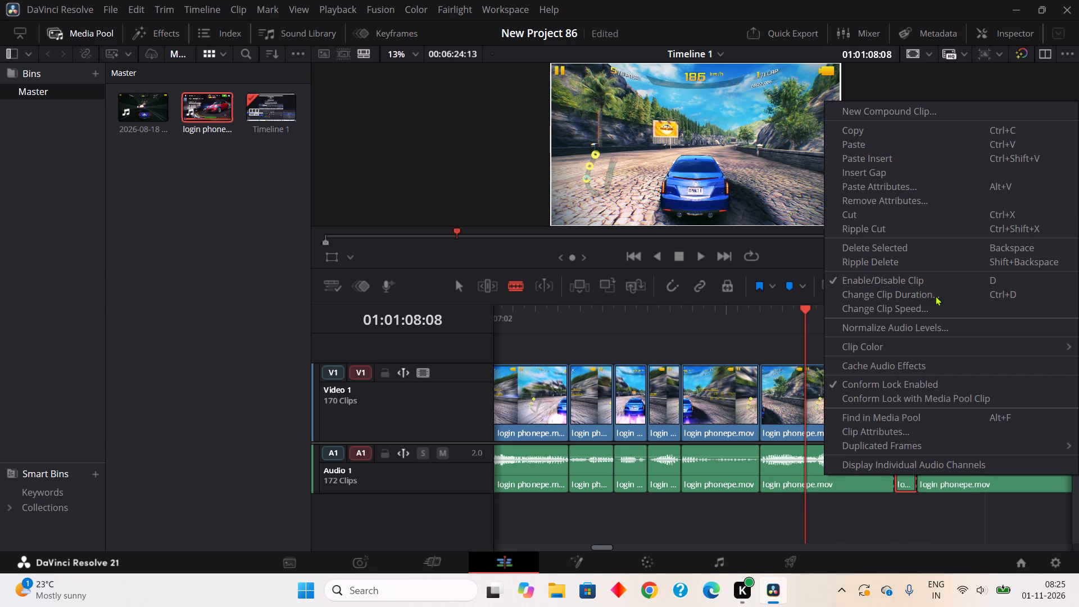
{"action": "left_click", "coordinate": [900, 227]}
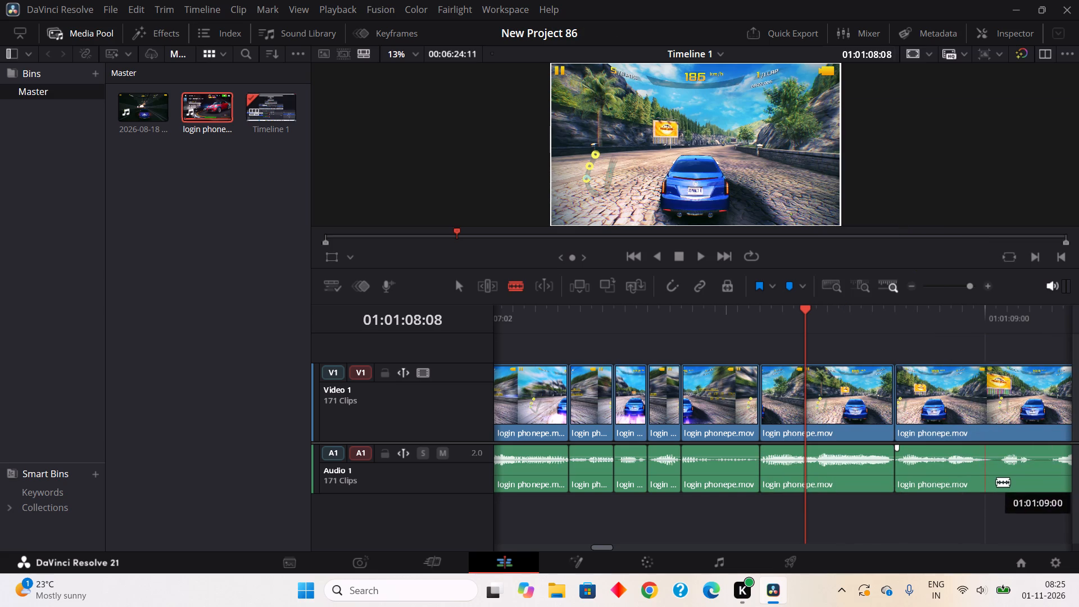
Split off and ripple cut the one-frame pause at about 01:01:09:00 and the two-frame pause at about 01:01:09:03.
{"action": "left_click", "coordinate": [991, 481]}
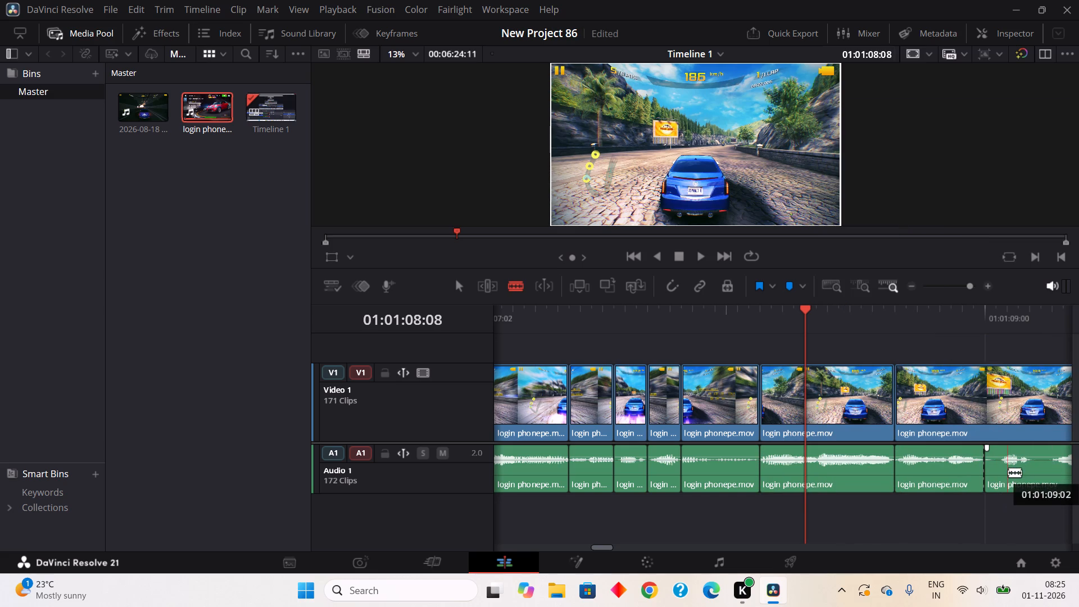
{"action": "left_click", "coordinate": [1007, 484]}
{"action": "right_click", "coordinate": [990, 474]}
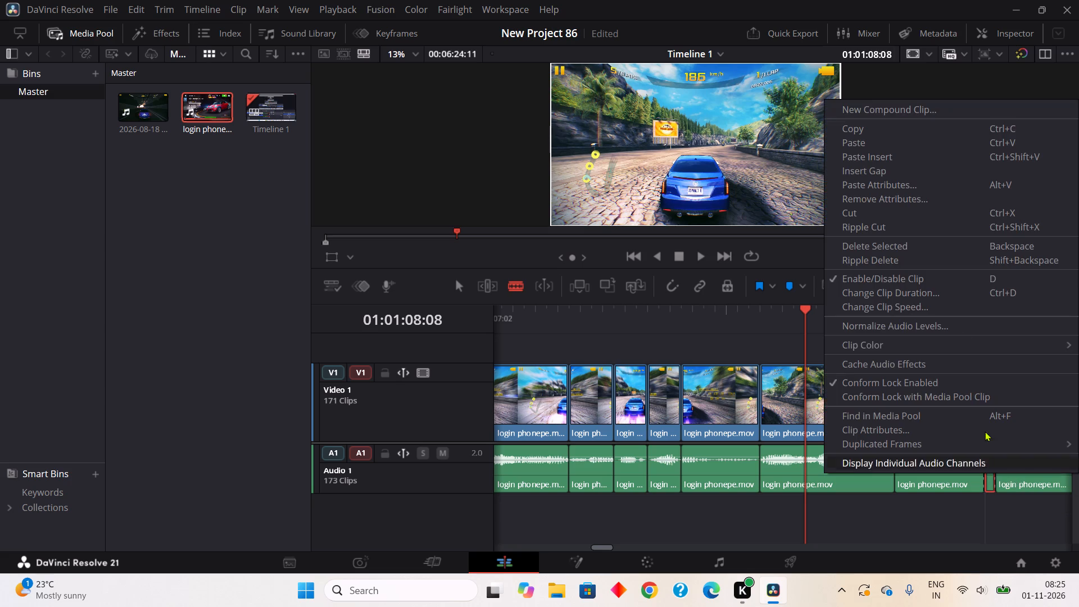
{"action": "left_click", "coordinate": [912, 223]}
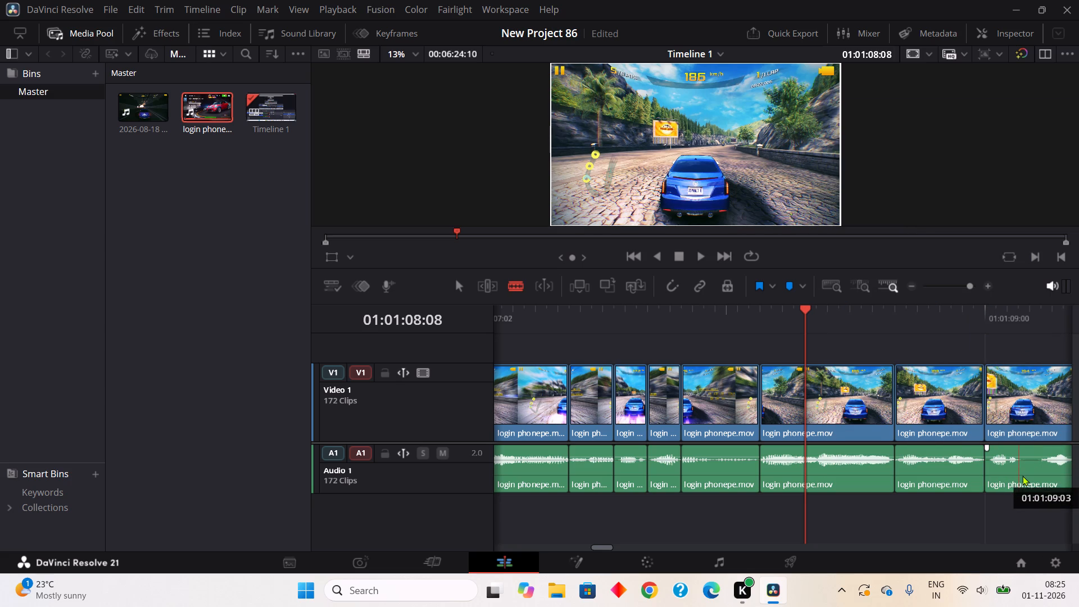
{"action": "left_click", "coordinate": [1022, 475]}
{"action": "left_click", "coordinate": [1049, 473]}
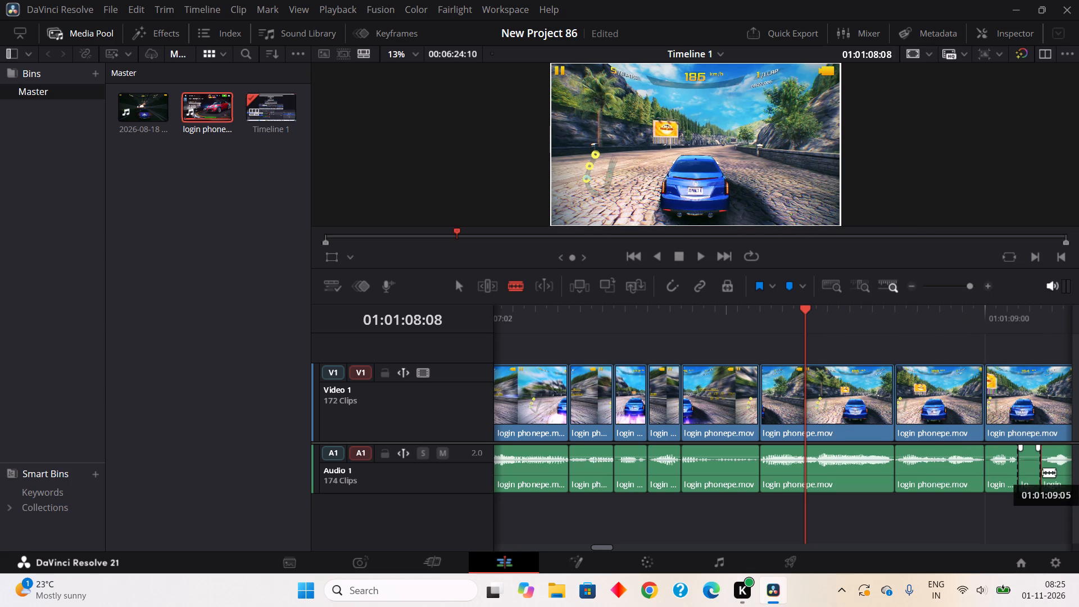
{"action": "right_click", "coordinate": [1037, 471]}
{"action": "right_click", "coordinate": [1031, 464]}
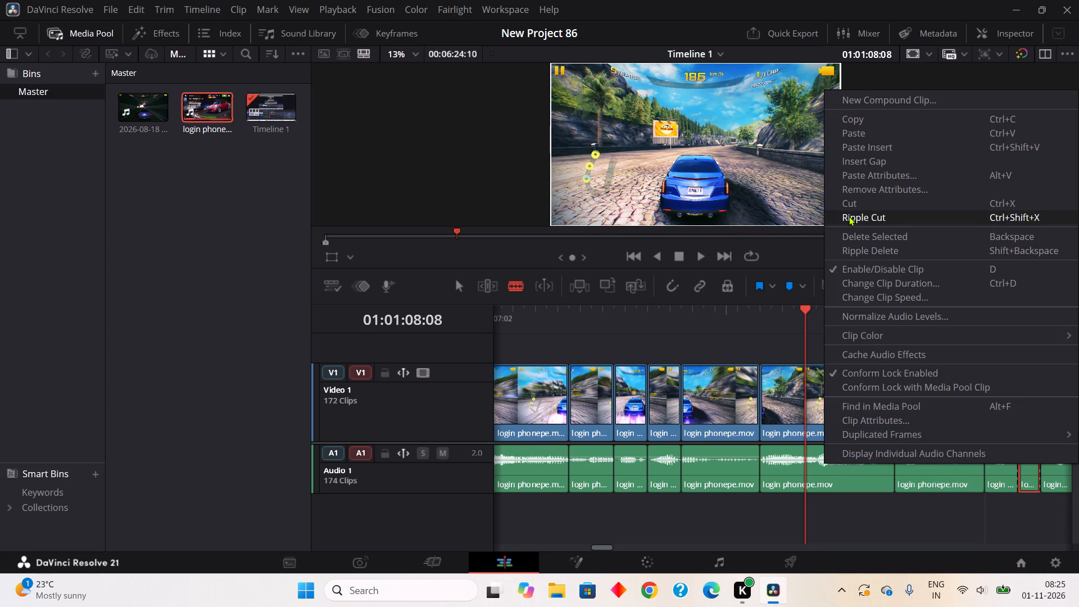
{"action": "left_click", "coordinate": [849, 216]}
Play on from 01:01:08:08, and split off and ripple cut the two-frame pauses at about 01:01:09:06 and 01:01:09:20.
{"action": "left_click", "coordinate": [695, 263]}
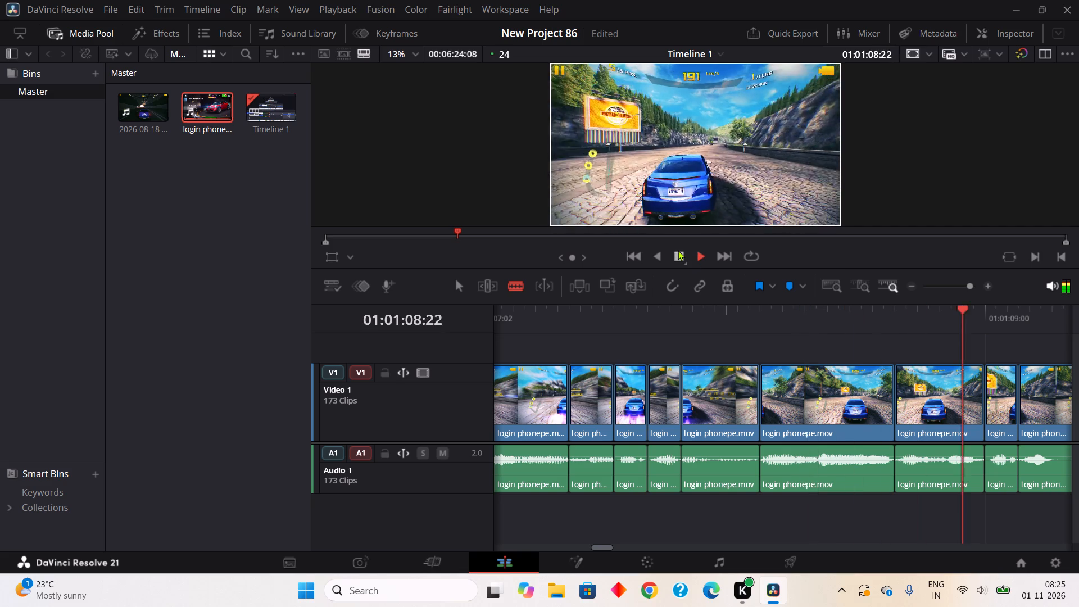
{"action": "left_click", "coordinate": [678, 250]}
{"action": "left_click", "coordinate": [765, 468]}
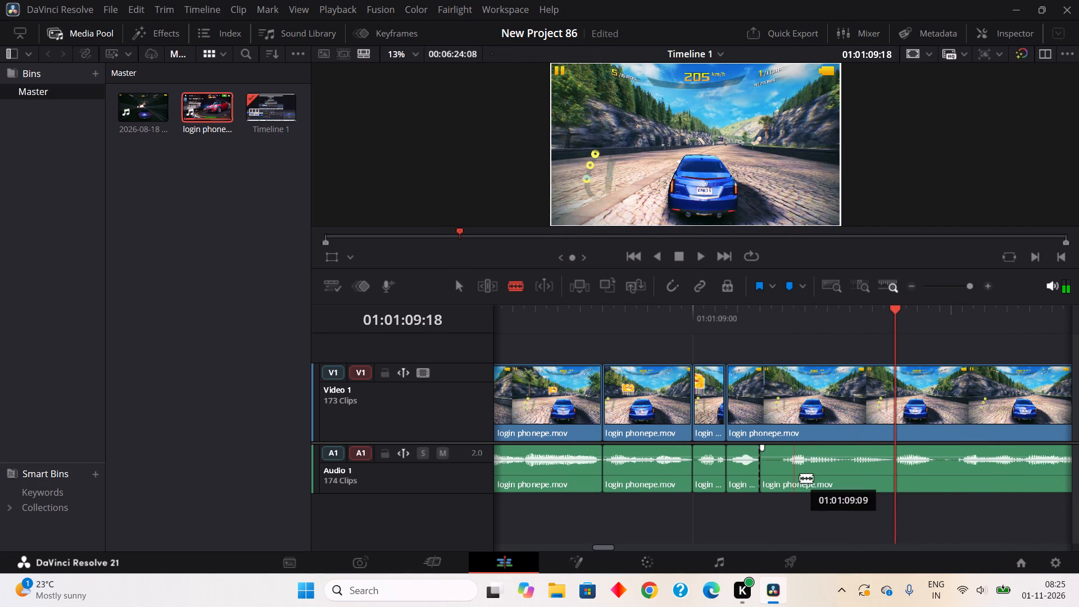
{"action": "left_click", "coordinate": [791, 478]}
{"action": "right_click", "coordinate": [778, 474]}
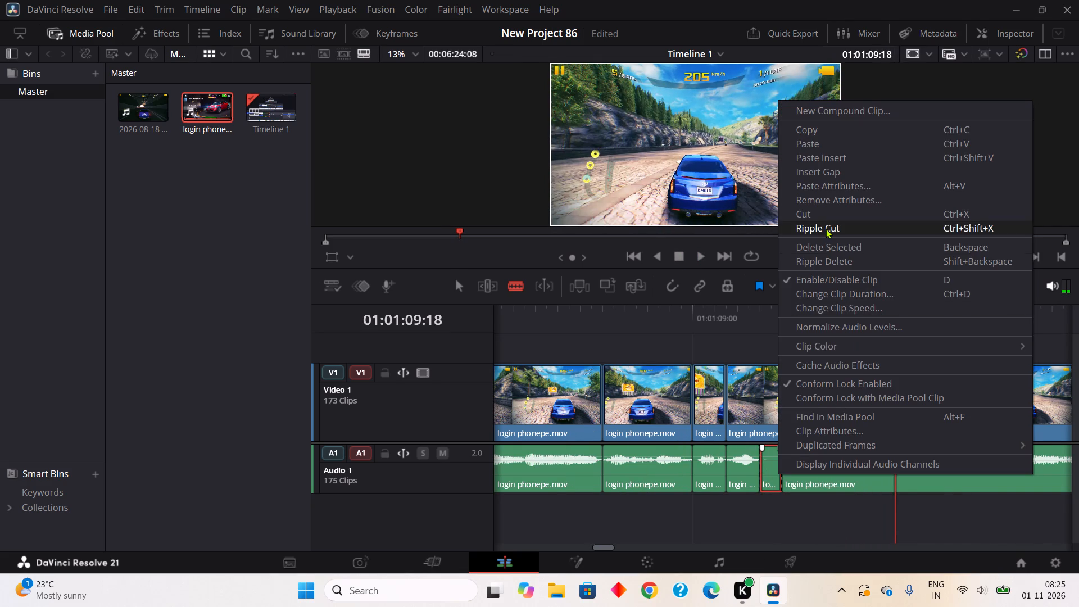
{"action": "left_click", "coordinate": [826, 228]}
{"action": "left_click", "coordinate": [922, 472]}
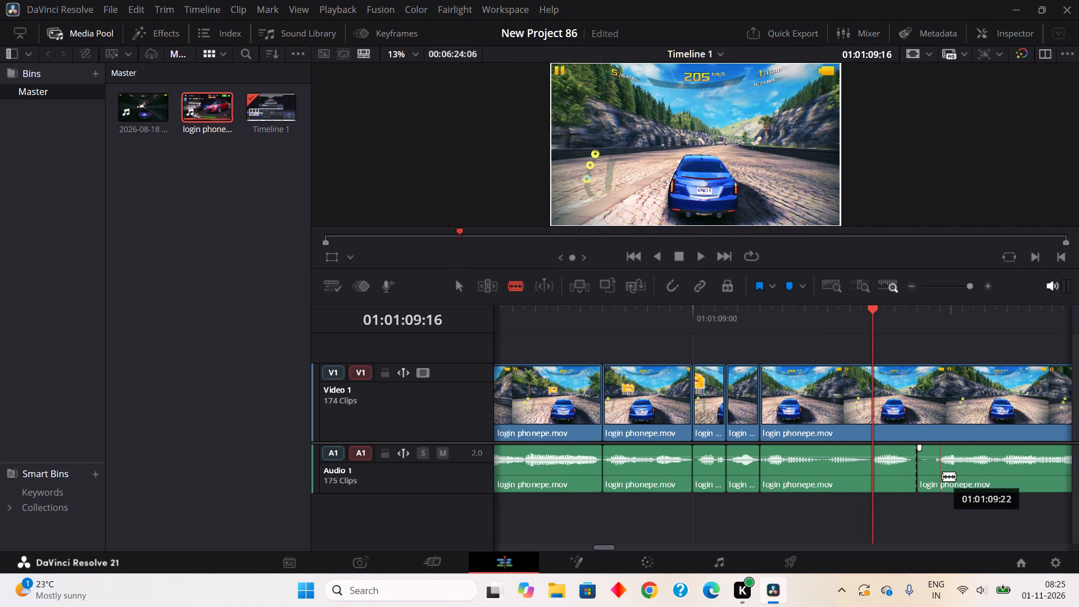
{"action": "left_click", "coordinate": [944, 476]}
{"action": "right_click", "coordinate": [928, 472]}
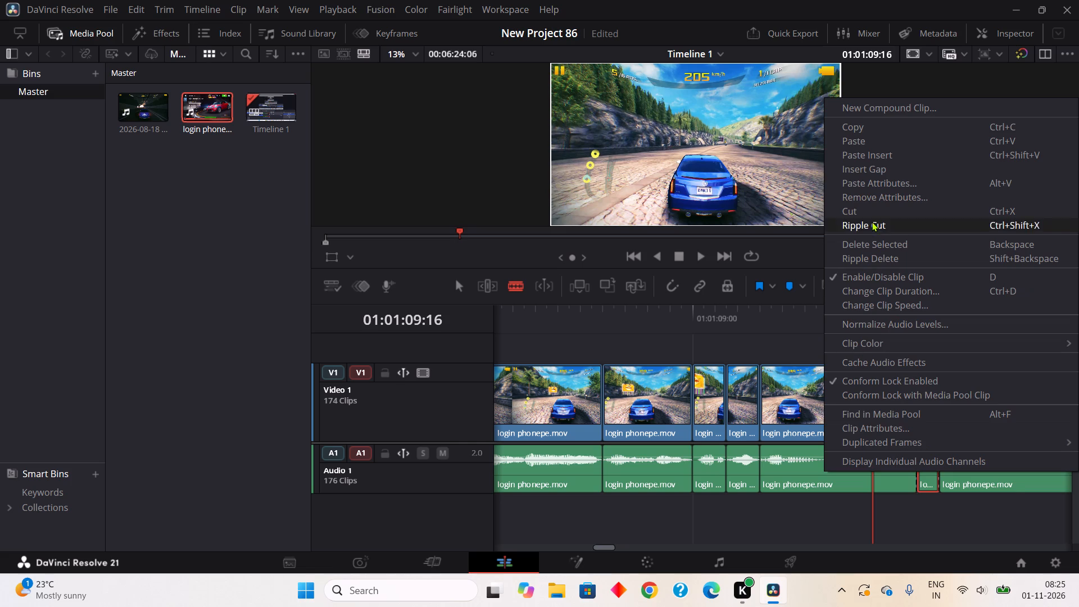
{"action": "left_click", "coordinate": [872, 221]}
Play on from 01:01:09:16, and split off and ripple cut the two-frame pause at about 01:01:10:13 and the one-frame pause at about 01:01:10:17.
{"action": "left_click", "coordinate": [696, 256]}
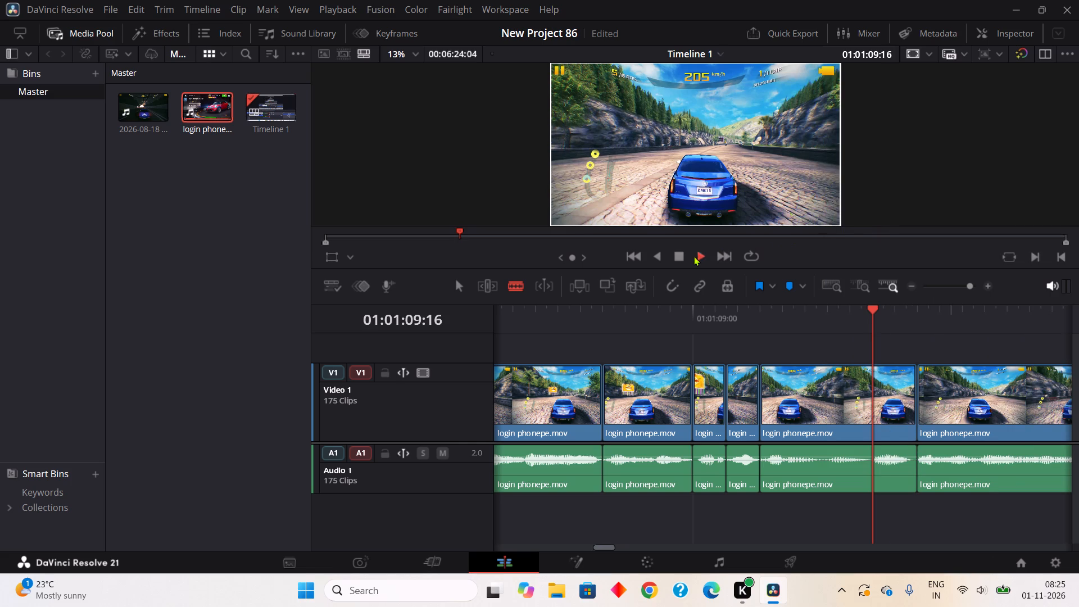
{"action": "left_click", "coordinate": [682, 255]}
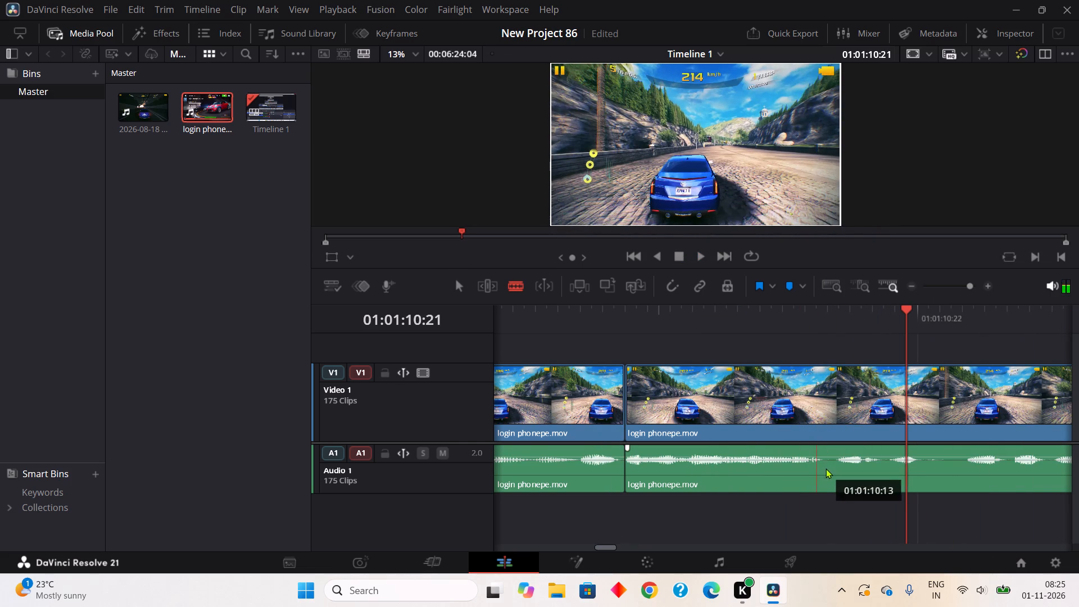
{"action": "left_click", "coordinate": [826, 468]}
{"action": "left_click", "coordinate": [841, 475]}
{"action": "right_click", "coordinate": [830, 472]}
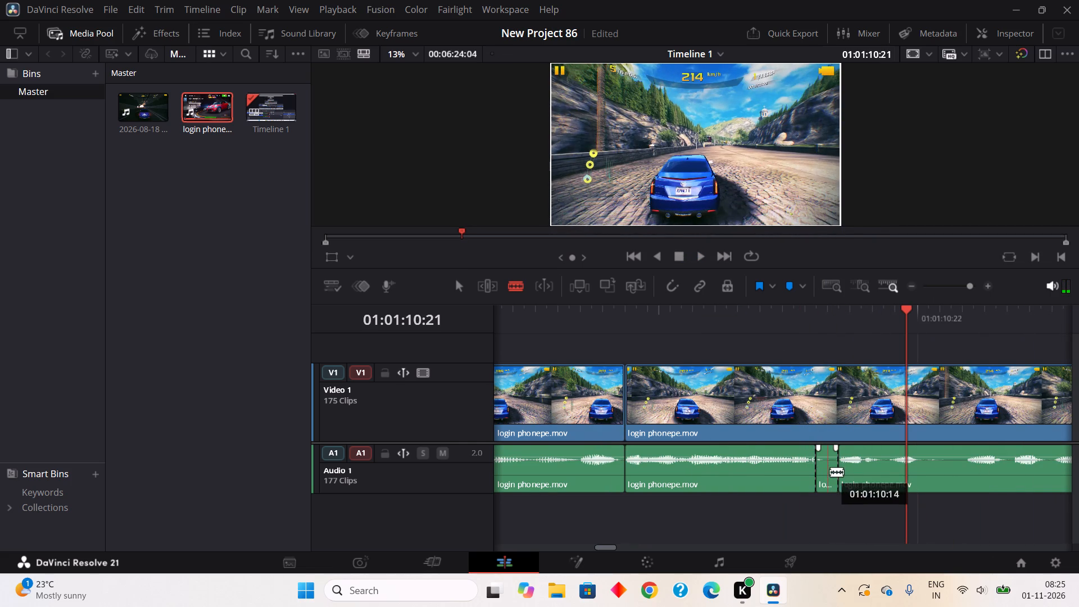
{"action": "left_click", "coordinate": [839, 219]}
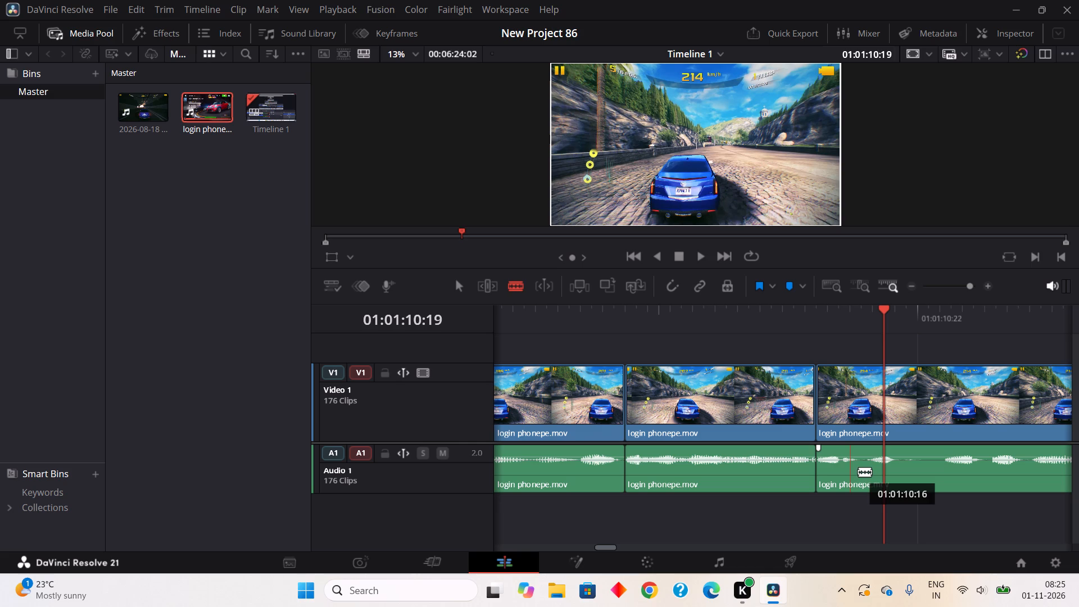
{"action": "left_click", "coordinate": [863, 467]}
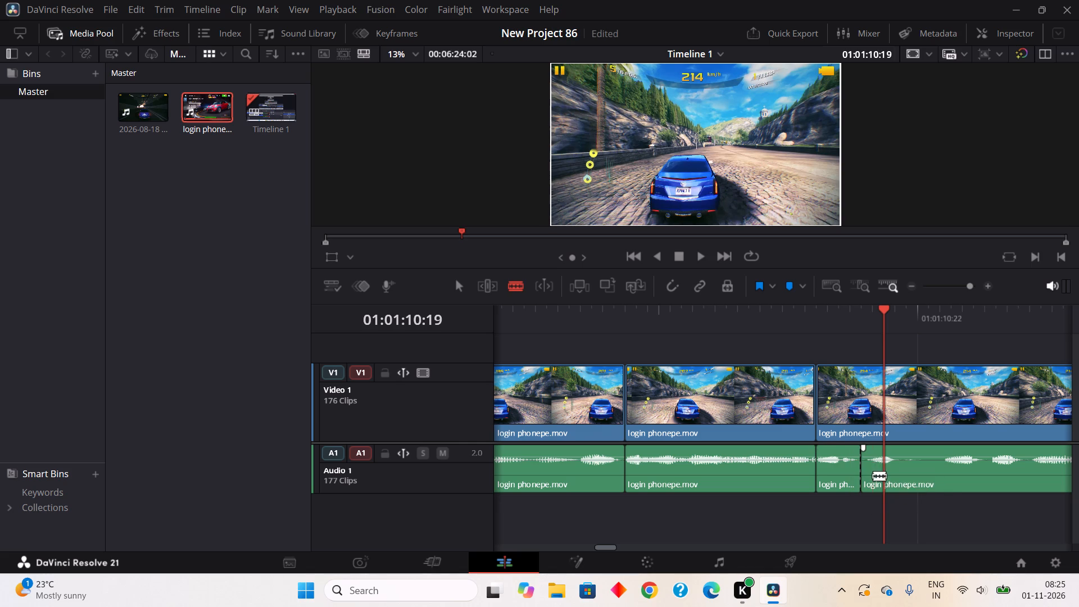
{"action": "left_click", "coordinate": [873, 475]}
{"action": "right_click", "coordinate": [867, 472]}
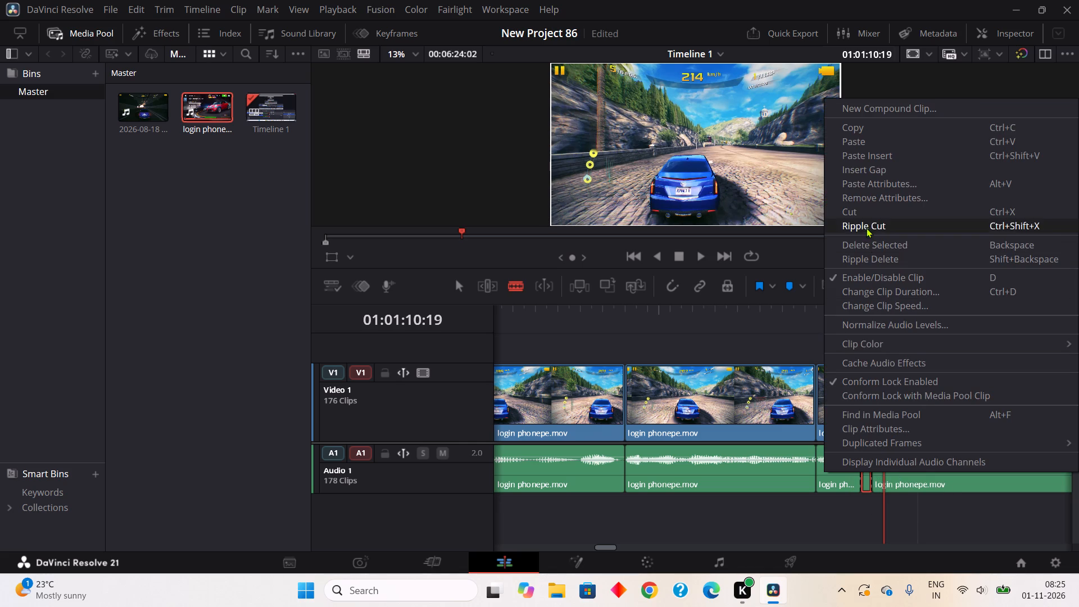
{"action": "left_click", "coordinate": [866, 228]}
Split off and ripple cut the five-frame pause at about 01:01:10:19.
{"action": "left_click", "coordinate": [886, 492]}
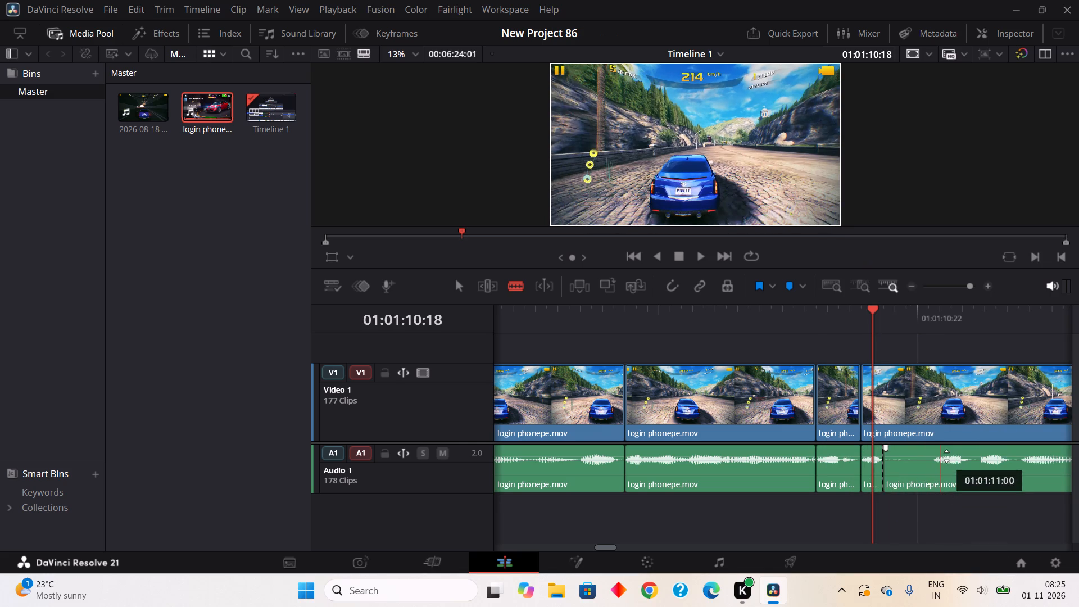
{"action": "left_click", "coordinate": [941, 472]}
{"action": "right_click", "coordinate": [923, 472]}
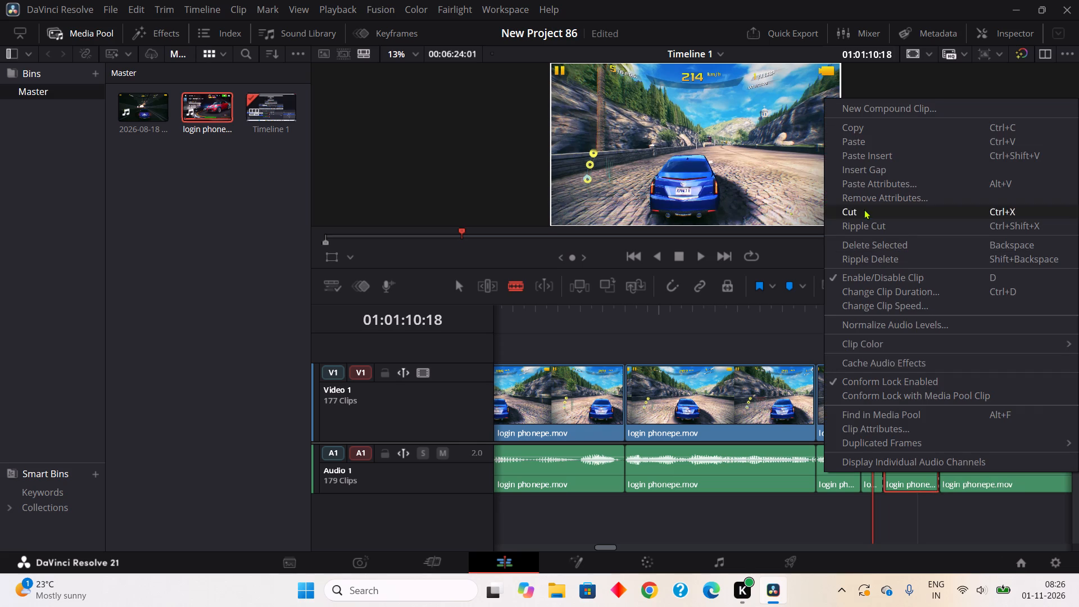
{"action": "left_click", "coordinate": [867, 224]}
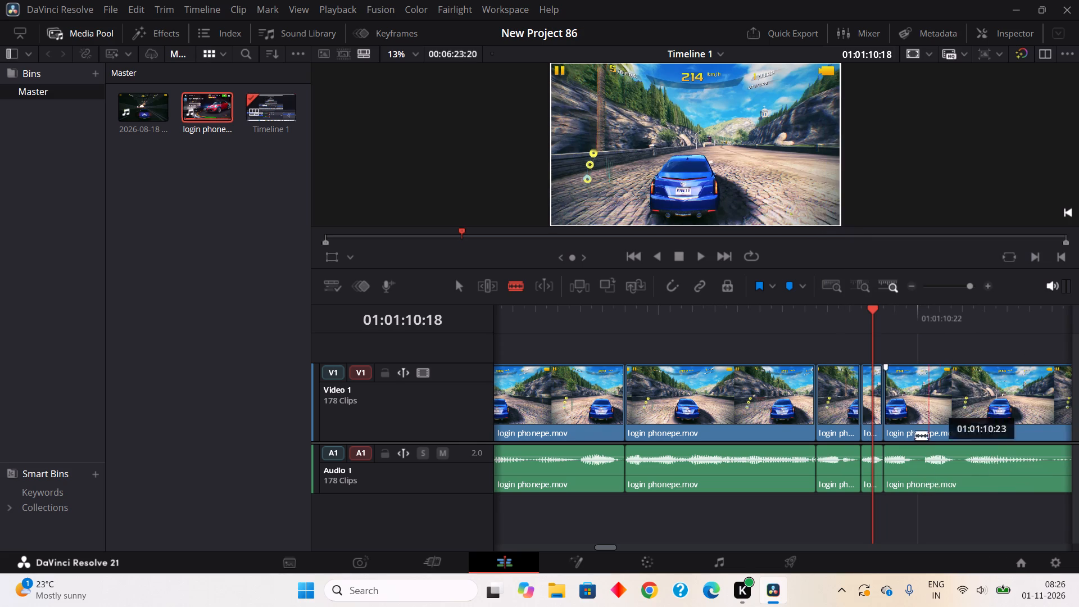
Split off and ripple cut the one-frame pauses at about 01:01:10:21 and 01:01:11:00.
{"action": "left_click", "coordinate": [917, 472]}
{"action": "left_click", "coordinate": [927, 466]}
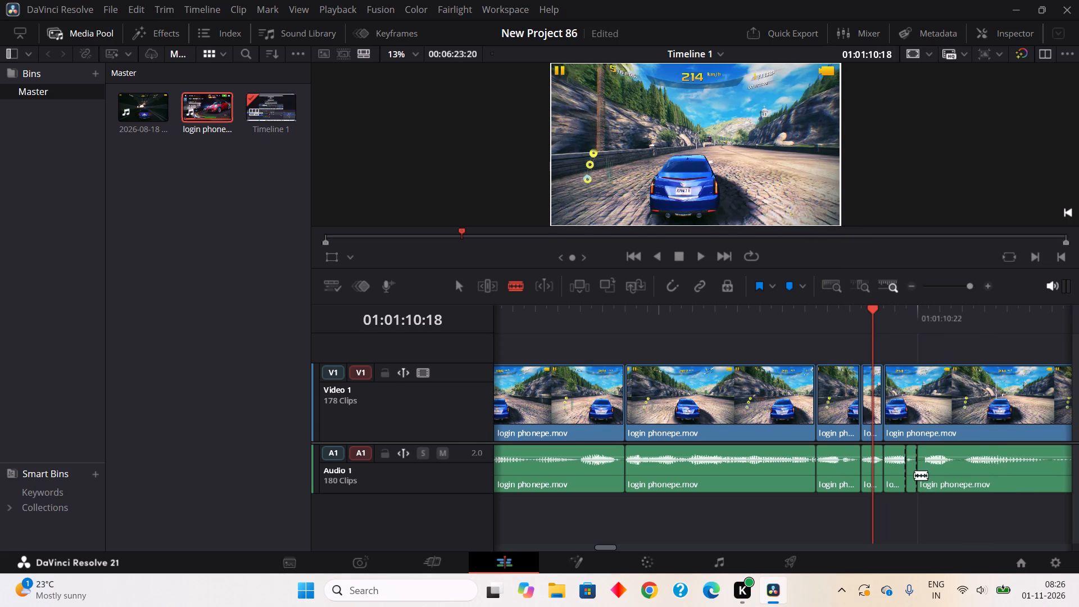
{"action": "right_click", "coordinate": [914, 475]}
{"action": "left_click", "coordinate": [908, 226]}
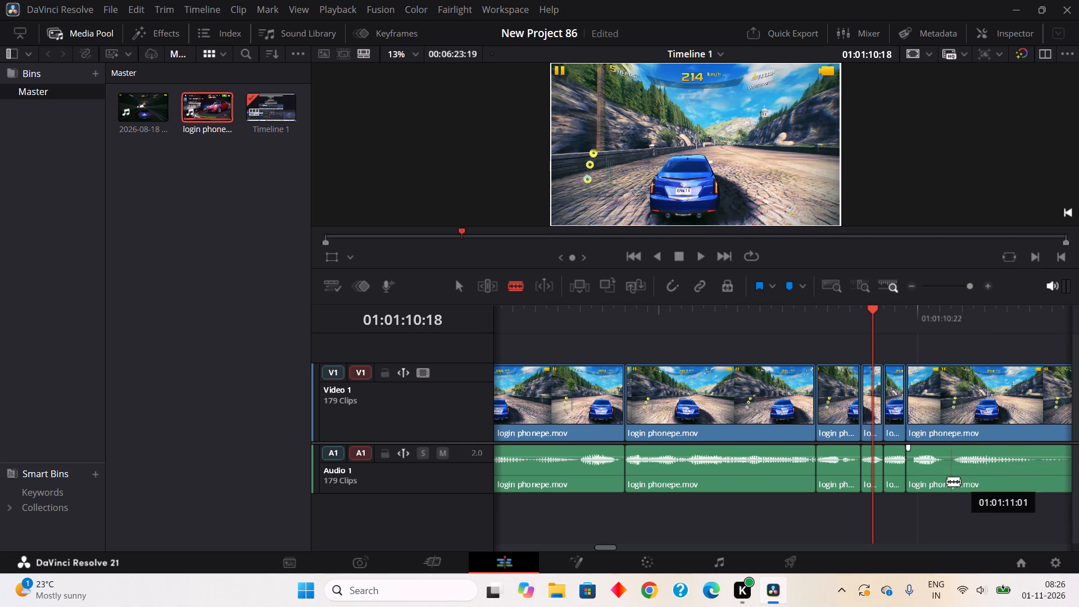
{"action": "left_click", "coordinate": [945, 481]}
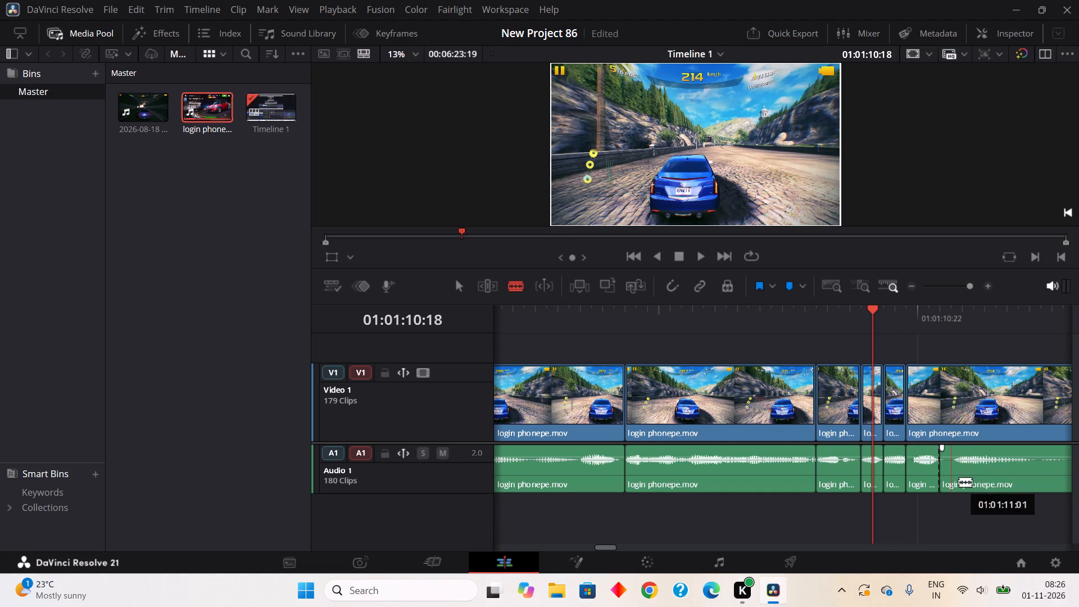
{"action": "left_click", "coordinate": [959, 482]}
{"action": "right_click", "coordinate": [949, 473]}
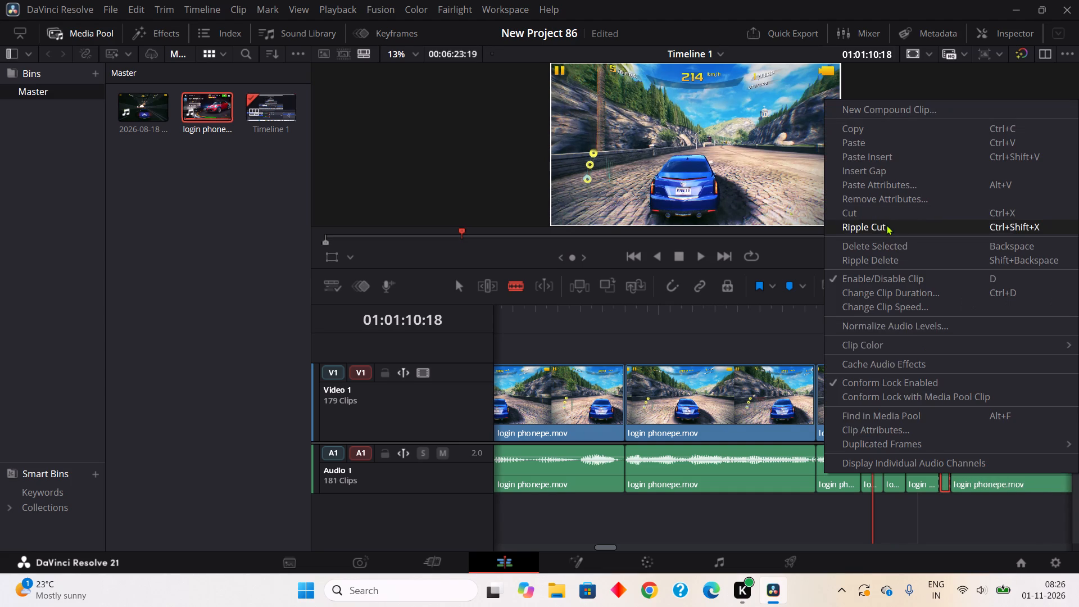
{"action": "left_click", "coordinate": [886, 225]}
Play on from 01:01:10:18, and split off and ripple cut the two-frame pause at about 01:01:11:11.
{"action": "left_click", "coordinate": [696, 255]}
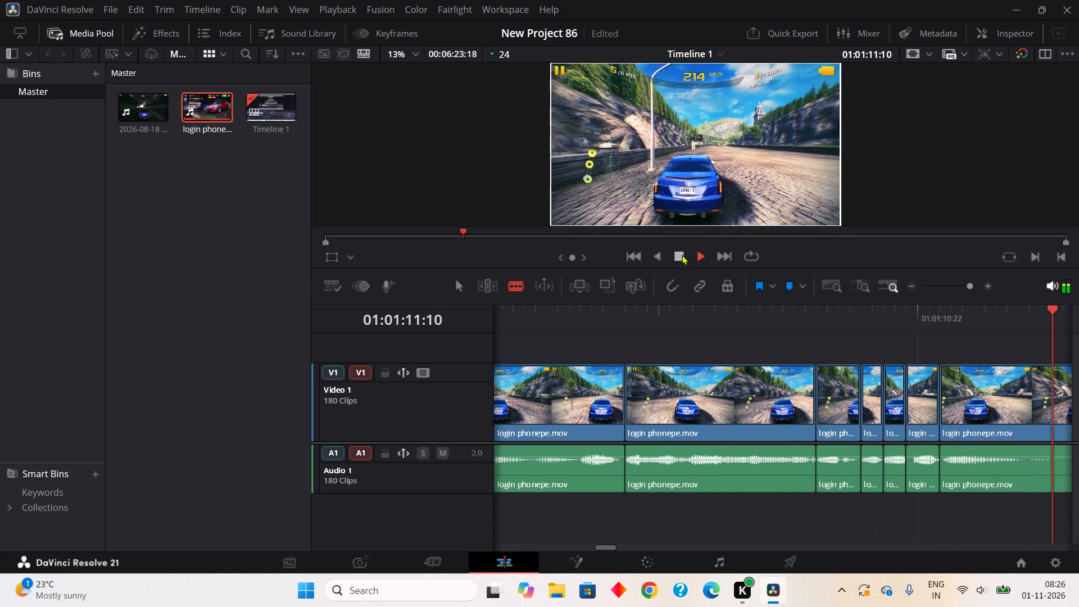
{"action": "left_click", "coordinate": [679, 255]}
{"action": "left_click", "coordinate": [773, 464]}
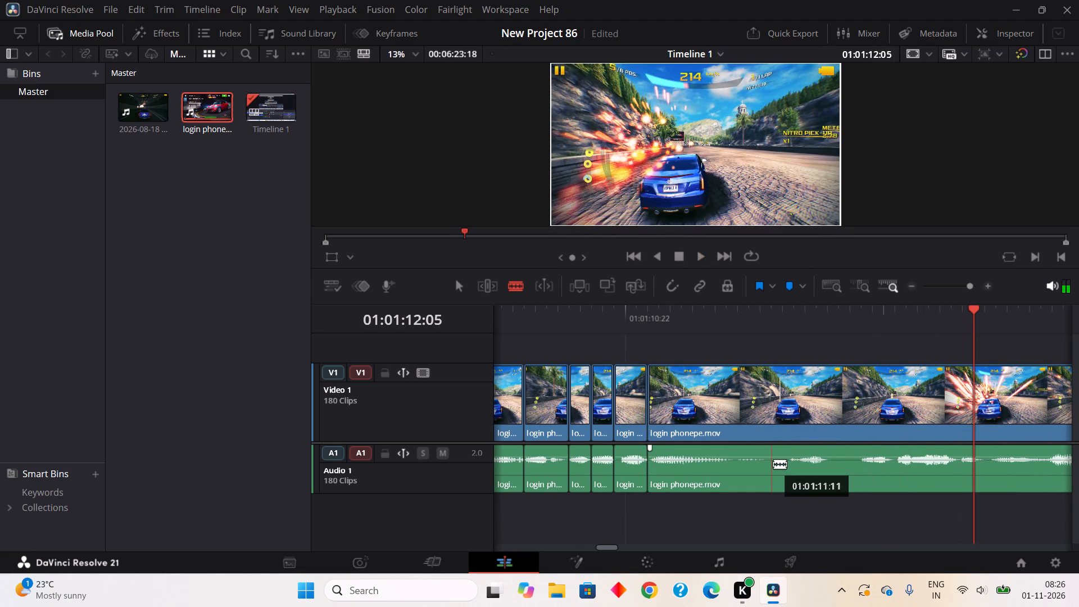
{"action": "left_click", "coordinate": [800, 480]}
{"action": "right_click", "coordinate": [792, 481]}
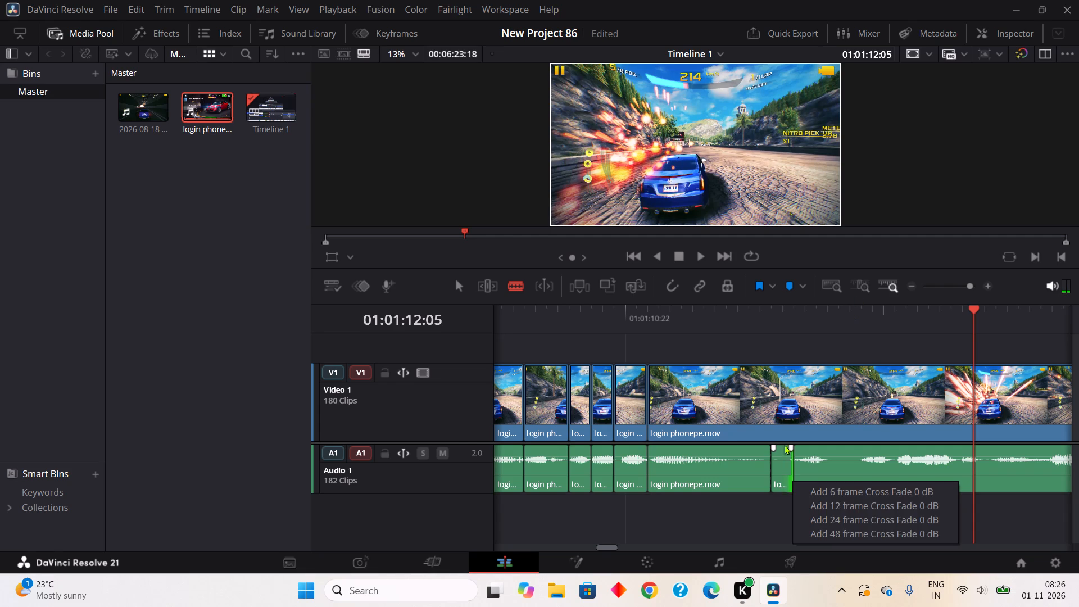
{"action": "right_click", "coordinate": [774, 461]}
{"action": "right_click", "coordinate": [785, 448]}
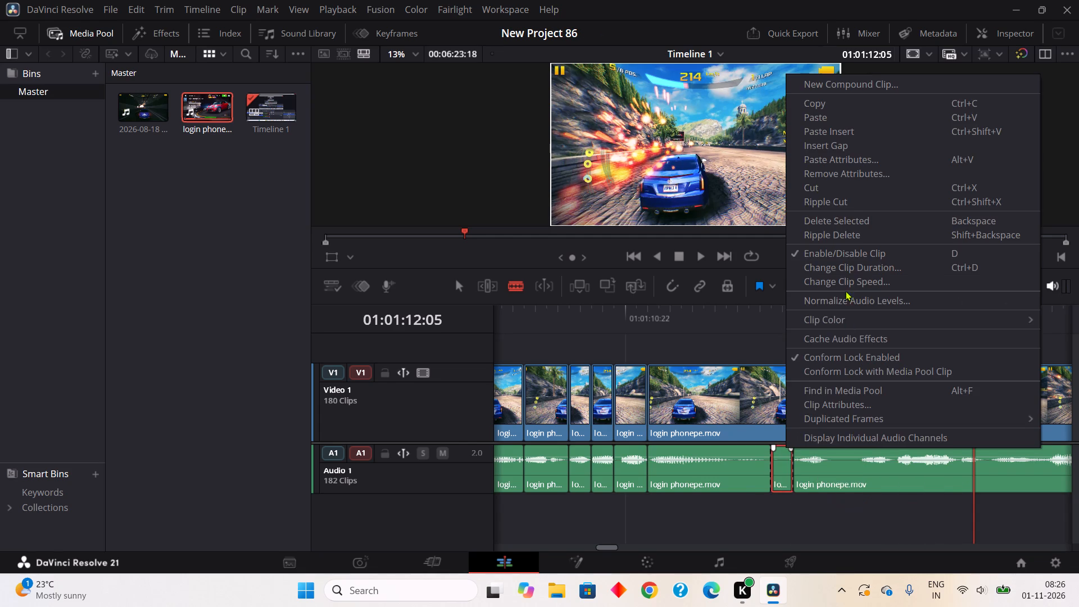
{"action": "left_click", "coordinate": [846, 204]}
Split off and ripple cut the three-frame pause at about 01:01:11:14 and the one-frame pause at about 01:01:12:01.
{"action": "left_click", "coordinate": [813, 479]}
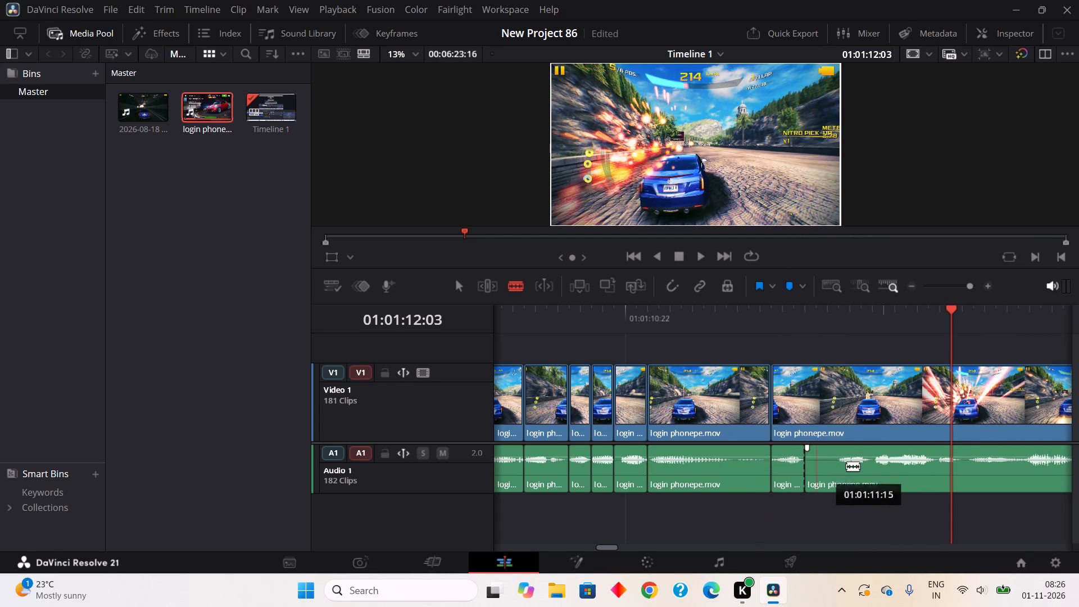
{"action": "left_click", "coordinate": [847, 466]}
{"action": "right_click", "coordinate": [809, 477]}
{"action": "right_click", "coordinate": [827, 458]}
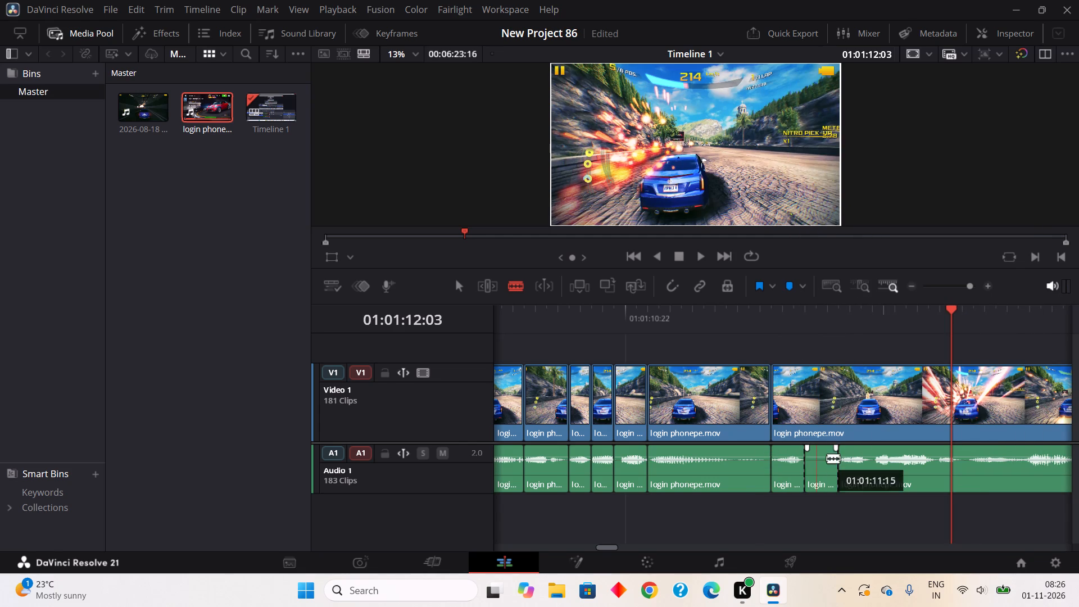
{"action": "left_click", "coordinate": [885, 214]}
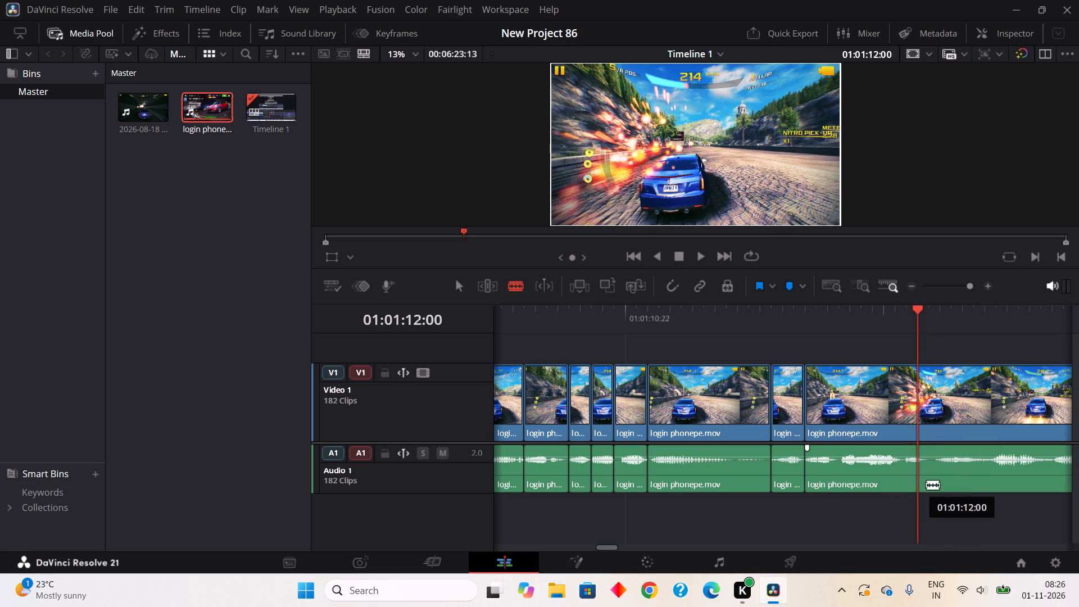
{"action": "left_click", "coordinate": [931, 485]}
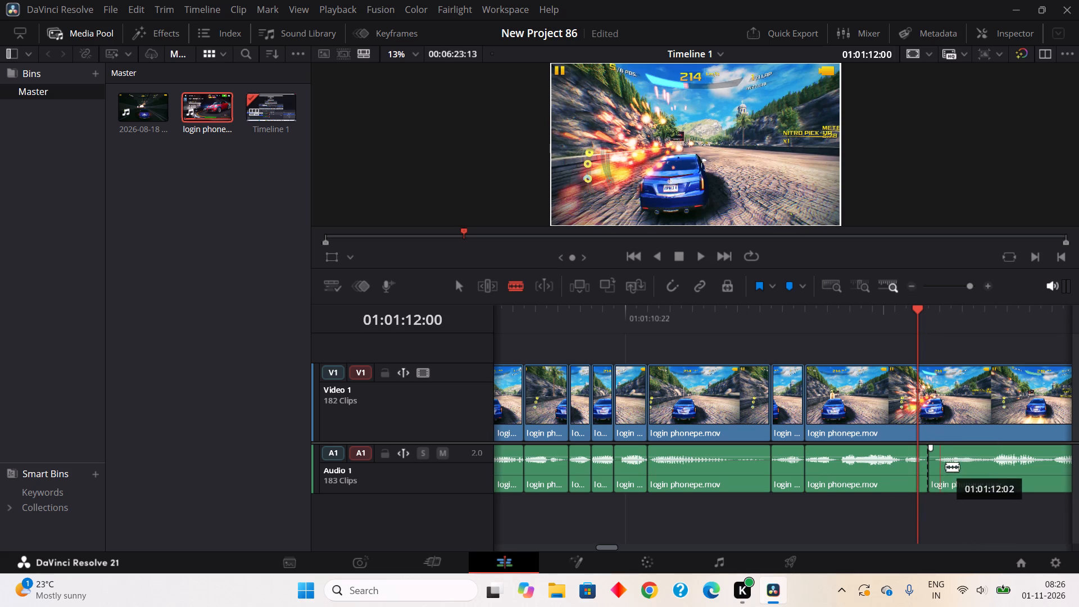
{"action": "left_click", "coordinate": [946, 466]}
{"action": "right_click", "coordinate": [938, 479]}
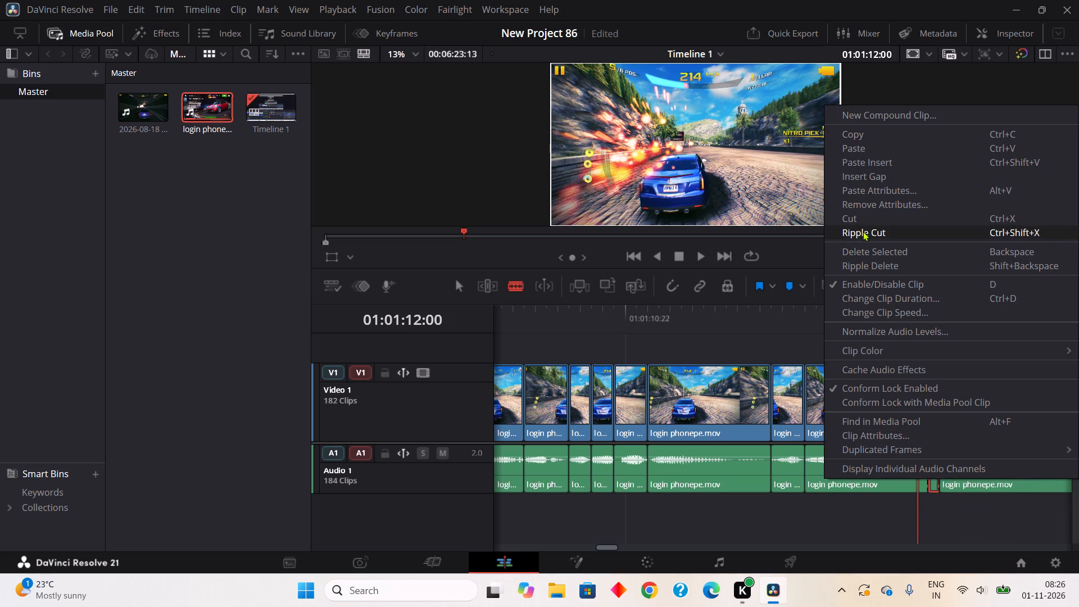
{"action": "left_click", "coordinate": [863, 230]}
Play on from 01:01:12:00, and split off and ripple cut the two-frame pauses at about 01:01:12:21 and 01:01:13:09.
{"action": "left_click", "coordinate": [697, 258]}
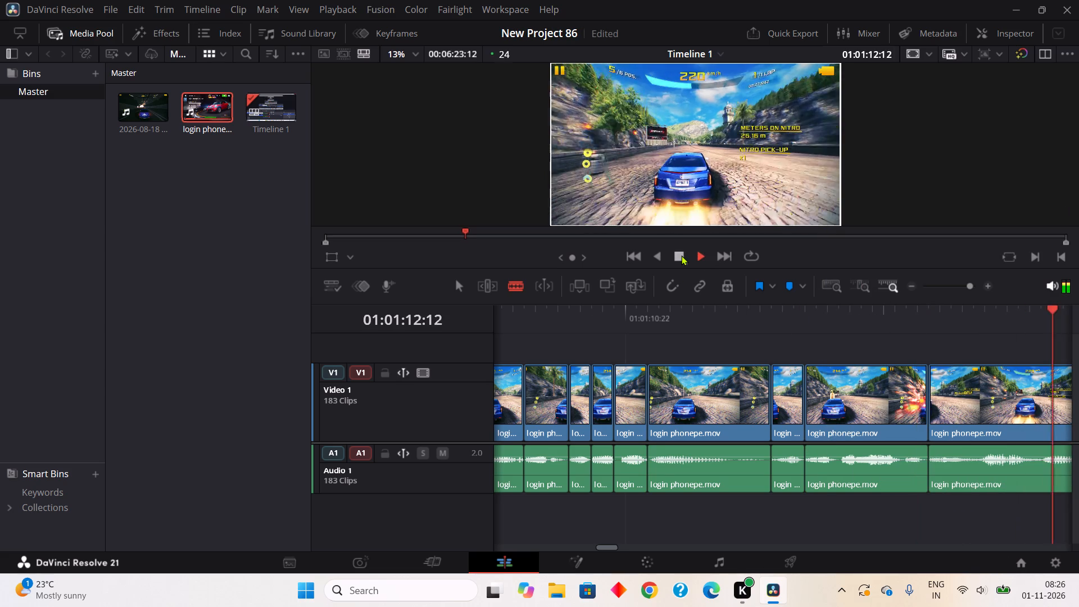
{"action": "left_click", "coordinate": [681, 255]}
{"action": "left_click", "coordinate": [872, 491]}
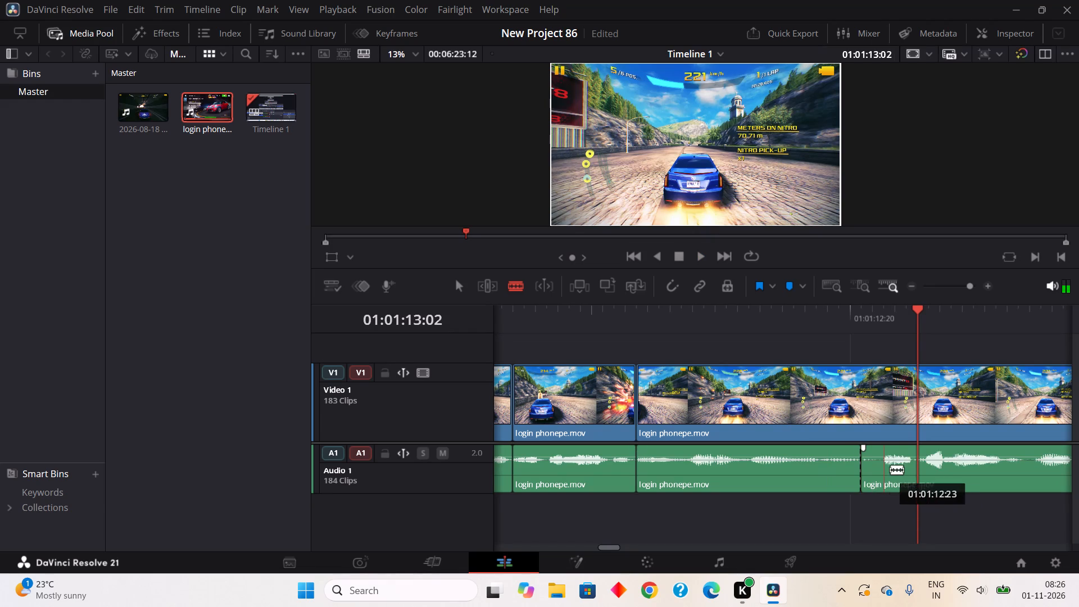
{"action": "left_click", "coordinate": [889, 469]}
{"action": "right_click", "coordinate": [867, 478]}
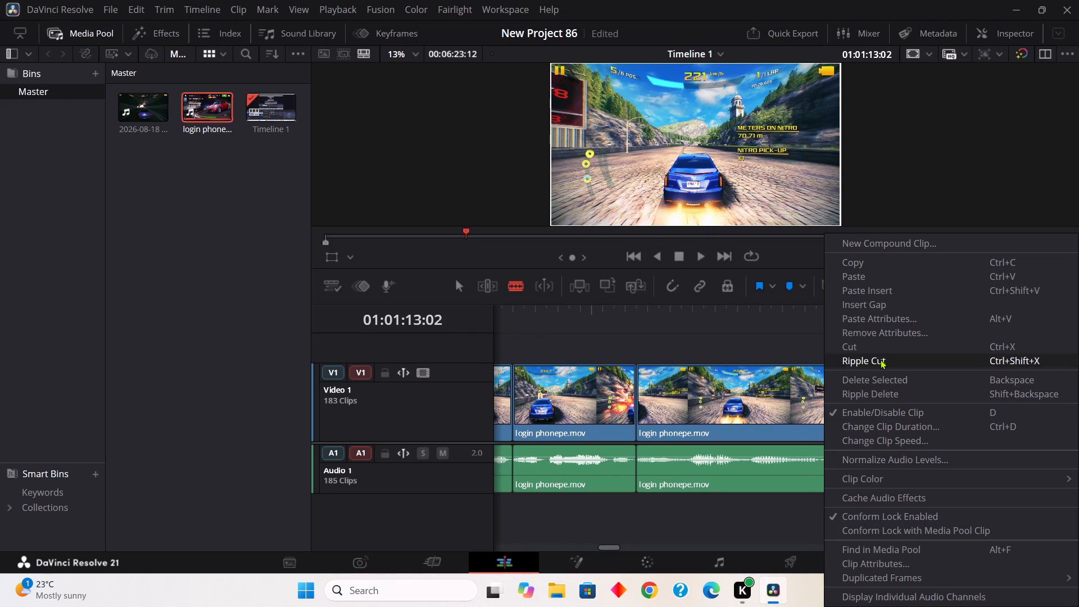
{"action": "left_click", "coordinate": [880, 359]}
{"action": "left_click", "coordinate": [1007, 477]}
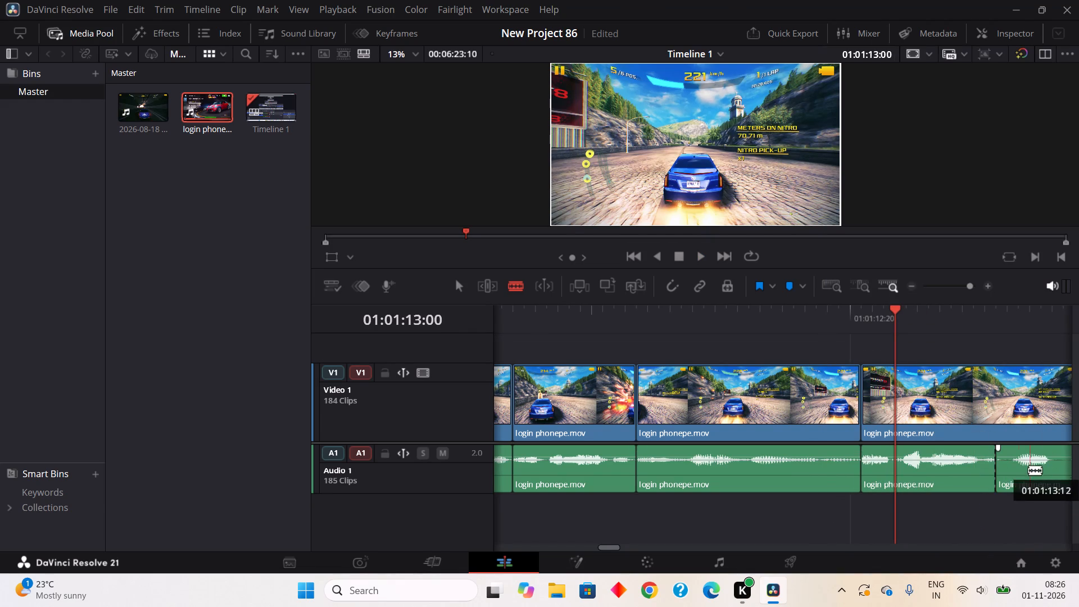
{"action": "left_click", "coordinate": [1021, 480]}
{"action": "right_click", "coordinate": [1014, 474]}
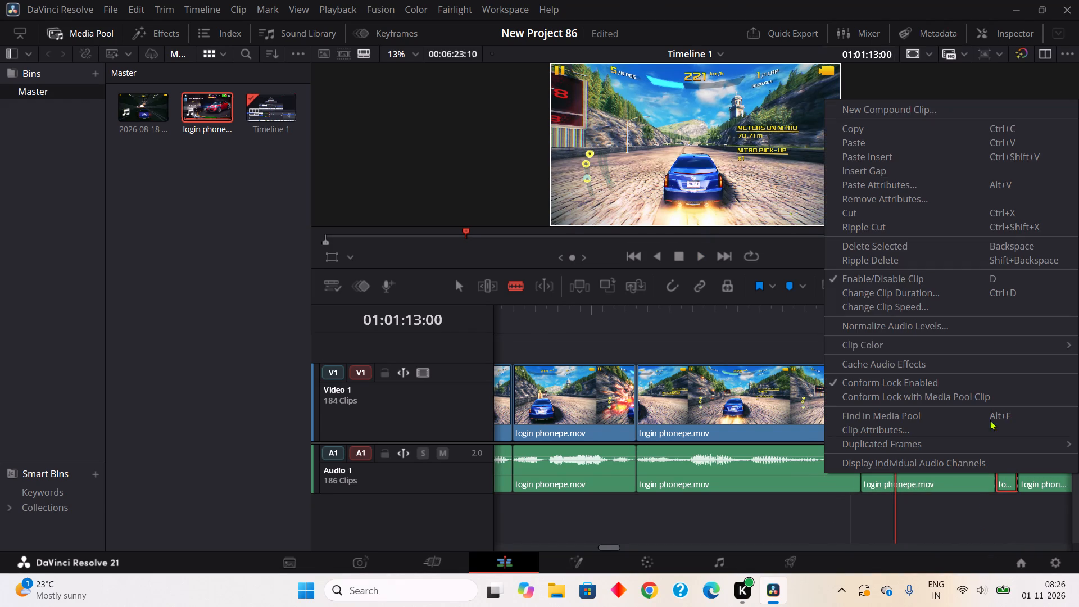
{"action": "left_click", "coordinate": [860, 233]}
Play on from 01:01:13:00, split the audio at about 01:01:13:11, and split off and ripple cut the two-frame pause at about 01:01:13:12.
{"action": "left_click", "coordinate": [695, 257]}
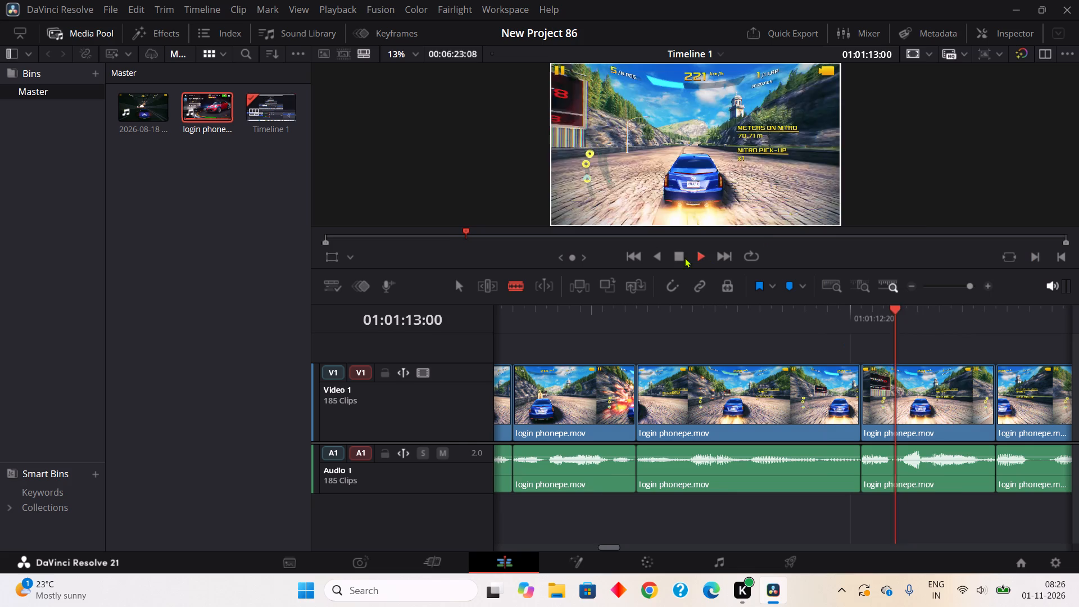
{"action": "left_click", "coordinate": [675, 256]}
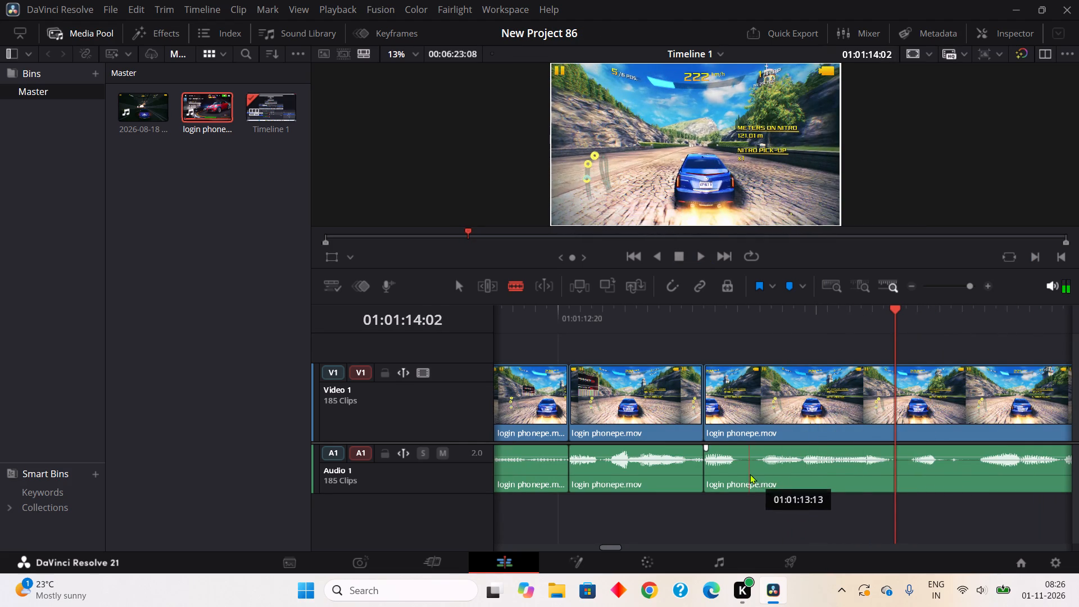
{"action": "left_click", "coordinate": [737, 466]}
{"action": "left_click", "coordinate": [741, 472]}
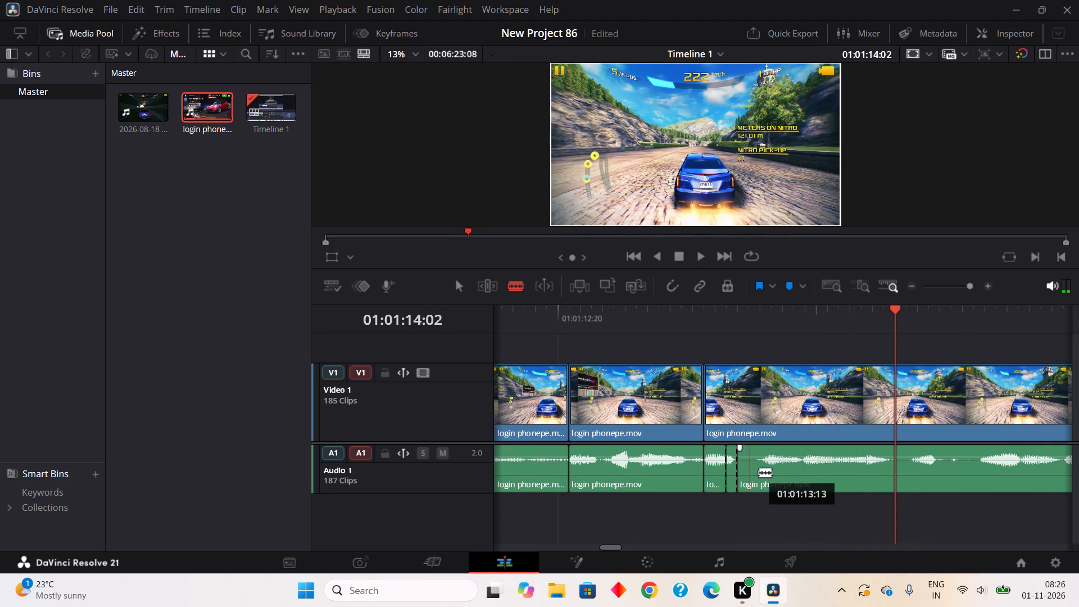
{"action": "left_click", "coordinate": [764, 481]}
{"action": "right_click", "coordinate": [754, 469]}
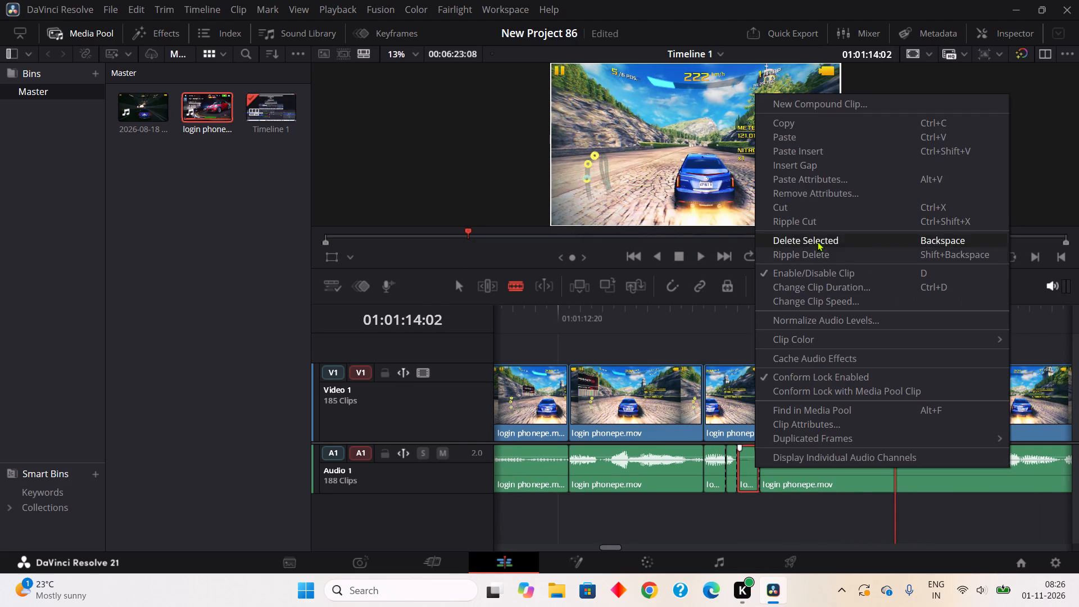
{"action": "left_click", "coordinate": [806, 220]}
Split off and ripple cut the two-frame pause at about 01:01:14:00.
{"action": "left_click", "coordinate": [877, 477]}
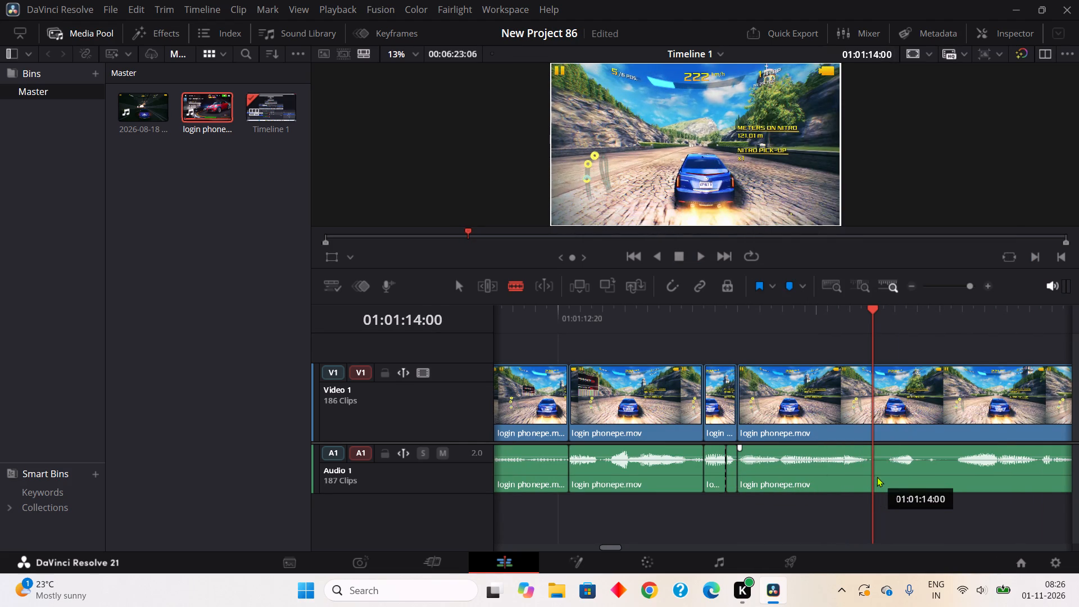
{"action": "left_click", "coordinate": [895, 477]}
{"action": "right_click", "coordinate": [881, 474]}
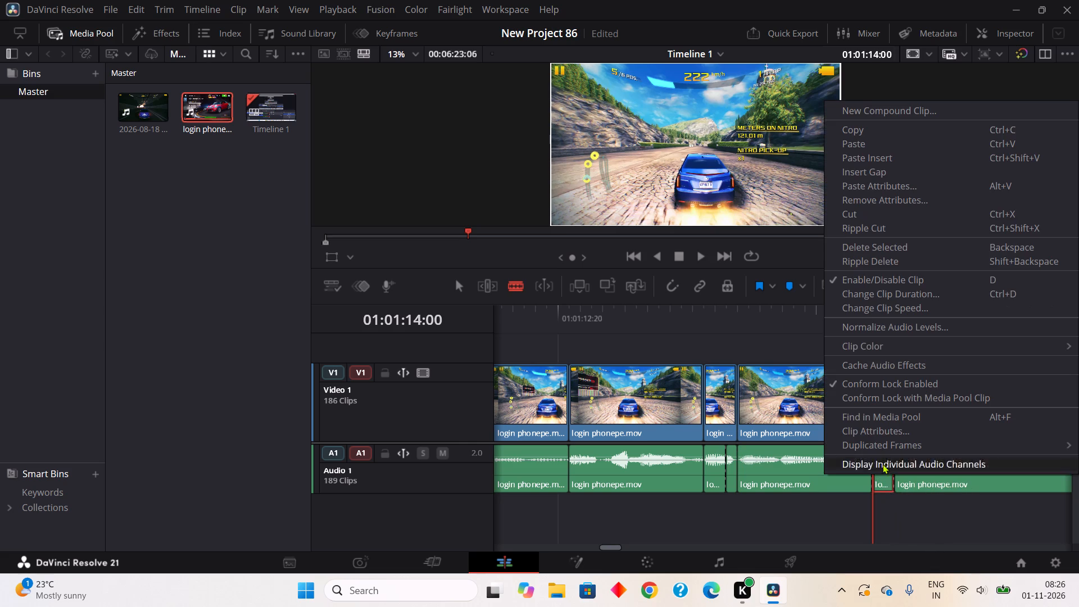
{"action": "left_click", "coordinate": [879, 223]}
Split off and ripple cut the four-frame pause from about 01:01:14:02 as a one-frame and a three-frame piece.
{"action": "left_click", "coordinate": [915, 483]}
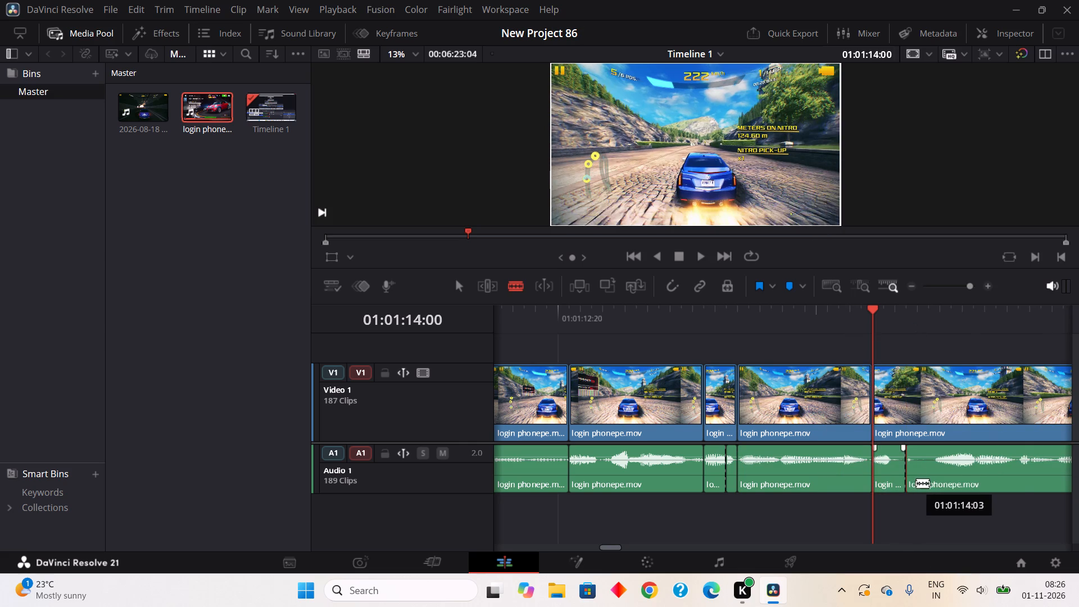
{"action": "left_click", "coordinate": [942, 478]}
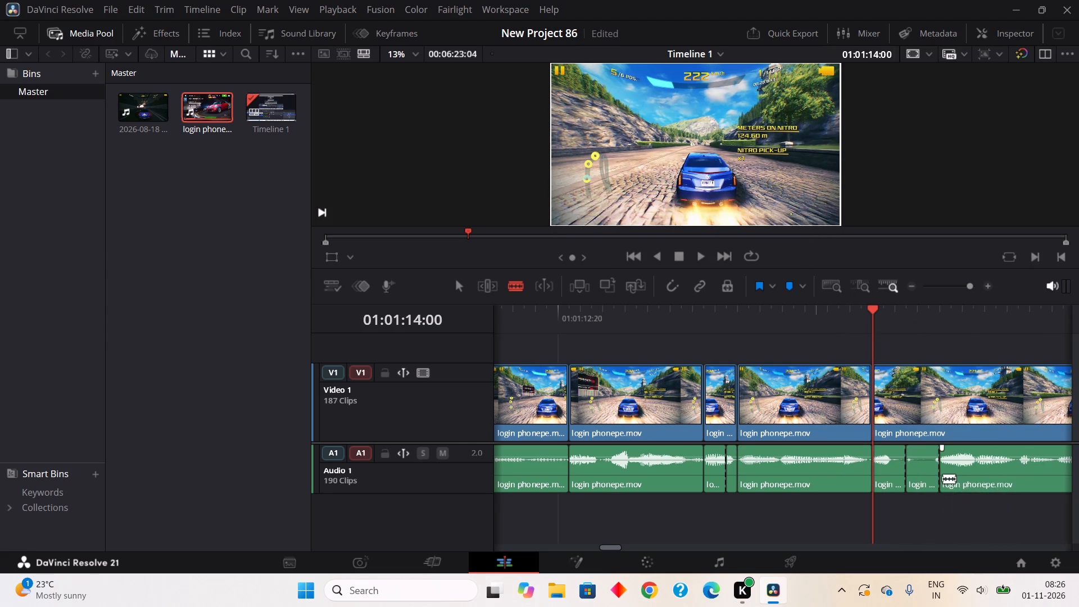
{"action": "right_click", "coordinate": [912, 473]}
{"action": "right_click", "coordinate": [909, 458]}
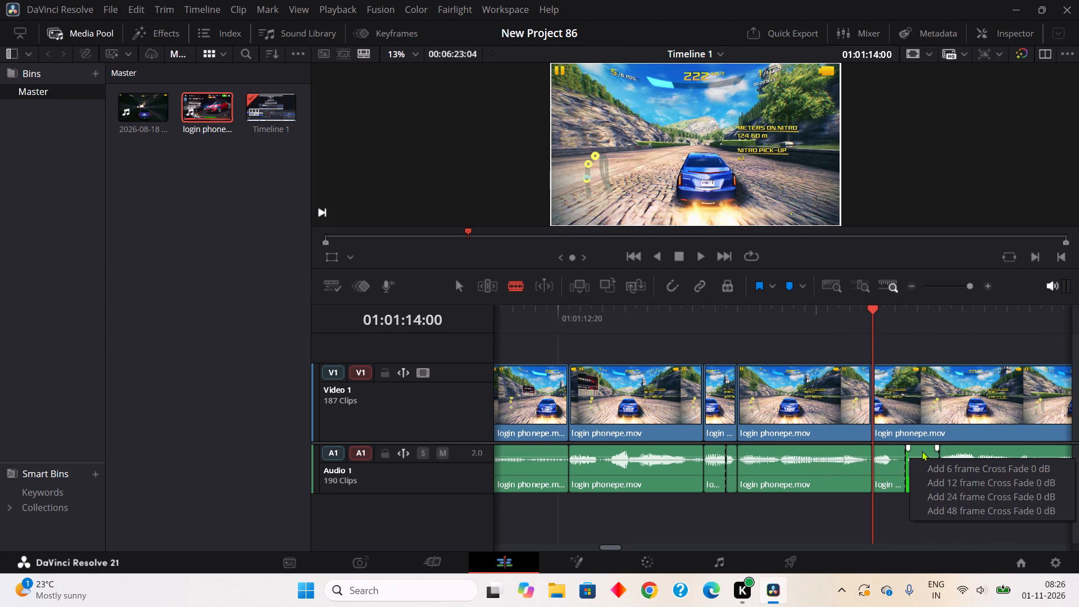
{"action": "right_click", "coordinate": [897, 468]}
{"action": "left_click", "coordinate": [898, 469]}
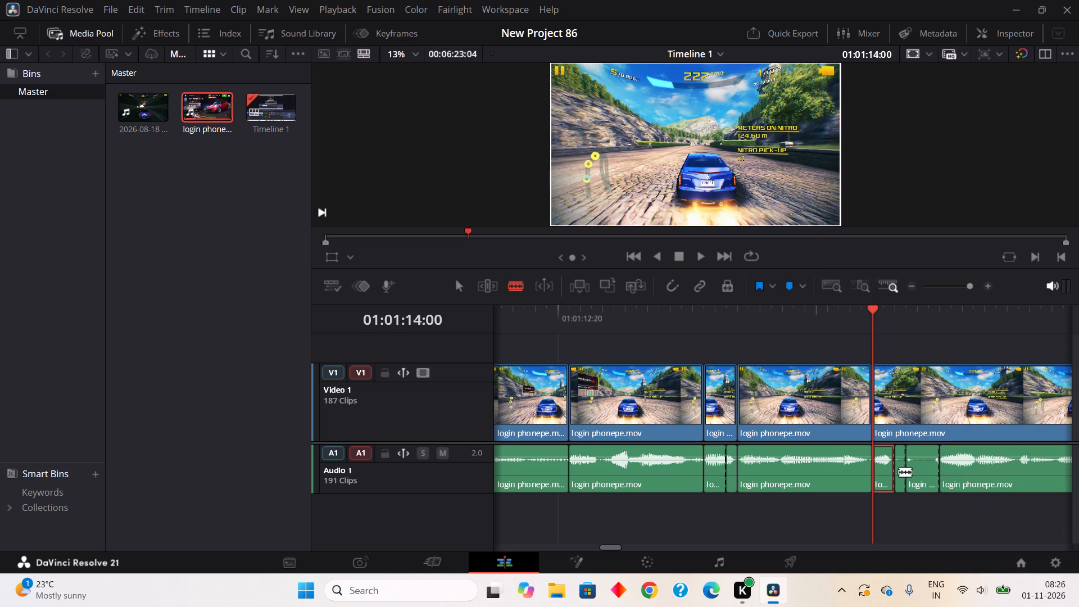
{"action": "right_click", "coordinate": [899, 472]}
{"action": "left_click", "coordinate": [885, 213]}
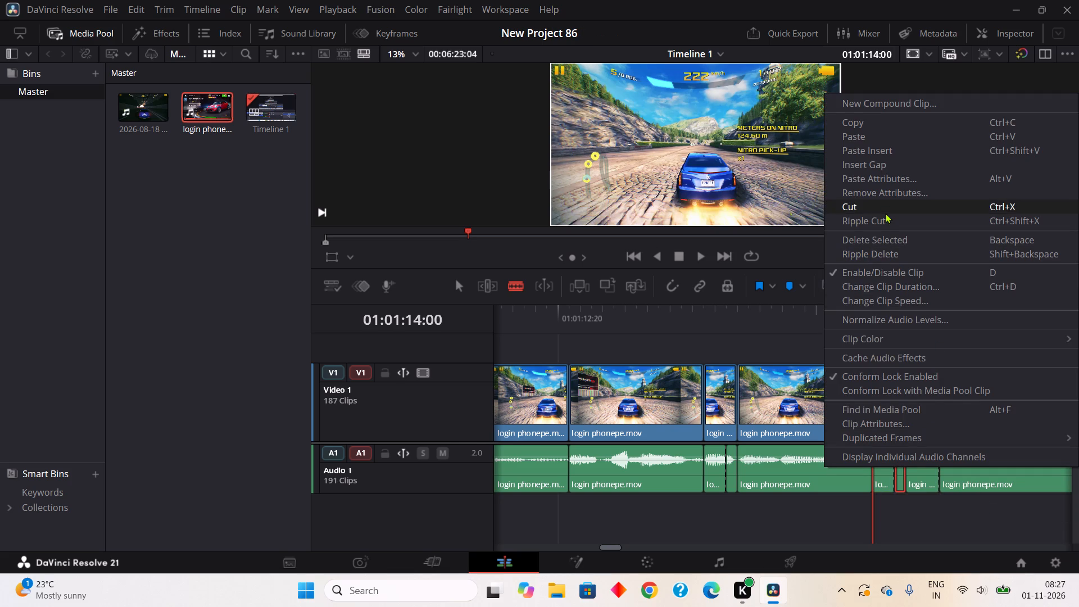
{"action": "right_click", "coordinate": [897, 482]}
{"action": "right_click", "coordinate": [918, 461]}
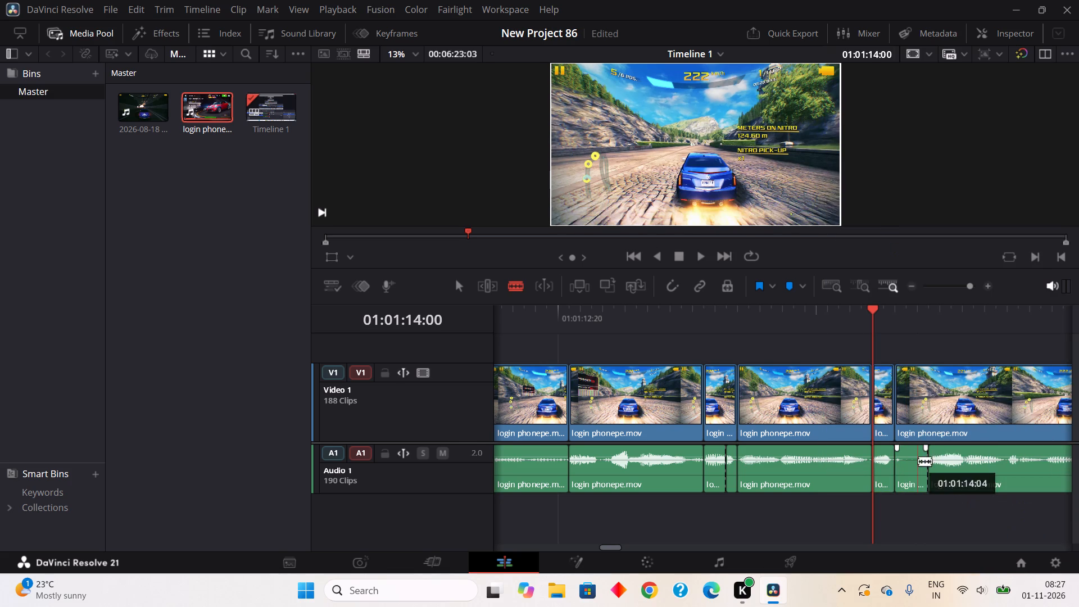
{"action": "left_click", "coordinate": [868, 215]}
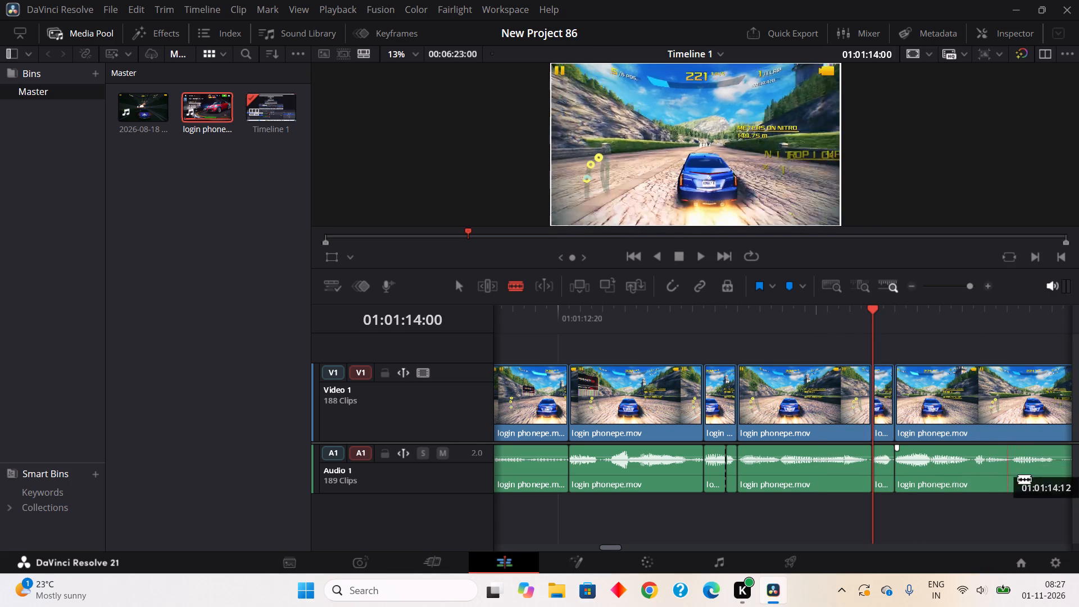
Split the audio at about 01:01:14:16, where the speech ends.
{"action": "left_click", "coordinate": [1061, 474]}
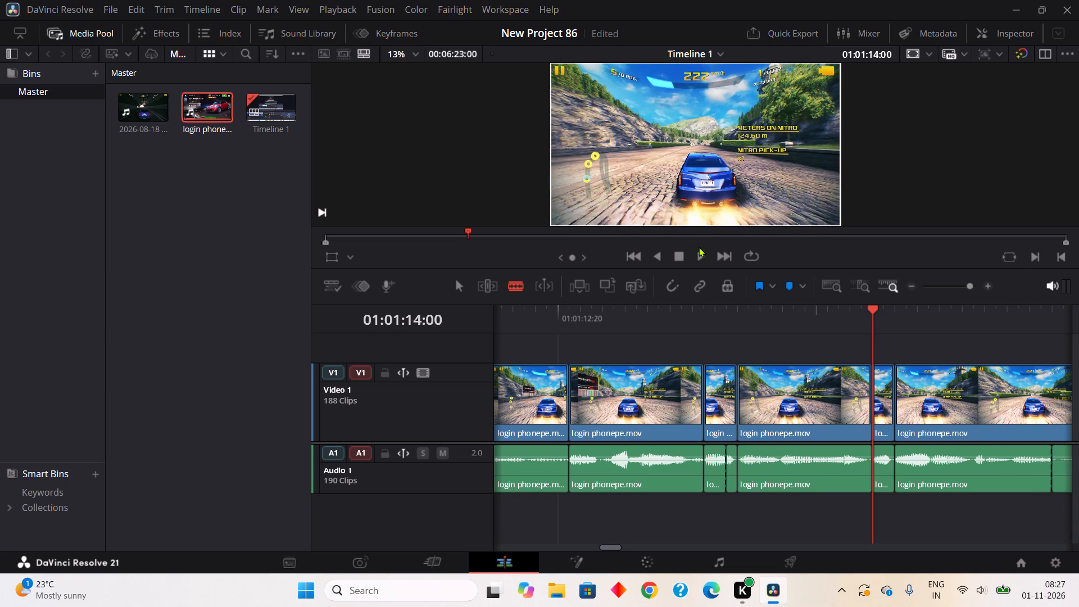
Go back to about 01:01:10:12, and split off and ripple cut the four-frame pause at about 01:01:11:07.
{"action": "left_click", "coordinate": [699, 247]}
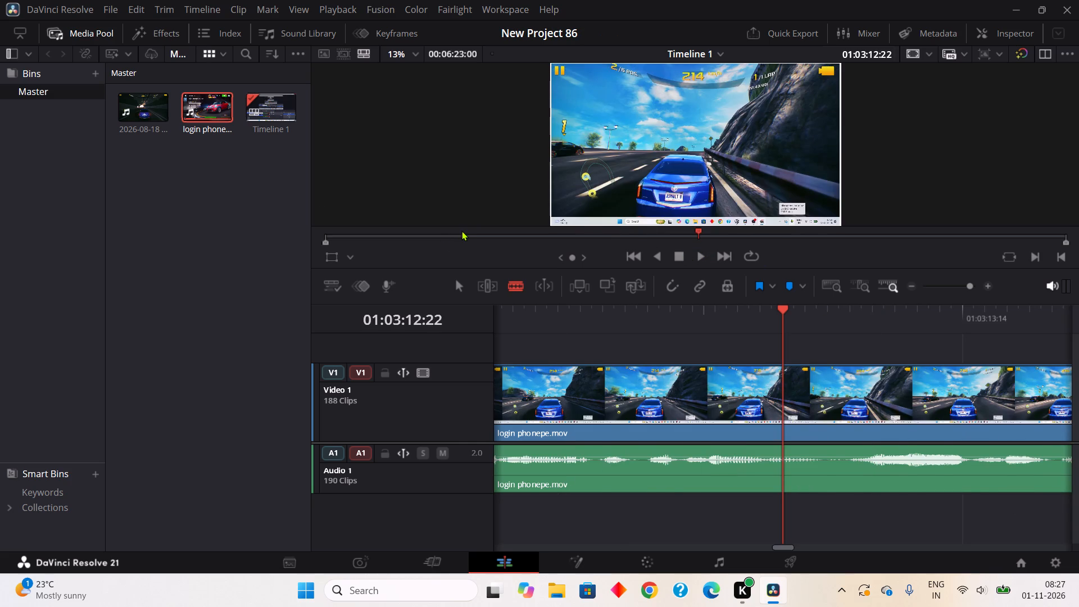
{"action": "left_click", "coordinate": [461, 230]}
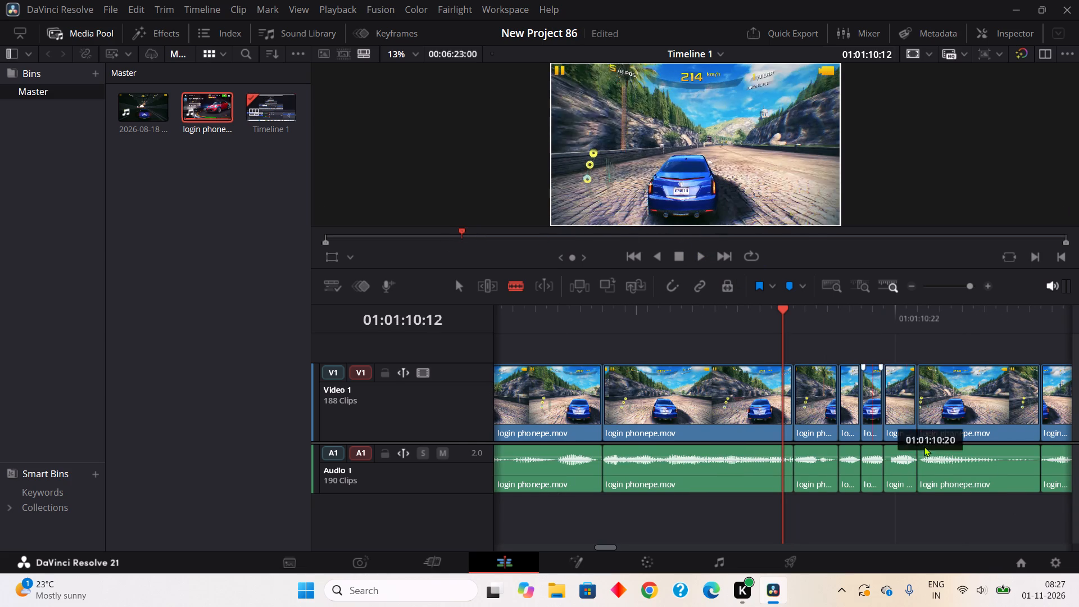
{"action": "left_click", "coordinate": [1007, 479]}
{"action": "right_click", "coordinate": [1008, 479]}
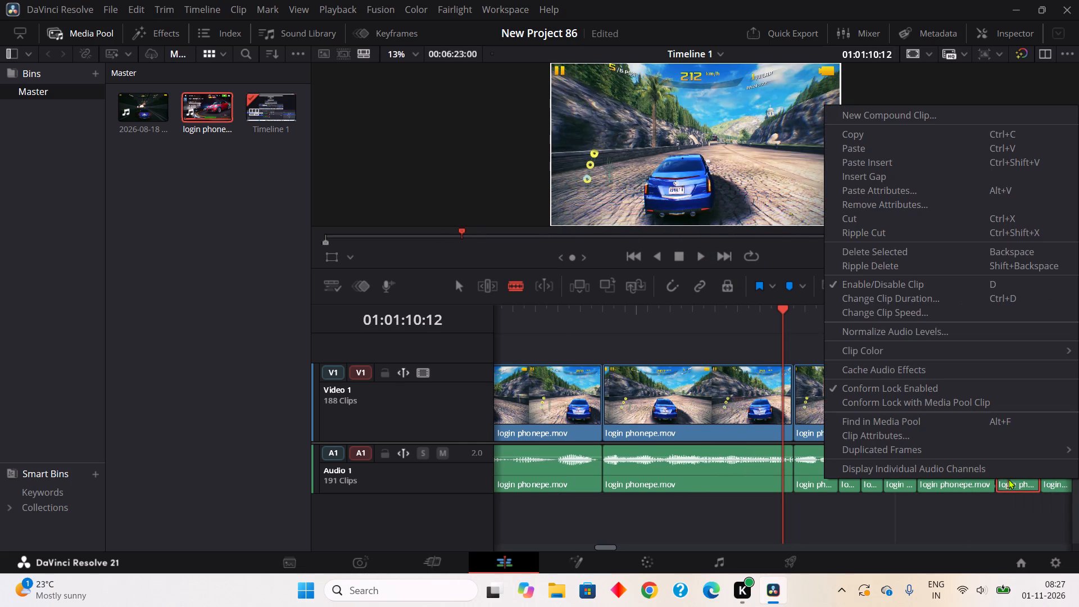
{"action": "left_click", "coordinate": [859, 234]}
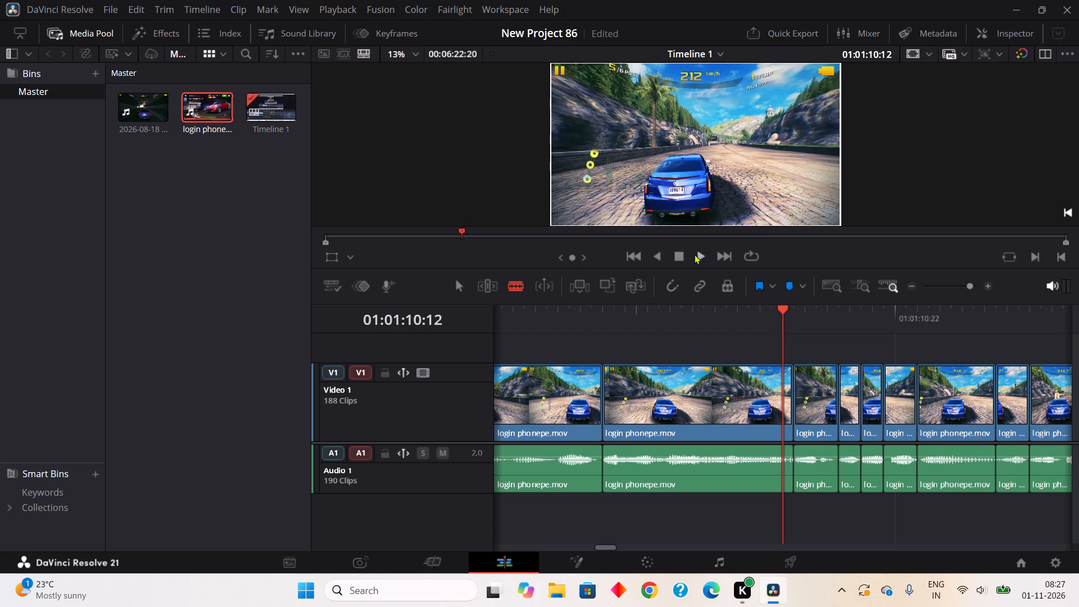
Play on from 01:01:10:12, and split off and ripple cut the one-frame pause at about 01:01:14:12.
{"action": "left_click", "coordinate": [695, 253]}
{"action": "left_click", "coordinate": [678, 257]}
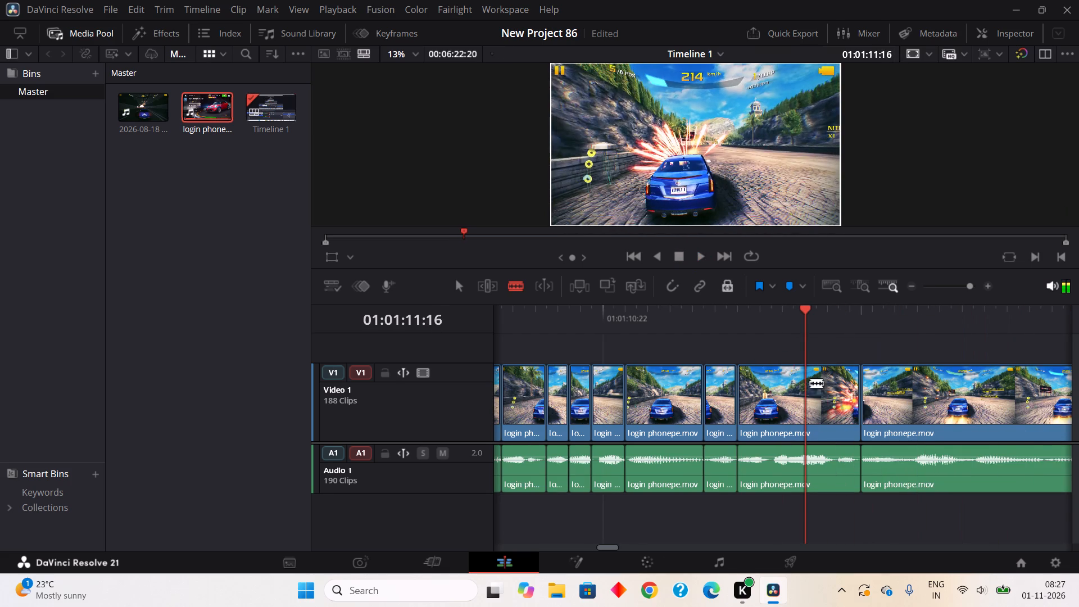
{"action": "left_click", "coordinate": [702, 255]}
{"action": "left_click", "coordinate": [678, 253]}
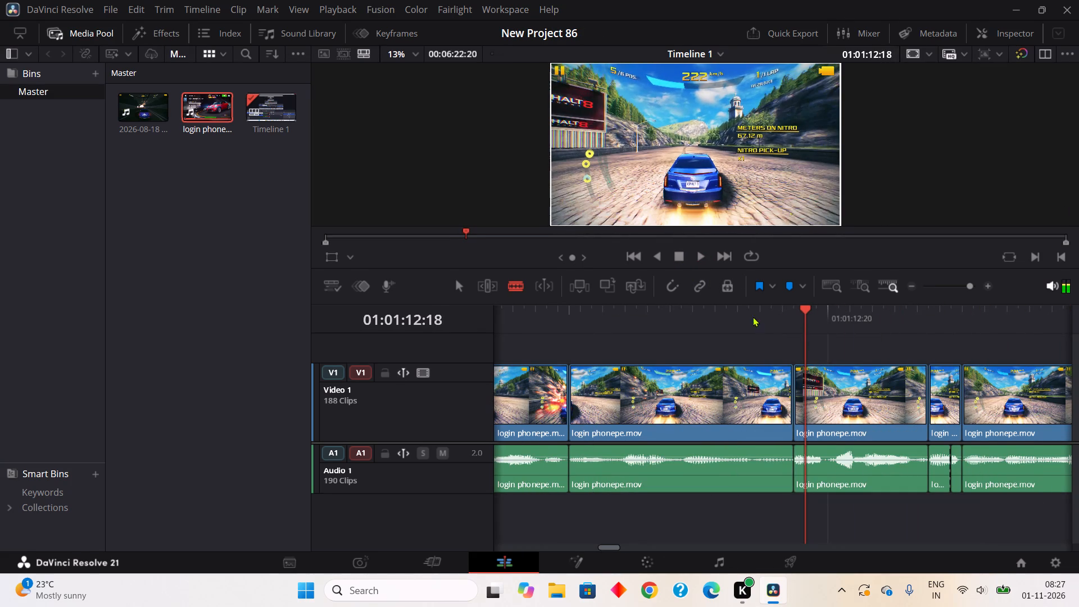
{"action": "left_click", "coordinate": [697, 253]}
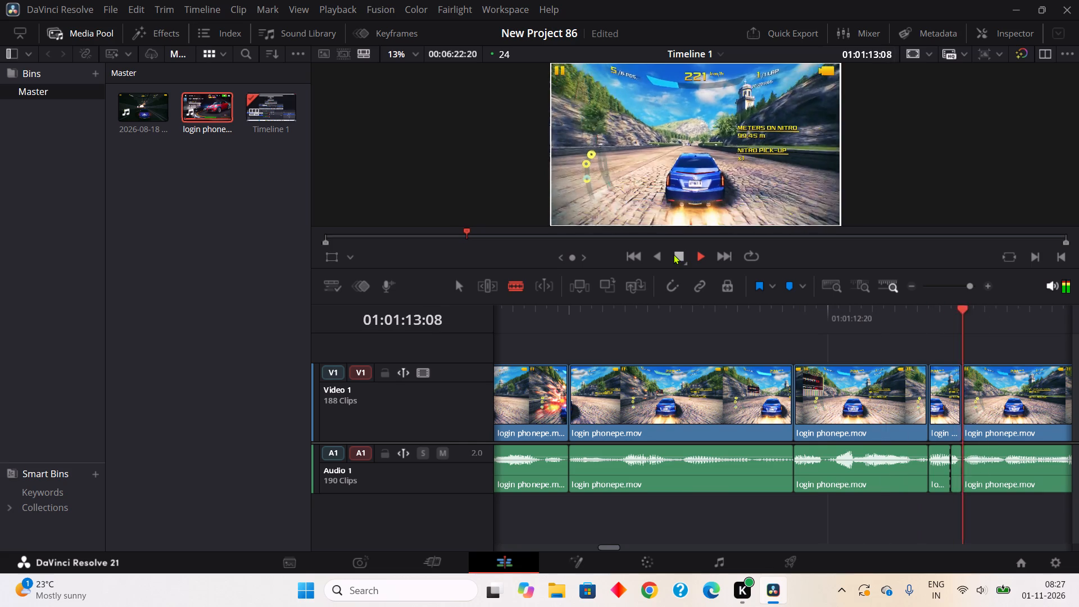
{"action": "left_click", "coordinate": [676, 254]}
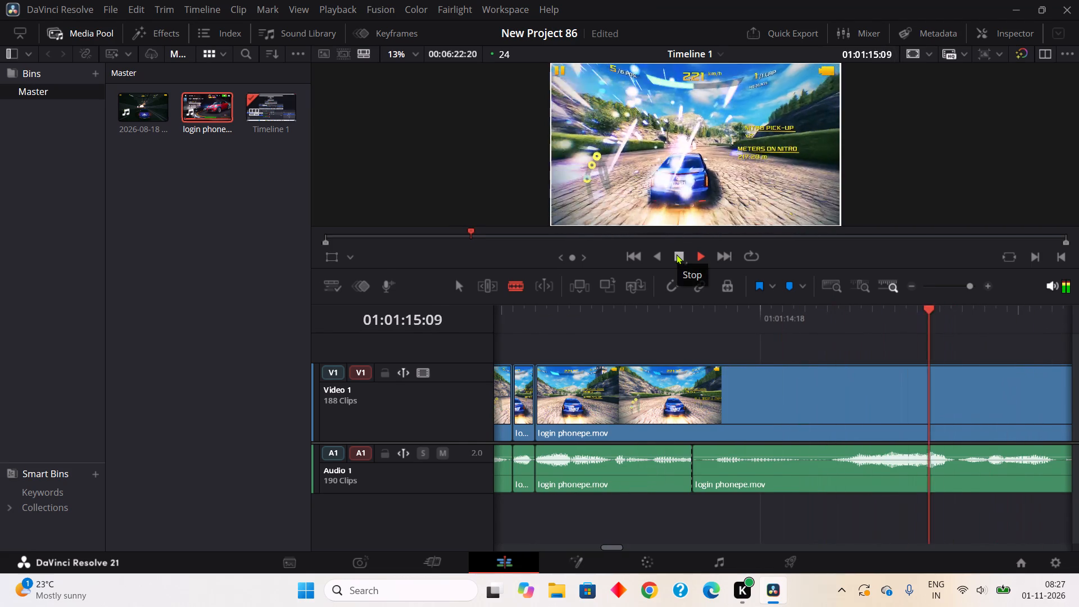
{"action": "left_click", "coordinate": [713, 481]}
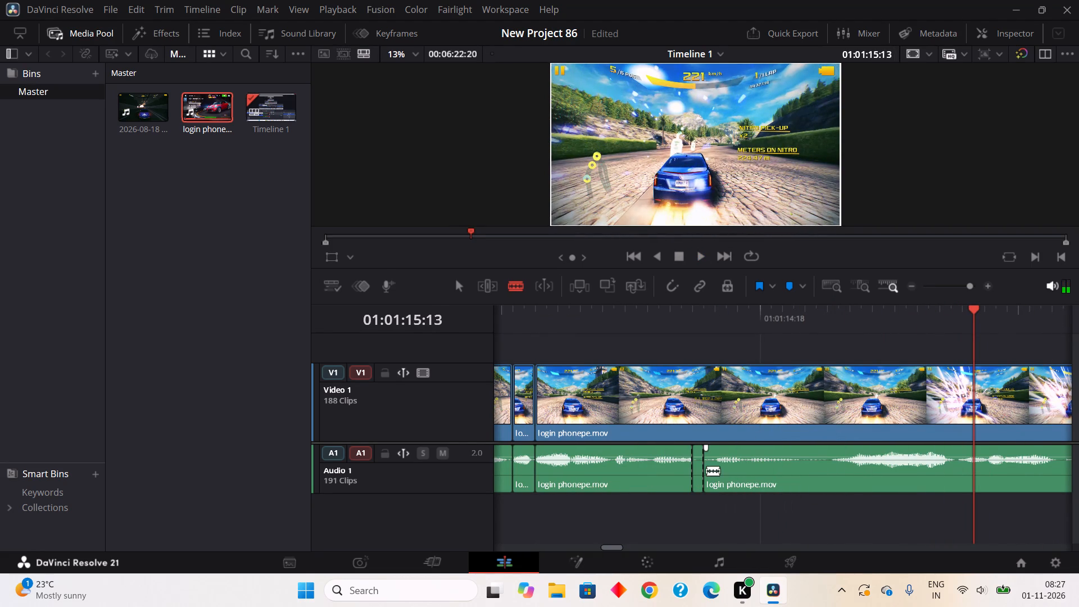
{"action": "right_click", "coordinate": [702, 477]}
{"action": "left_click", "coordinate": [800, 229]}
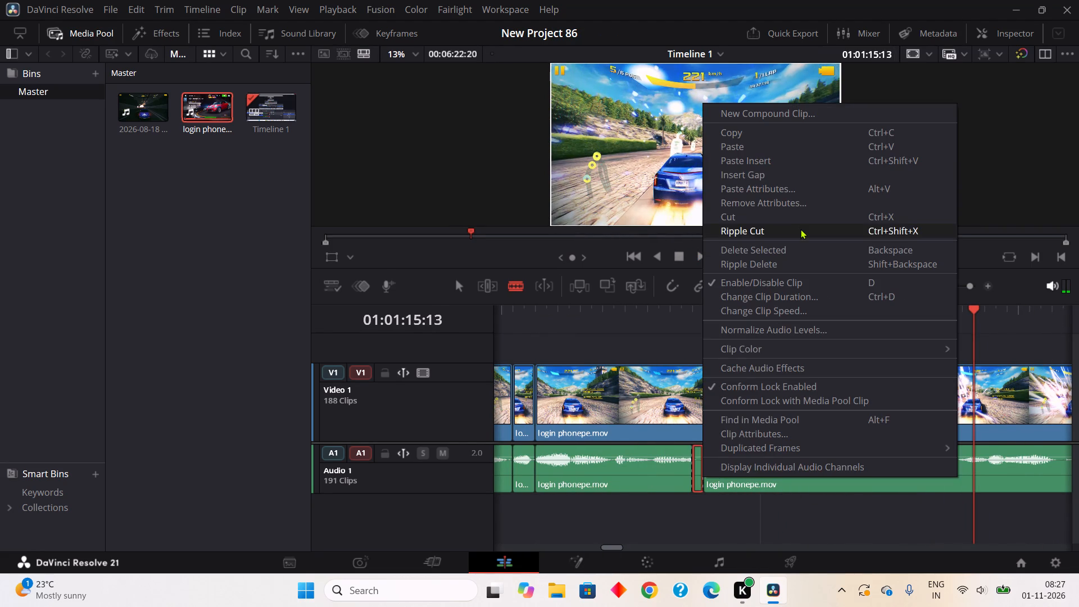
Split off and ripple cut the three-frame pause at about 01:01:14:20.
{"action": "left_click", "coordinate": [793, 477]}
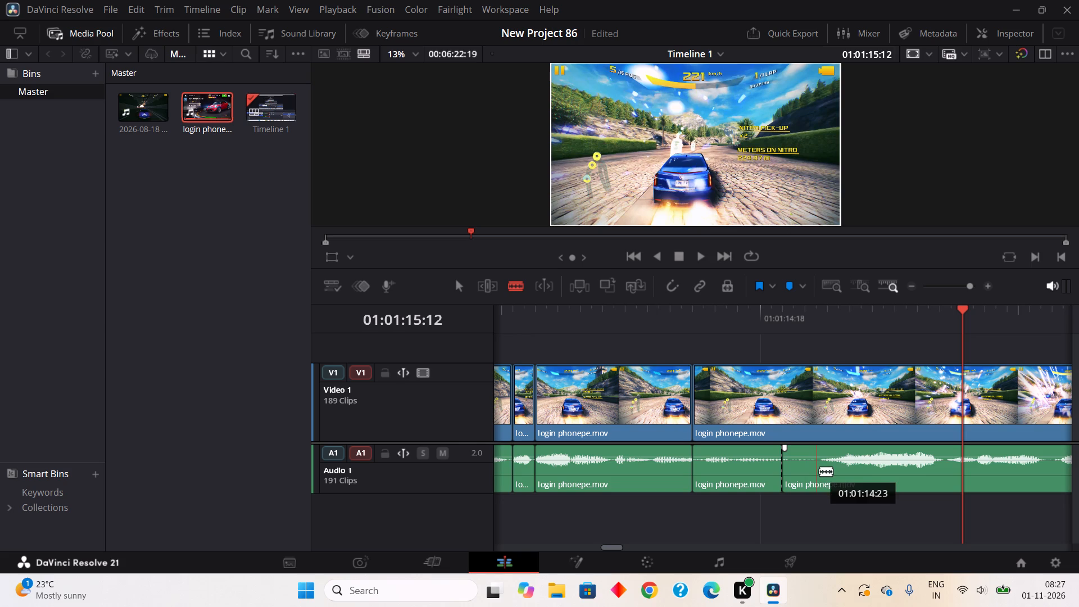
{"action": "left_click", "coordinate": [824, 476]}
{"action": "right_click", "coordinate": [815, 476]}
{"action": "right_click", "coordinate": [803, 464]}
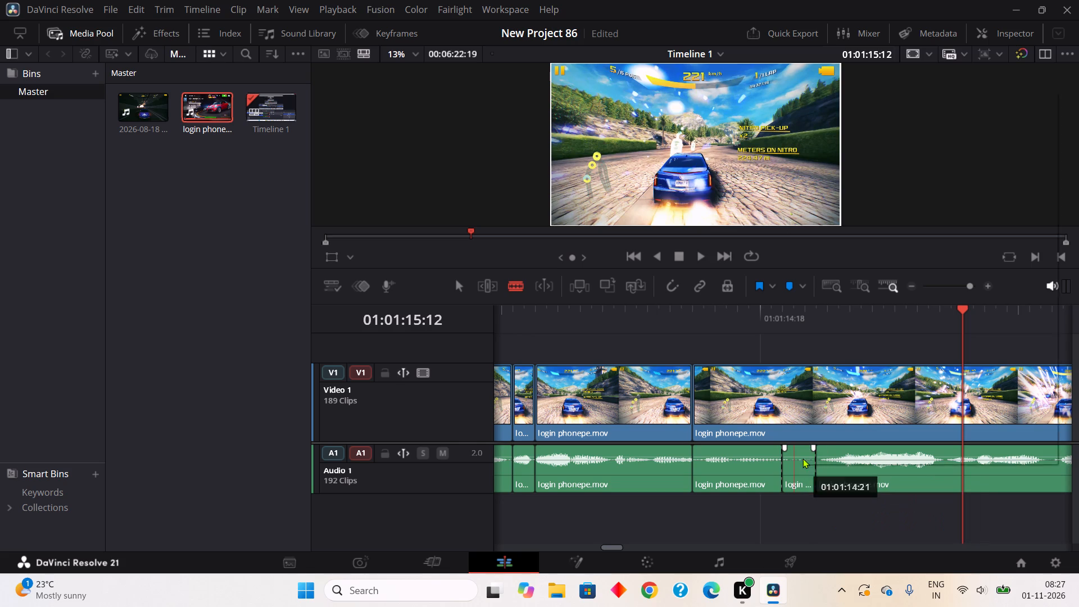
{"action": "left_click", "coordinate": [878, 221]}
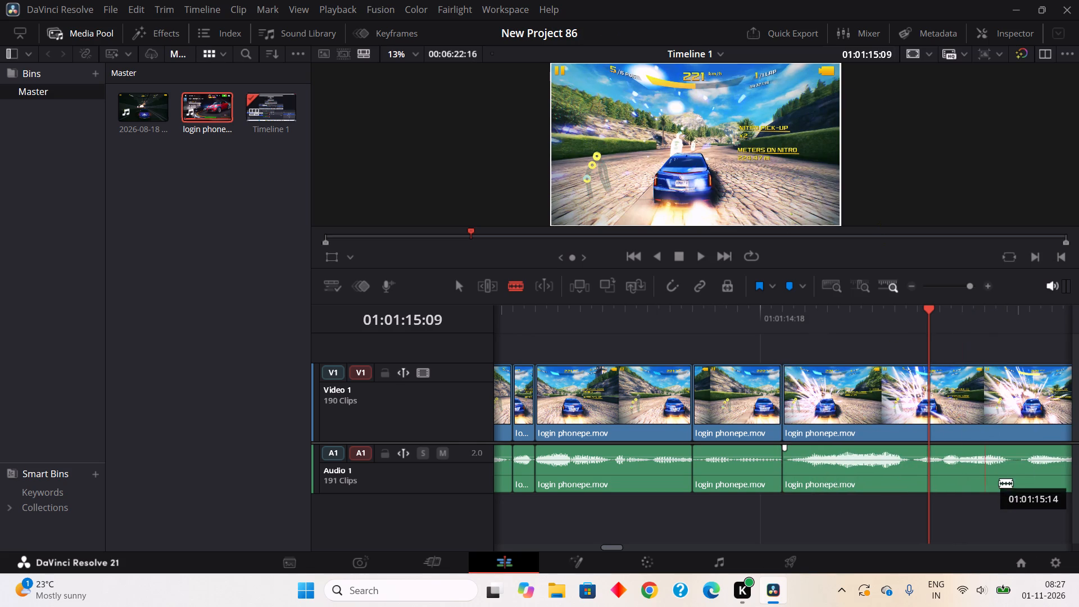
Split off and ripple cut the two-frame pause at about 01:01:15:16.
{"action": "left_click", "coordinate": [1016, 482]}
{"action": "left_click", "coordinate": [1032, 474]}
{"action": "right_click", "coordinate": [1015, 486]}
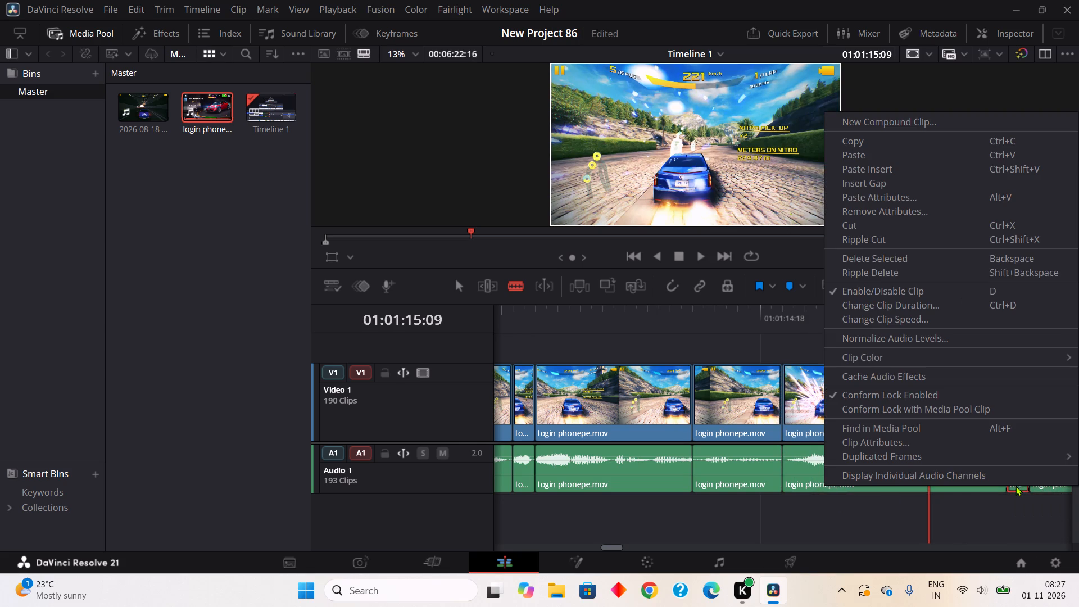
{"action": "left_click", "coordinate": [853, 241]}
Play on from 01:01:15:09, and split off and ripple cut the two-frame pause at about 01:01:16:01.
{"action": "left_click", "coordinate": [693, 255]}
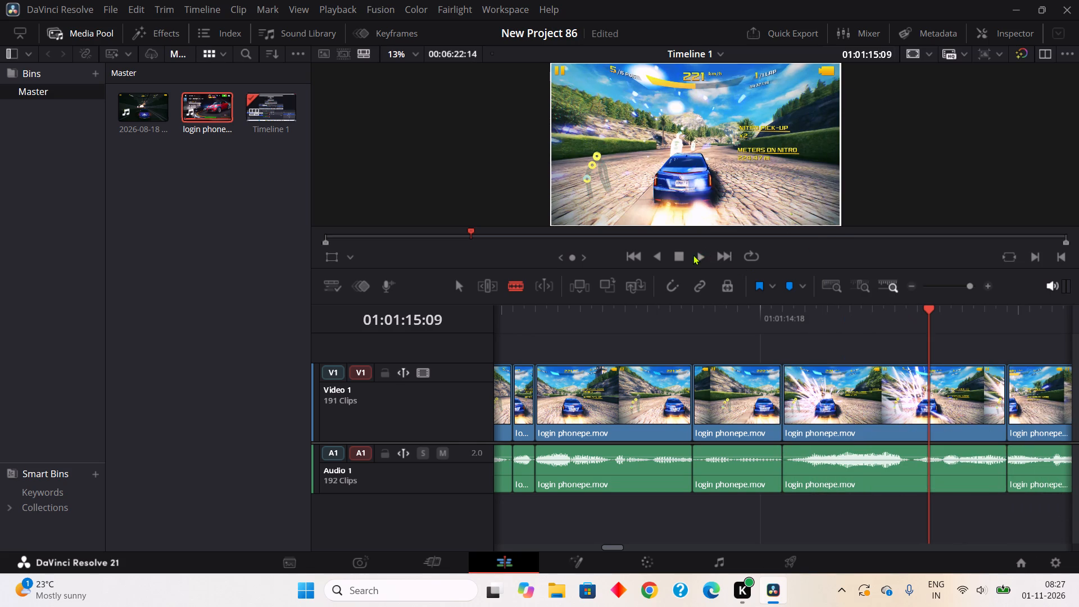
{"action": "left_click", "coordinate": [681, 255]}
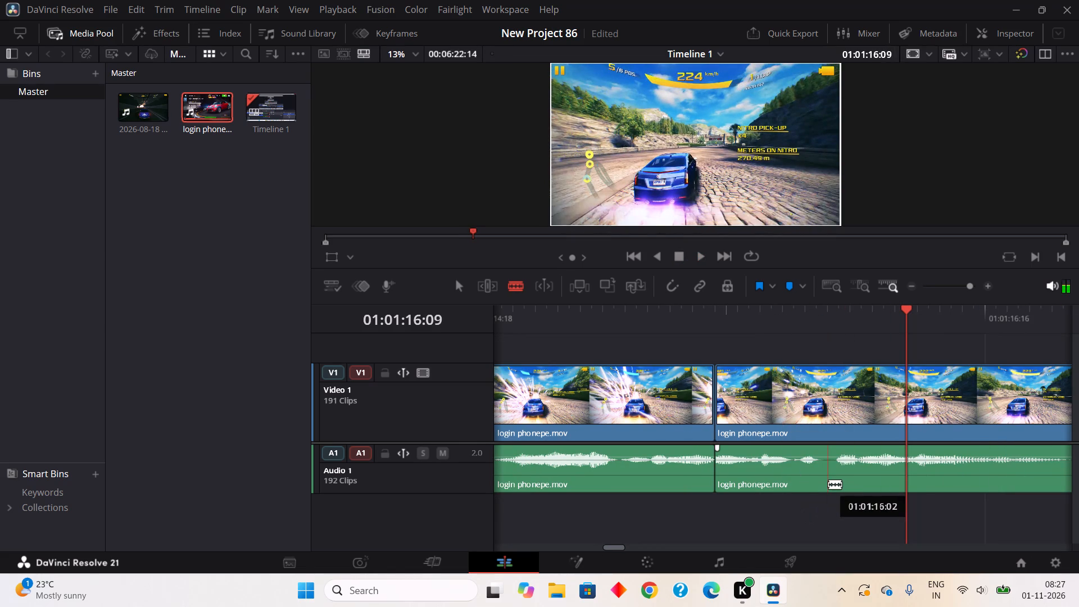
{"action": "left_click", "coordinate": [824, 486]}
{"action": "left_click", "coordinate": [843, 473]}
{"action": "right_click", "coordinate": [817, 478]}
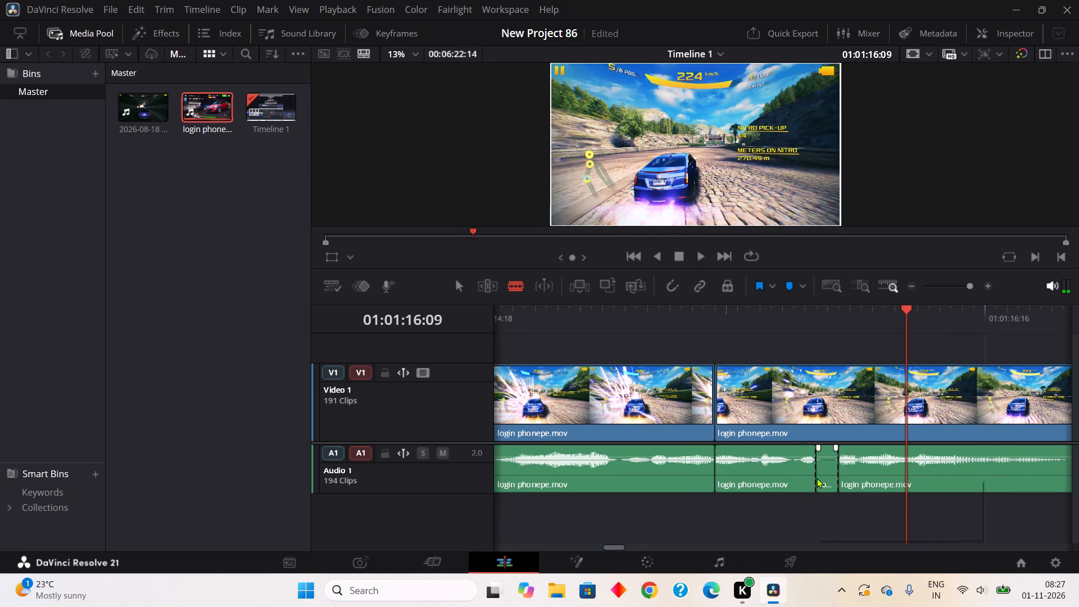
{"action": "right_click", "coordinate": [824, 467]}
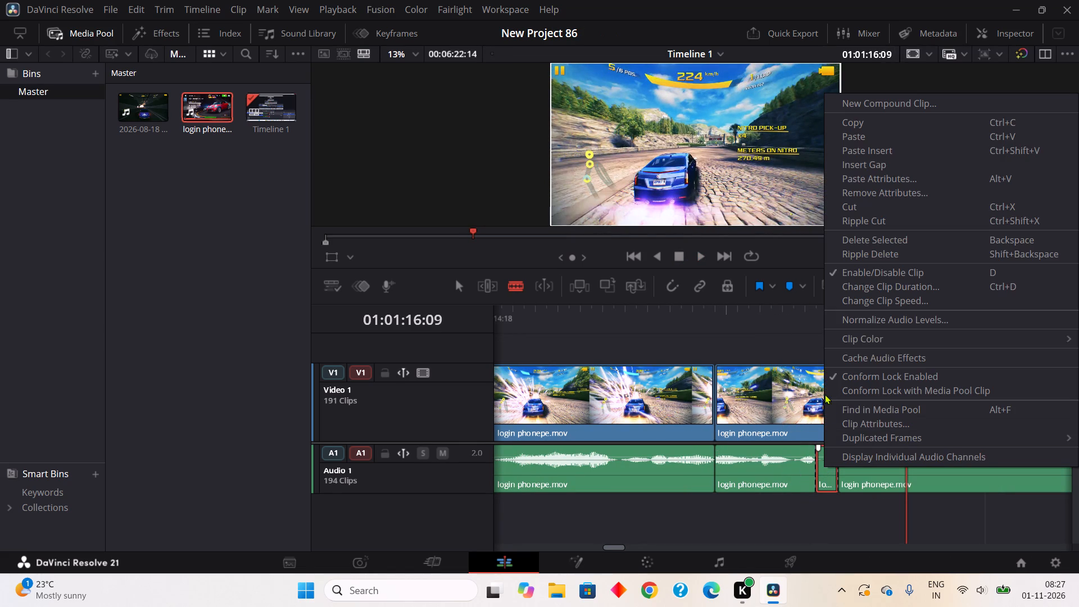
{"action": "left_click", "coordinate": [857, 225]}
Play on from 01:01:16:07, and split off and ripple cut the seven-frame pause from about 01:01:16:20.
{"action": "left_click", "coordinate": [1039, 481]}
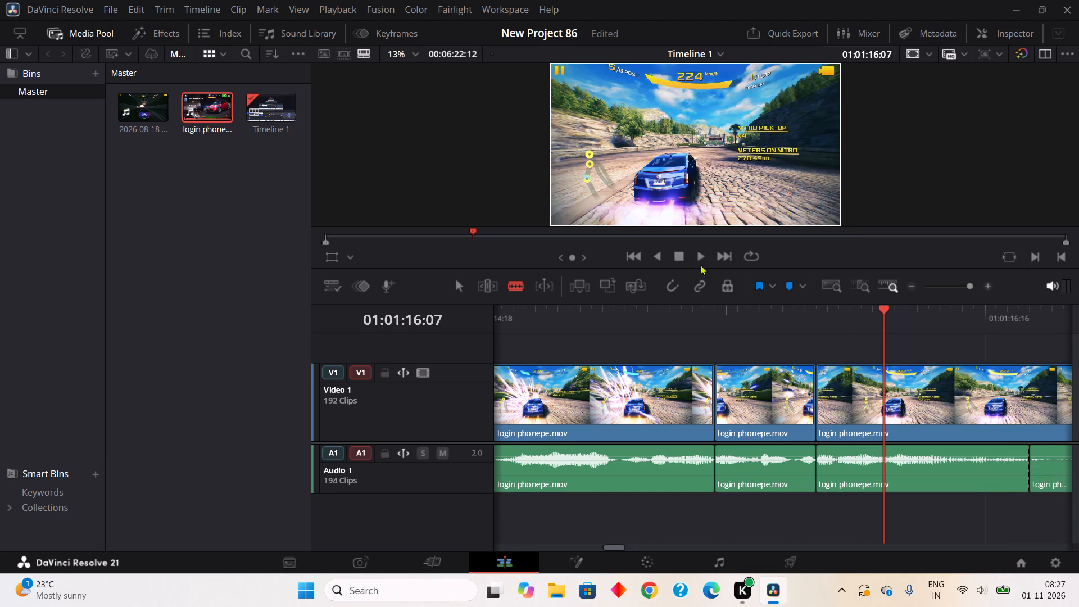
{"action": "left_click", "coordinate": [693, 256]}
{"action": "left_click", "coordinate": [681, 251]}
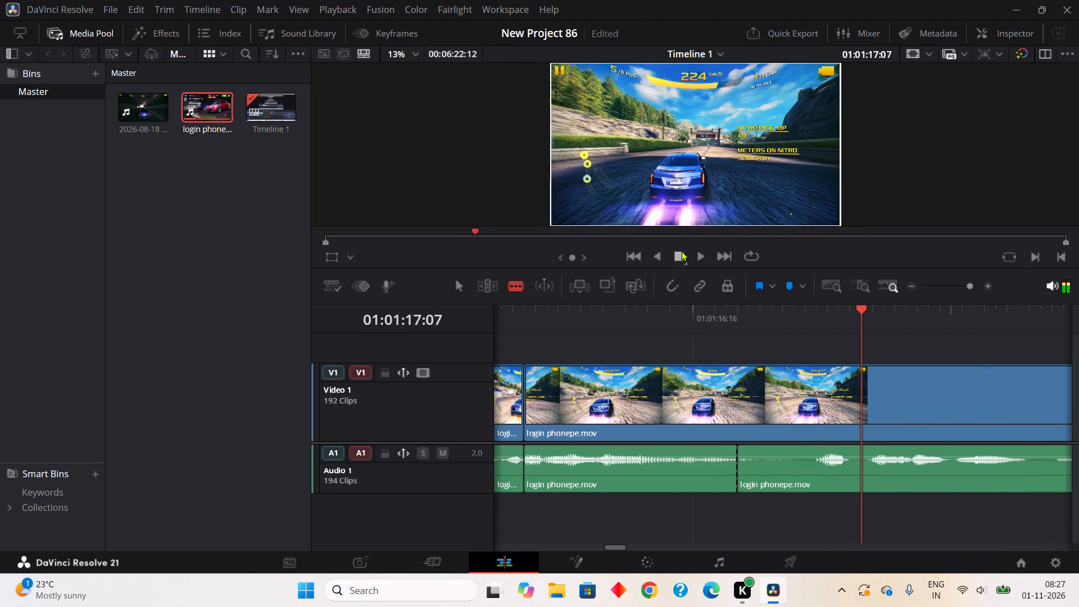
{"action": "left_click", "coordinate": [822, 484]}
{"action": "right_click", "coordinate": [759, 447]}
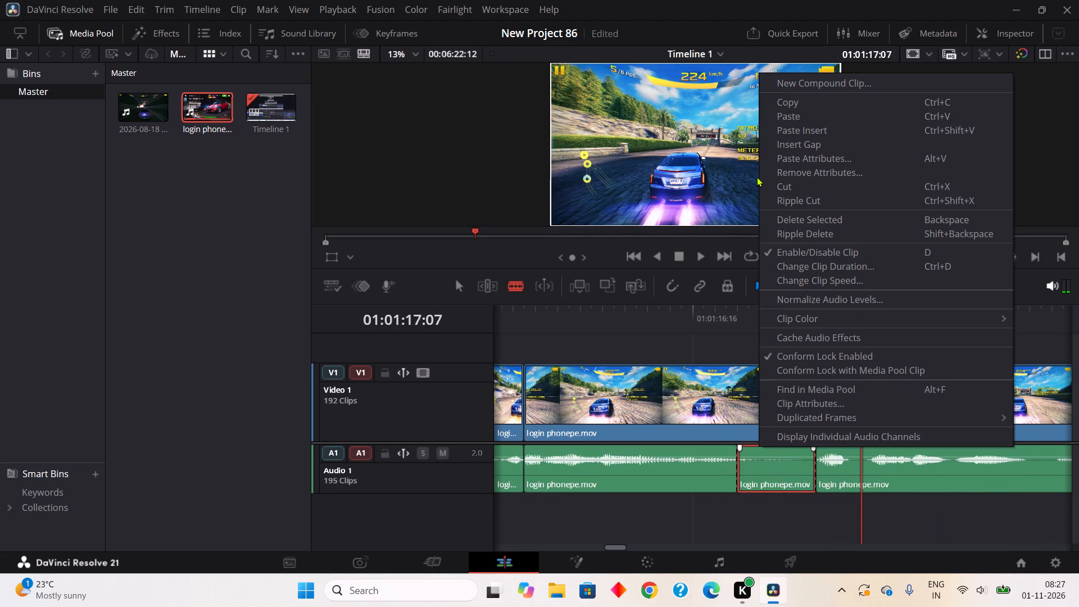
{"action": "left_click", "coordinate": [780, 194]}
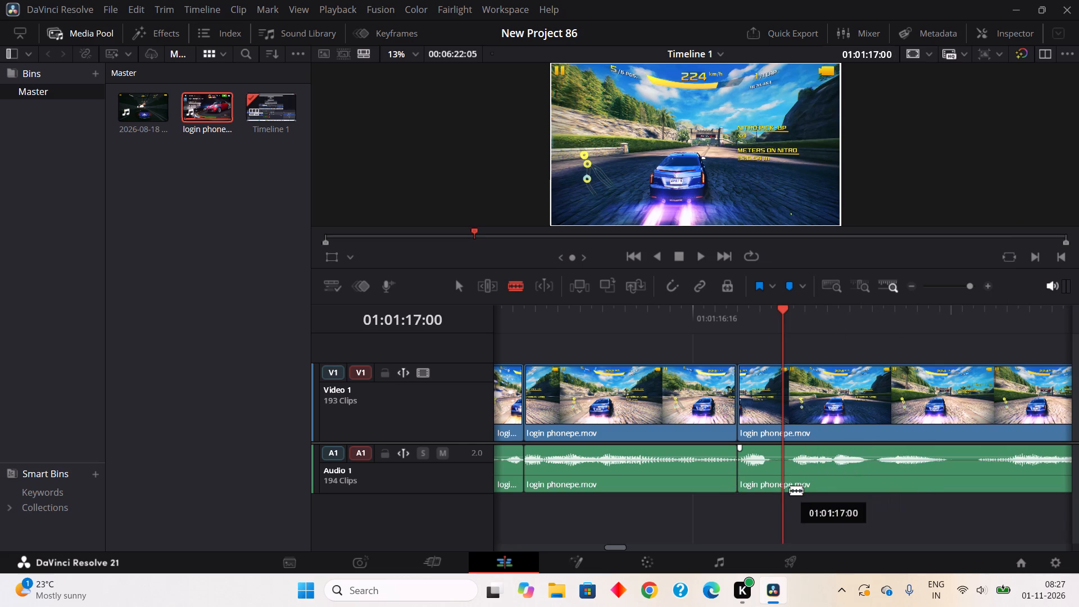
Split off and ripple cut the two-frame pause at about 01:01:16:23.
{"action": "left_click", "coordinate": [777, 478]}
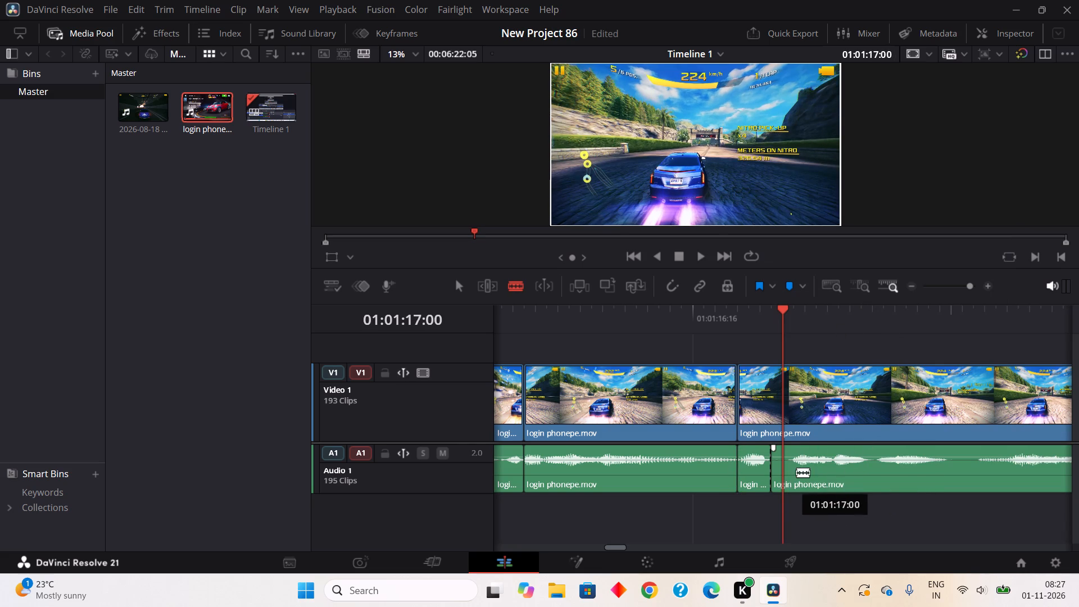
{"action": "left_click", "coordinate": [798, 469]}
{"action": "right_click", "coordinate": [777, 467]}
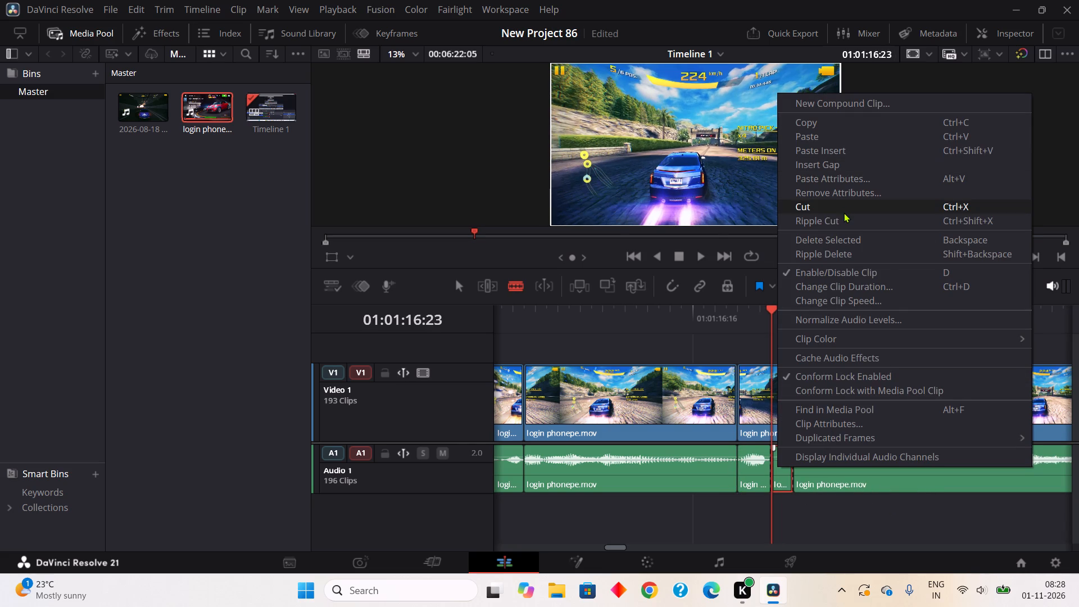
{"action": "left_click", "coordinate": [842, 220]}
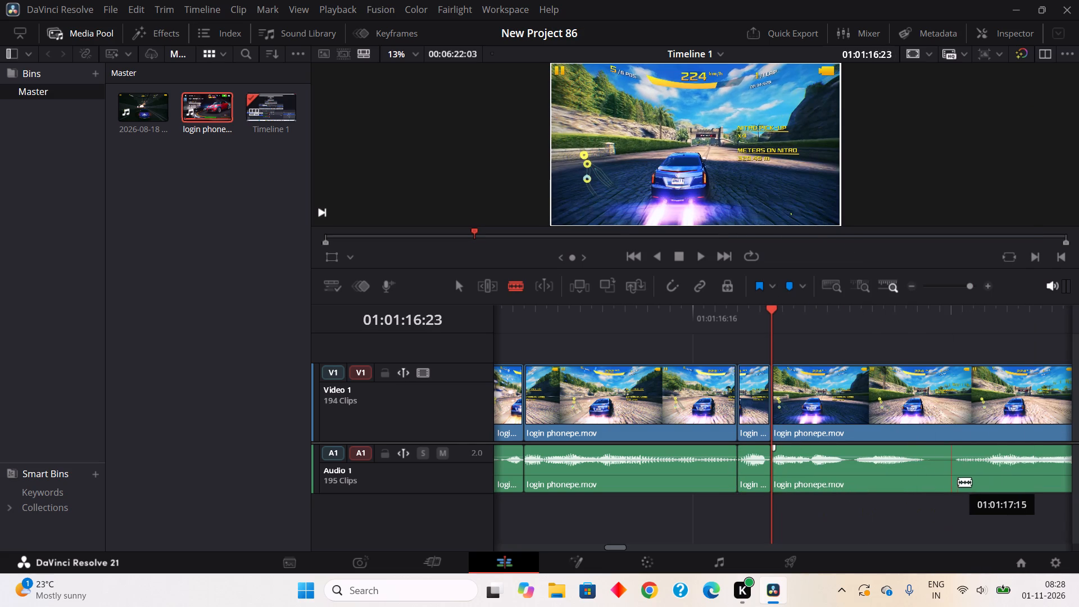
Split off and ripple cut the two-frame pause at about 01:01:17:13.
{"action": "left_click", "coordinate": [933, 476]}
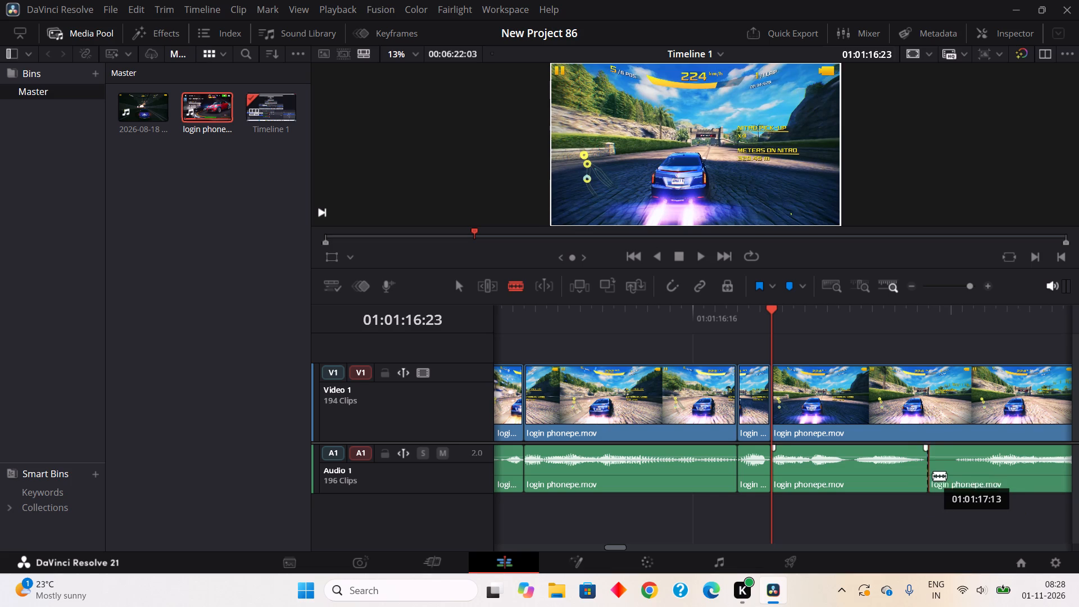
{"action": "left_click", "coordinate": [960, 483]}
{"action": "right_click", "coordinate": [919, 480]}
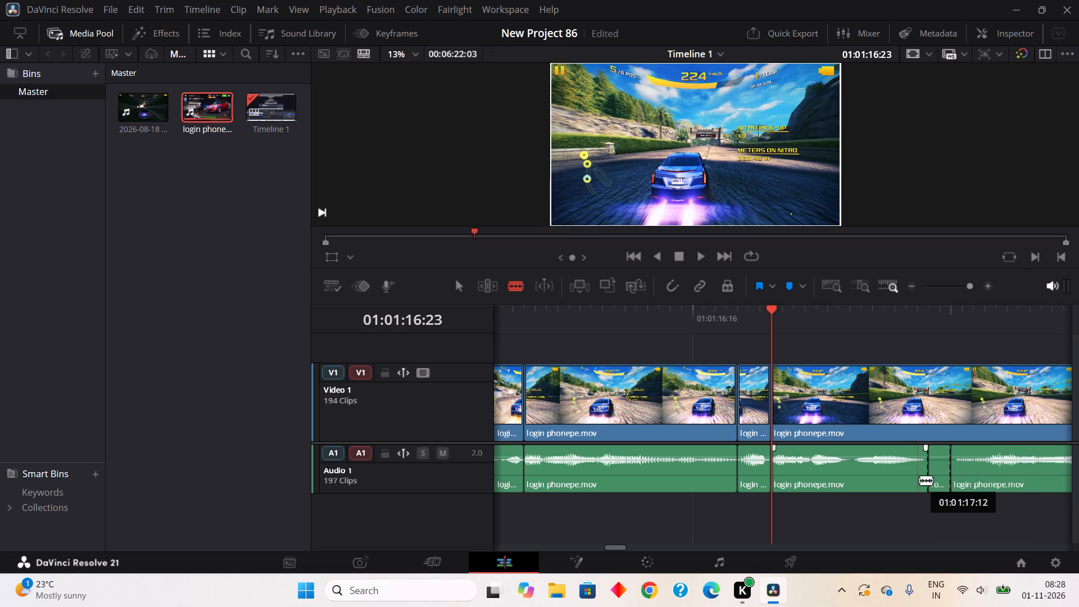
{"action": "right_click", "coordinate": [933, 468]}
{"action": "left_click", "coordinate": [869, 225]}
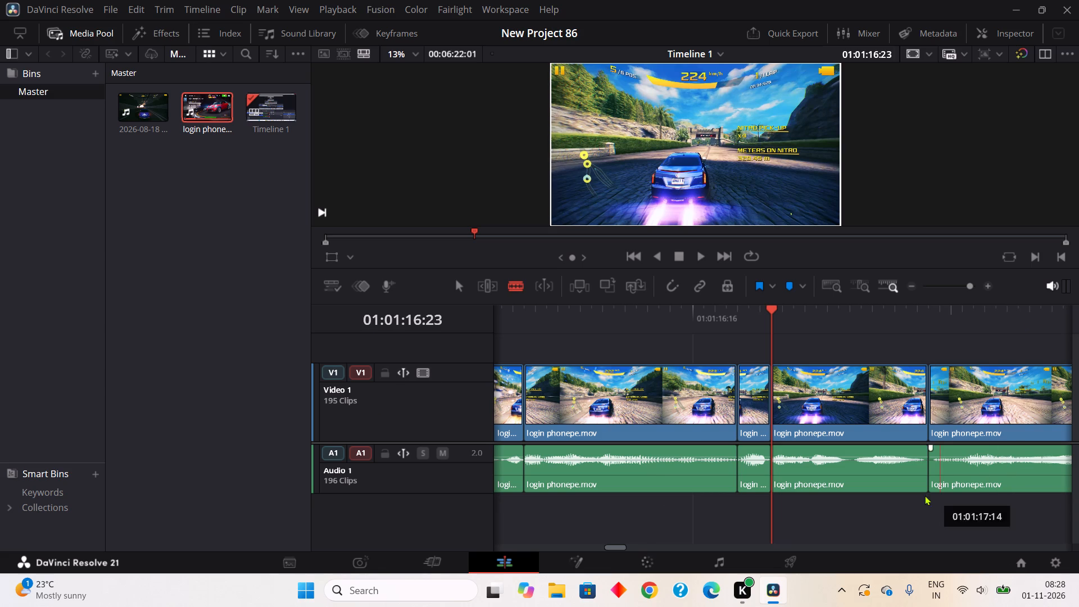
Split off and ripple cut the one-frame pause at about 01:01:17:06.
{"action": "left_click", "coordinate": [854, 474]}
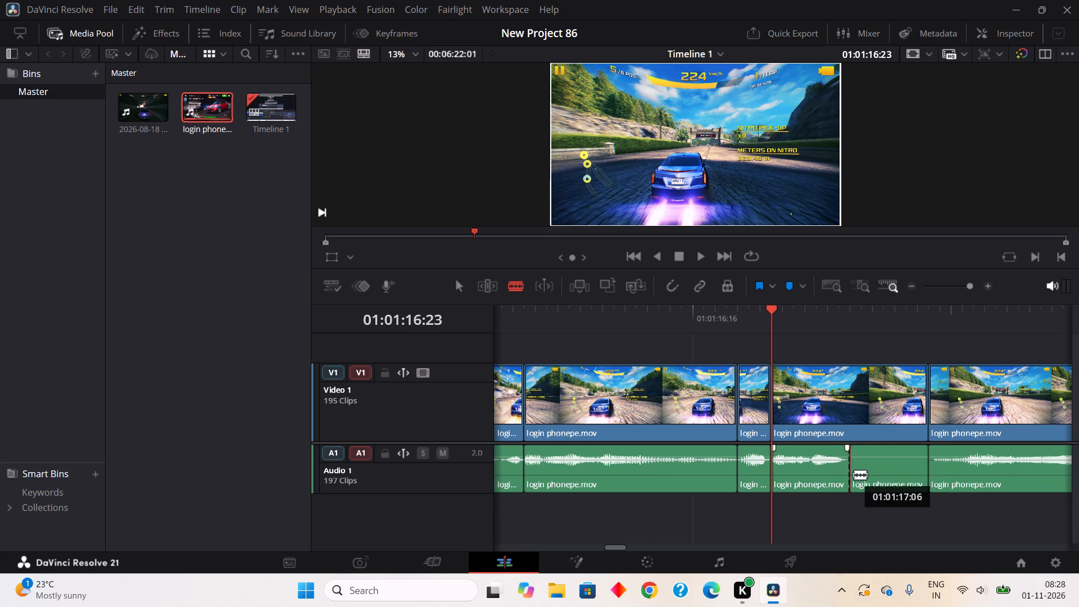
{"action": "left_click", "coordinate": [862, 474]}
{"action": "right_click", "coordinate": [864, 474]}
{"action": "right_click", "coordinate": [857, 476]}
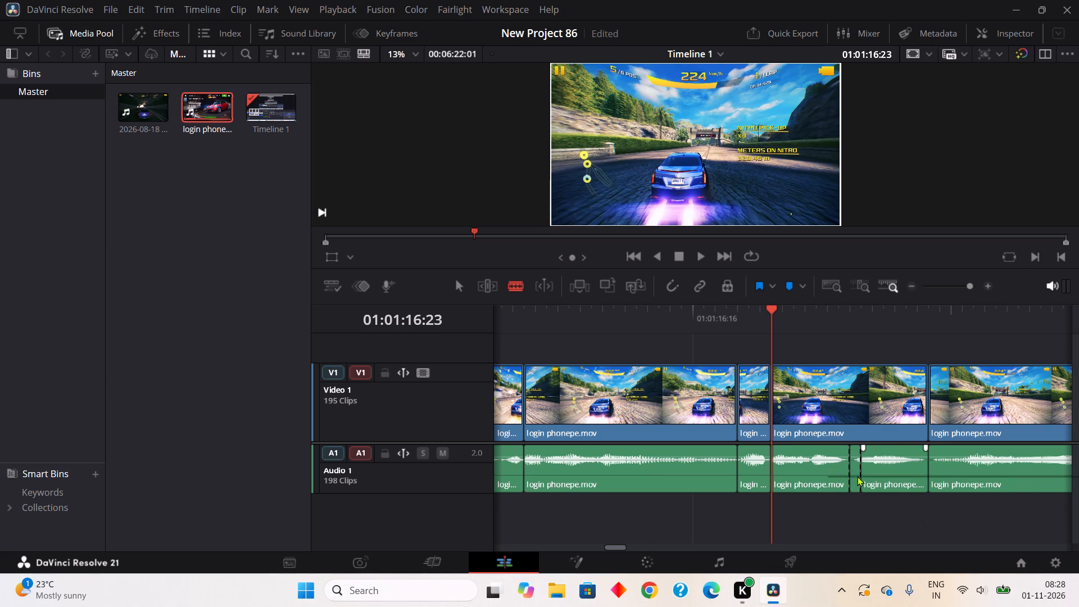
{"action": "left_click_drag", "start_coordinate": [936, 221], "coordinate": [936, 230]}
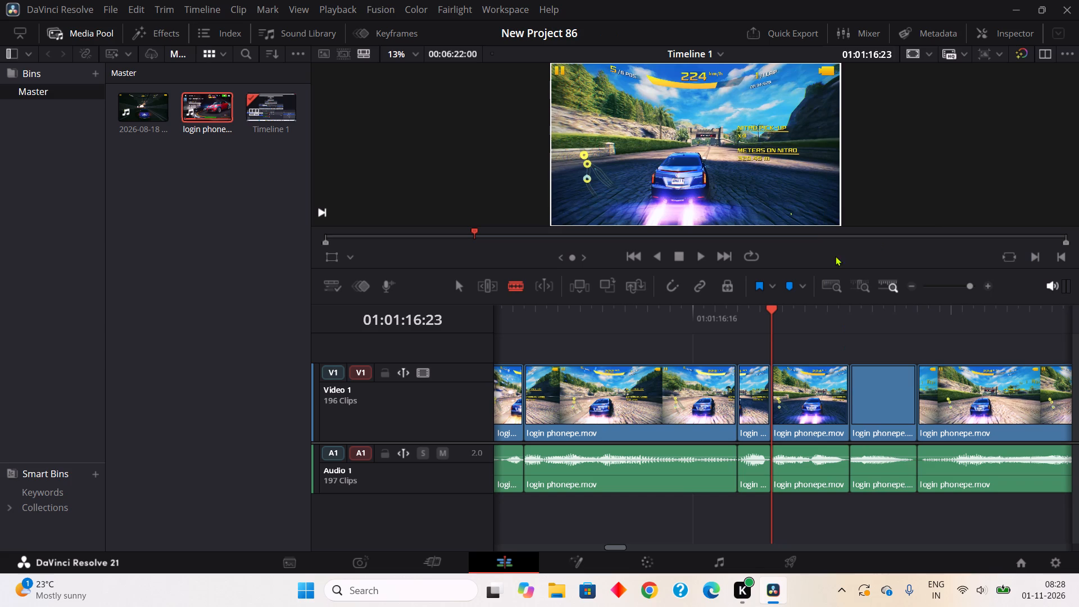
Play on from 01:01:16:23, and split off and ripple cut the two-frame pause at about 01:01:18:09.
{"action": "left_click", "coordinate": [702, 258]}
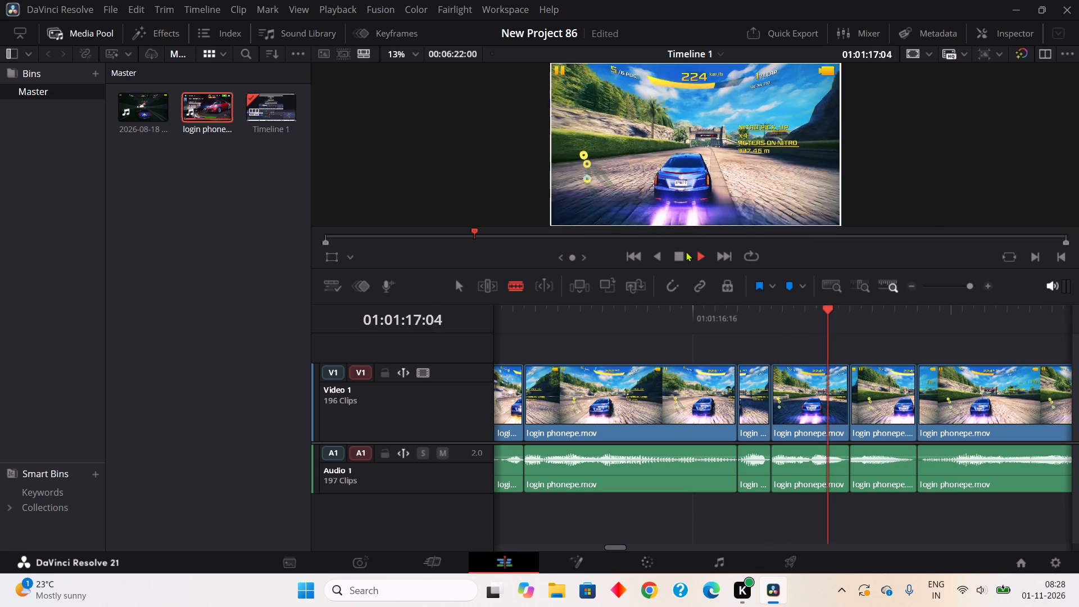
{"action": "left_click", "coordinate": [679, 256]}
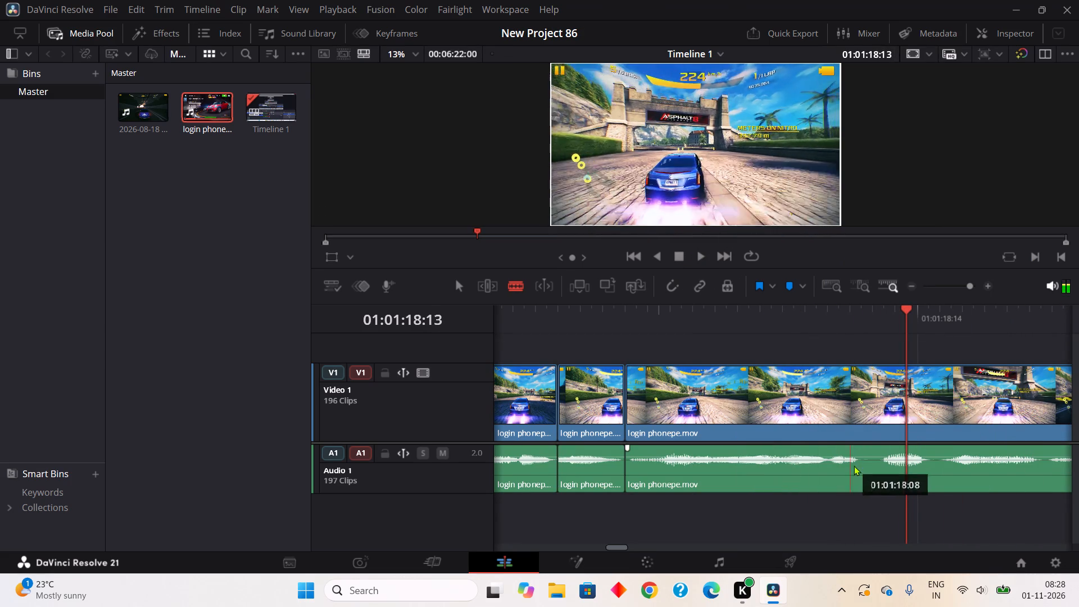
{"action": "left_click", "coordinate": [866, 480]}
{"action": "left_click", "coordinate": [890, 475]}
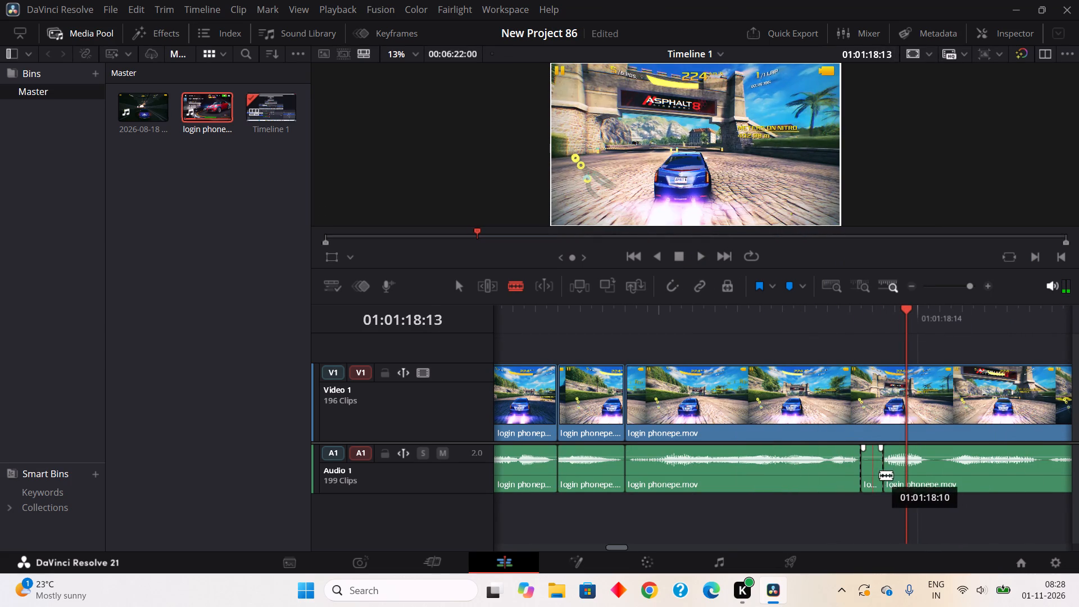
{"action": "right_click", "coordinate": [876, 477]}
{"action": "left_click", "coordinate": [900, 232]}
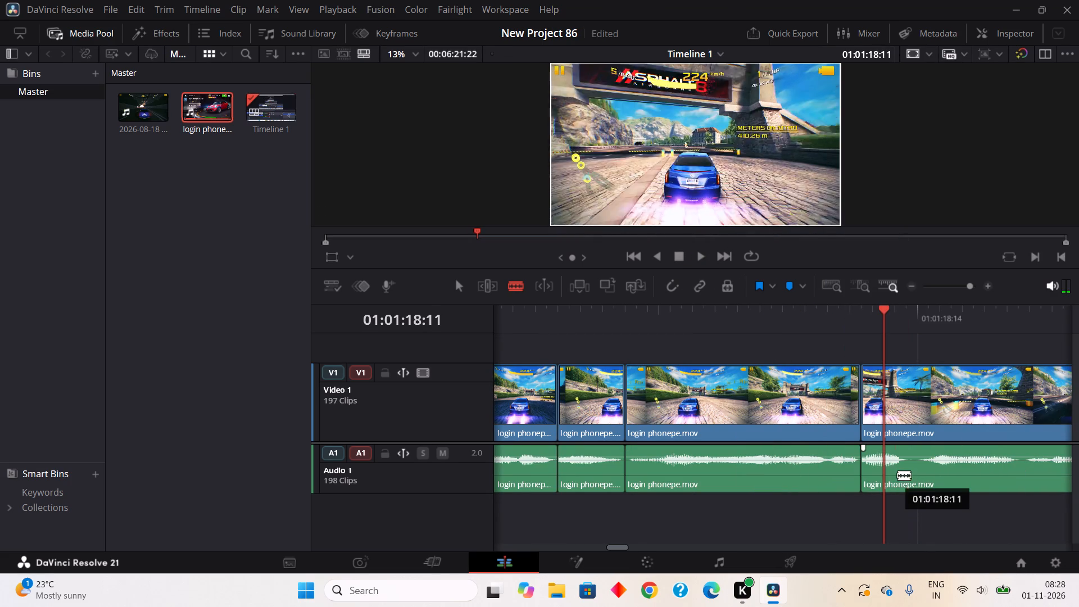
Split off and ripple cut the two-frame pause at about 01:01:18:13.
{"action": "left_click", "coordinate": [908, 473]}
{"action": "left_click", "coordinate": [935, 475]}
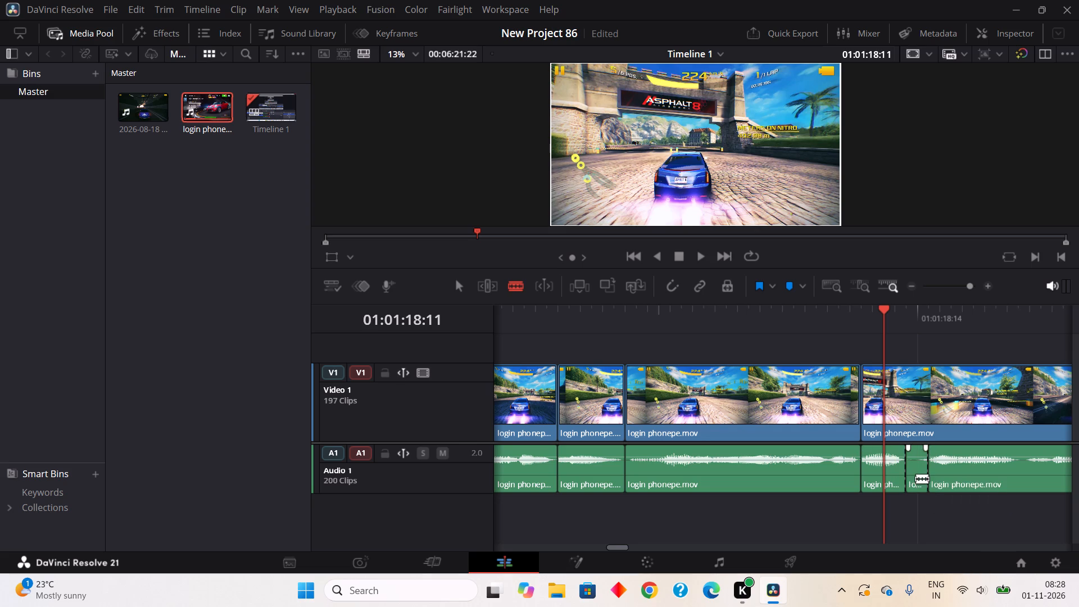
{"action": "right_click", "coordinate": [915, 478]}
{"action": "left_click_drag", "start_coordinate": [903, 224], "coordinate": [910, 239]}
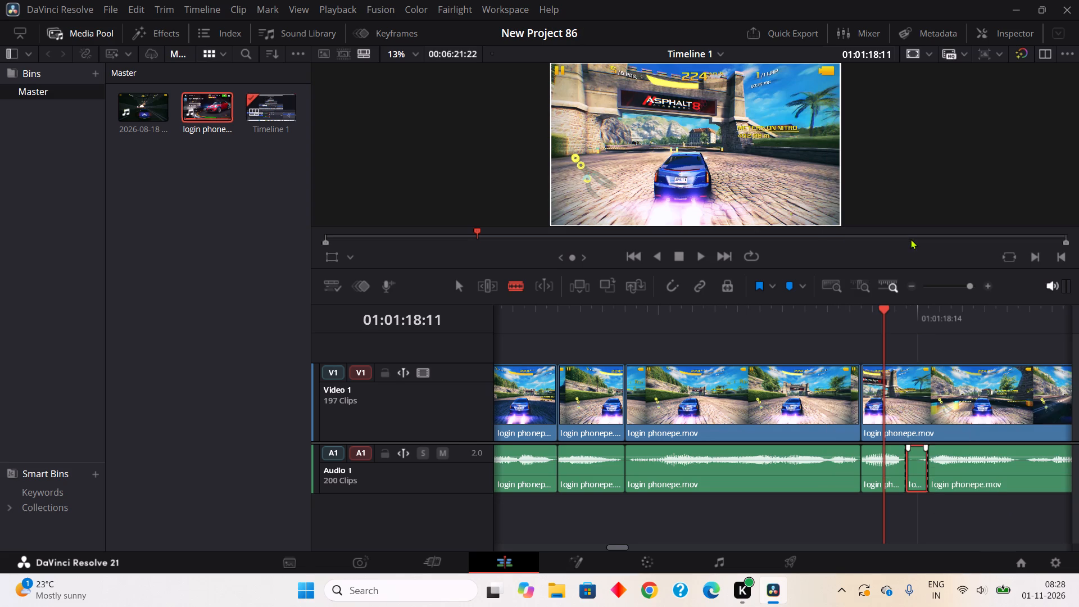
{"action": "right_click", "coordinate": [922, 474]}
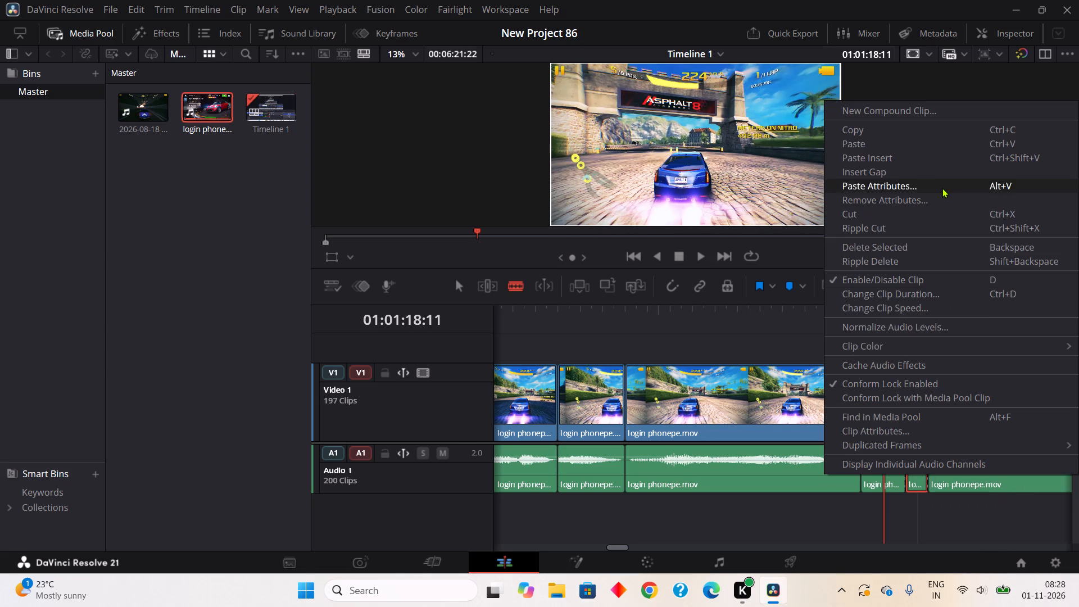
{"action": "left_click", "coordinate": [939, 223]}
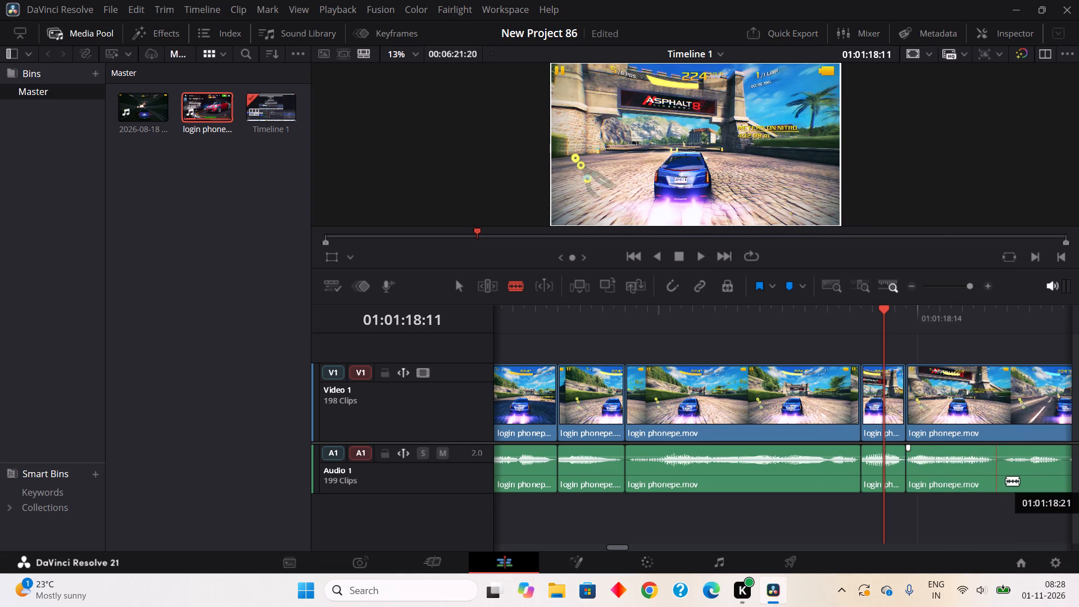
Split off and ripple cut the two-frame pause at about 01:01:18:21.
{"action": "left_click", "coordinate": [1006, 481]}
{"action": "left_click", "coordinate": [1019, 472]}
{"action": "right_click", "coordinate": [1013, 473]}
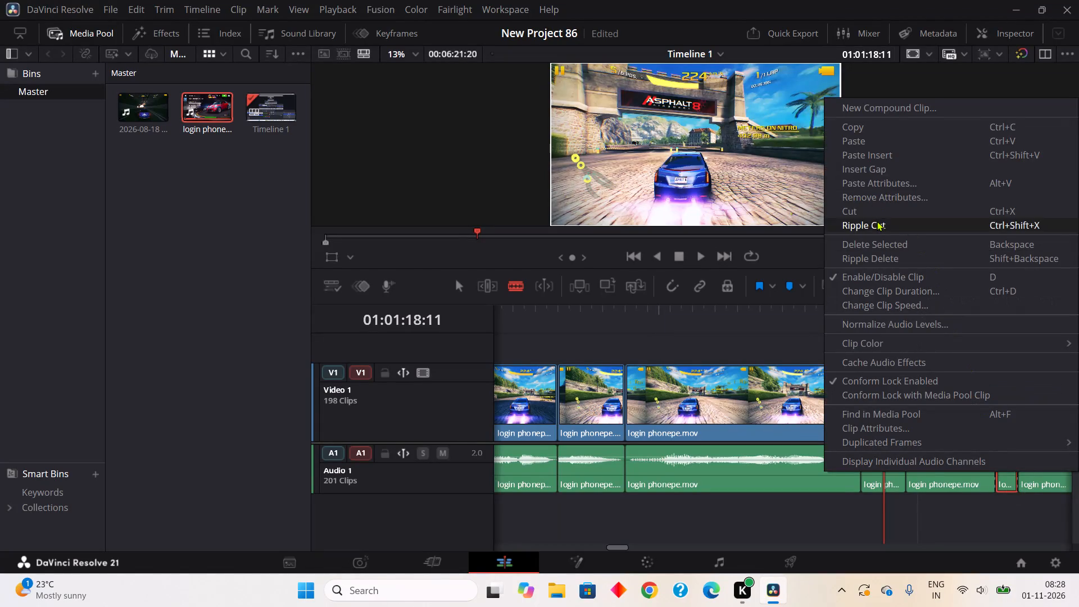
{"action": "left_click", "coordinate": [877, 221]}
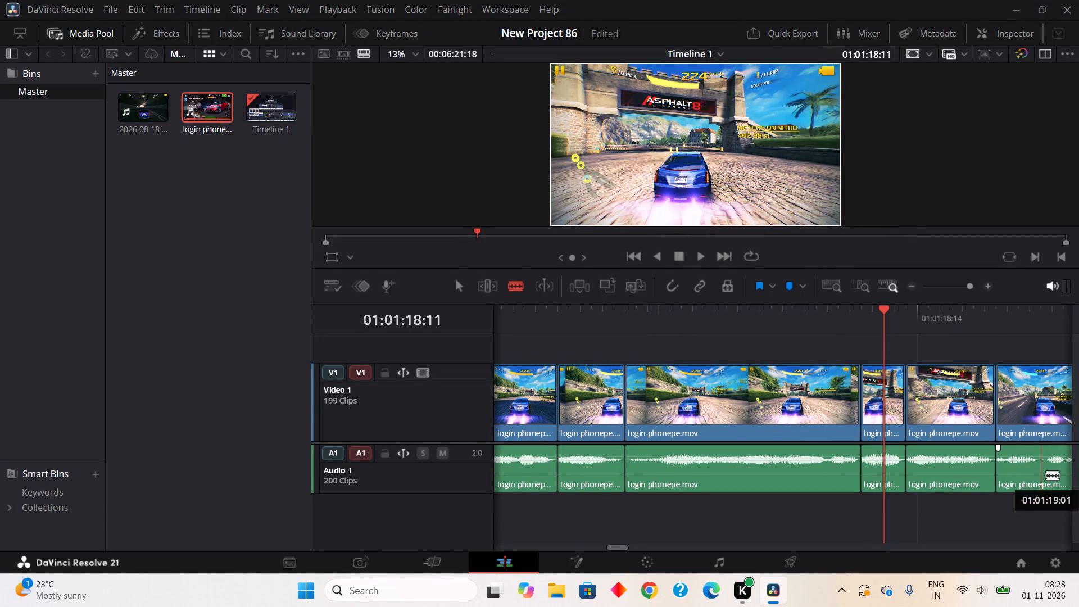
Split off and ripple cut the one-frame pause at about 01:01:19:00.
{"action": "left_click", "coordinate": [1041, 485]}
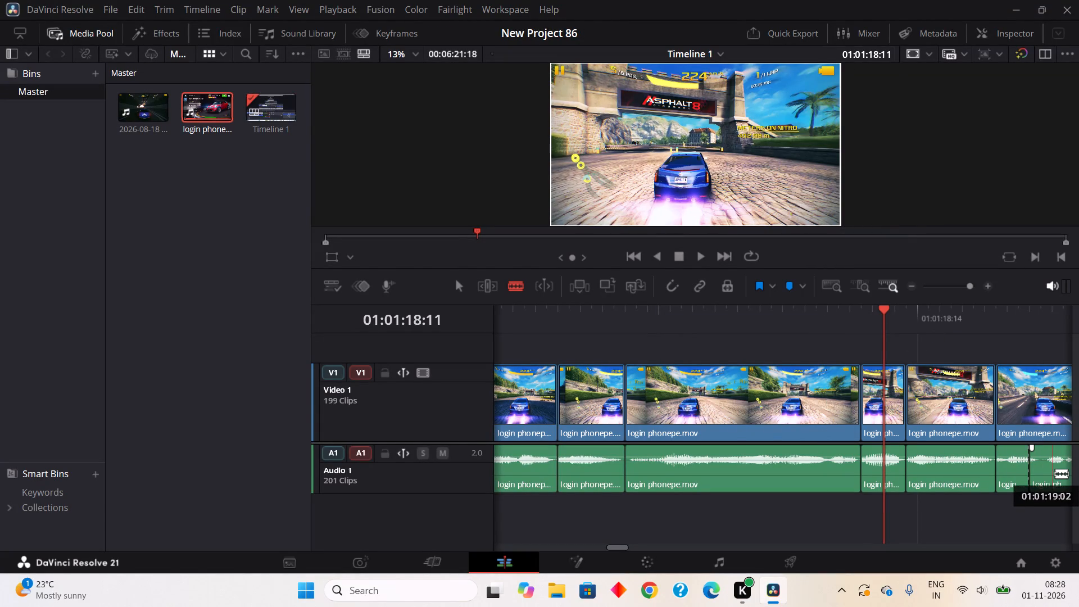
{"action": "left_click", "coordinate": [1052, 476]}
{"action": "right_click", "coordinate": [1039, 477]}
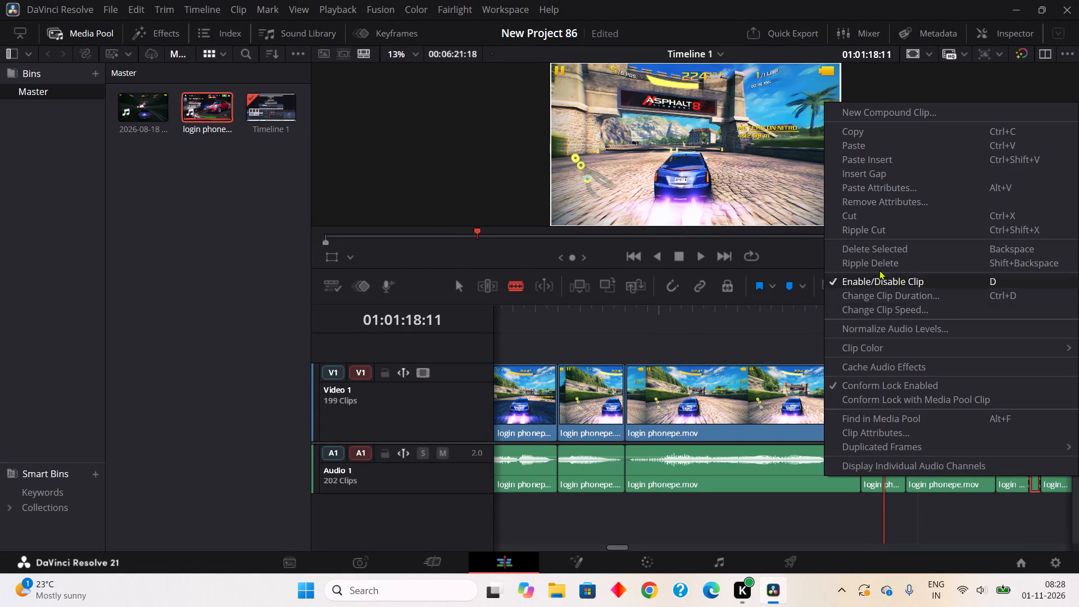
{"action": "left_click", "coordinate": [851, 234]}
Play on from 01:01:18:11, and split off and ripple cut the two-frame pause at about 01:01:19:03.
{"action": "left_click", "coordinate": [699, 255]}
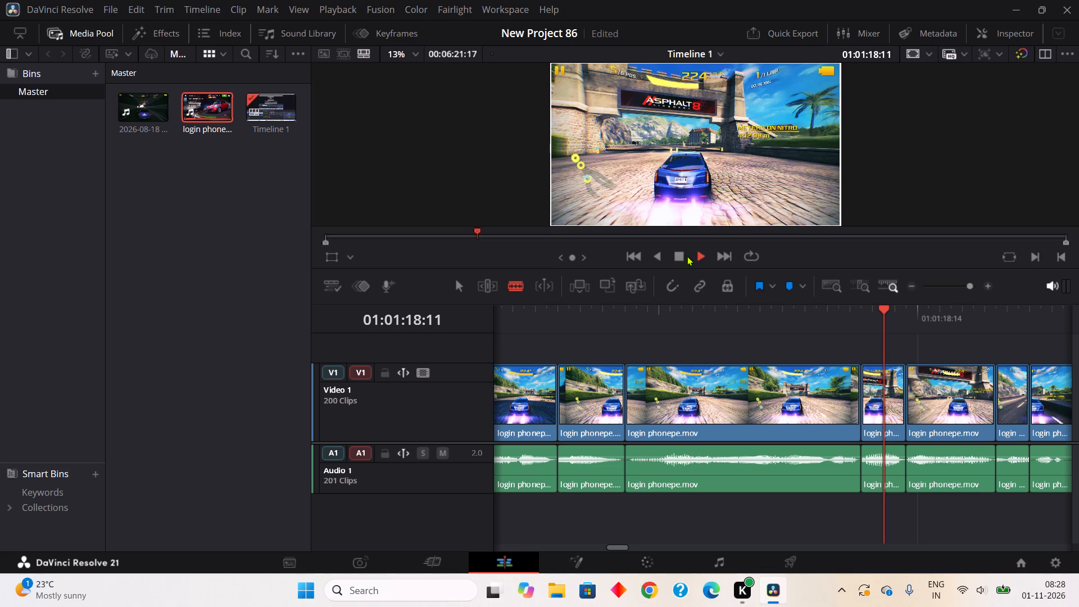
{"action": "left_click", "coordinate": [680, 256]}
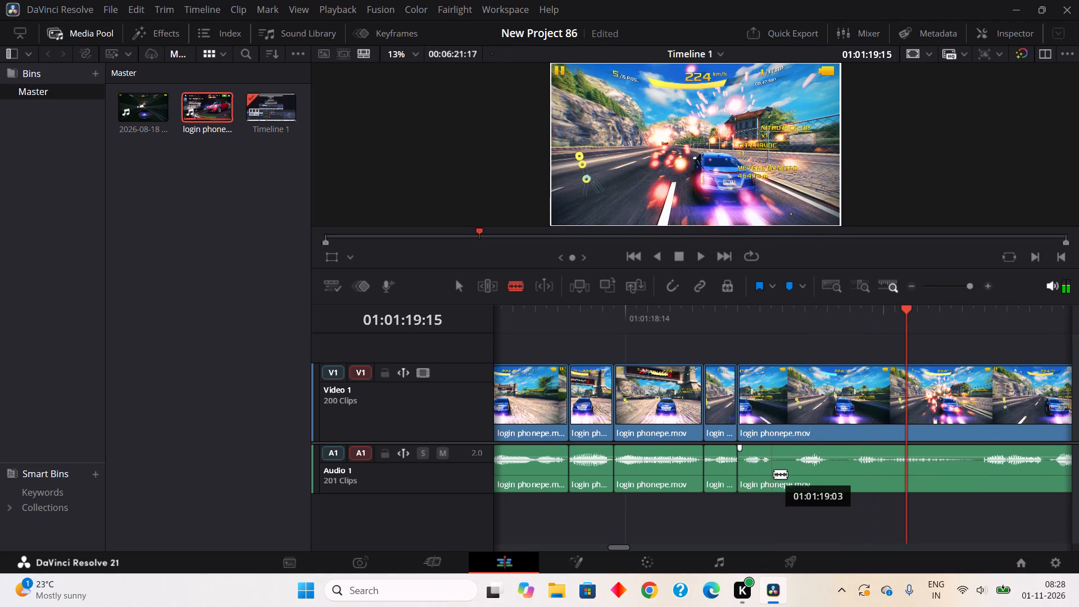
{"action": "left_click", "coordinate": [774, 474]}
{"action": "left_click", "coordinate": [803, 484]}
{"action": "right_click", "coordinate": [790, 477]}
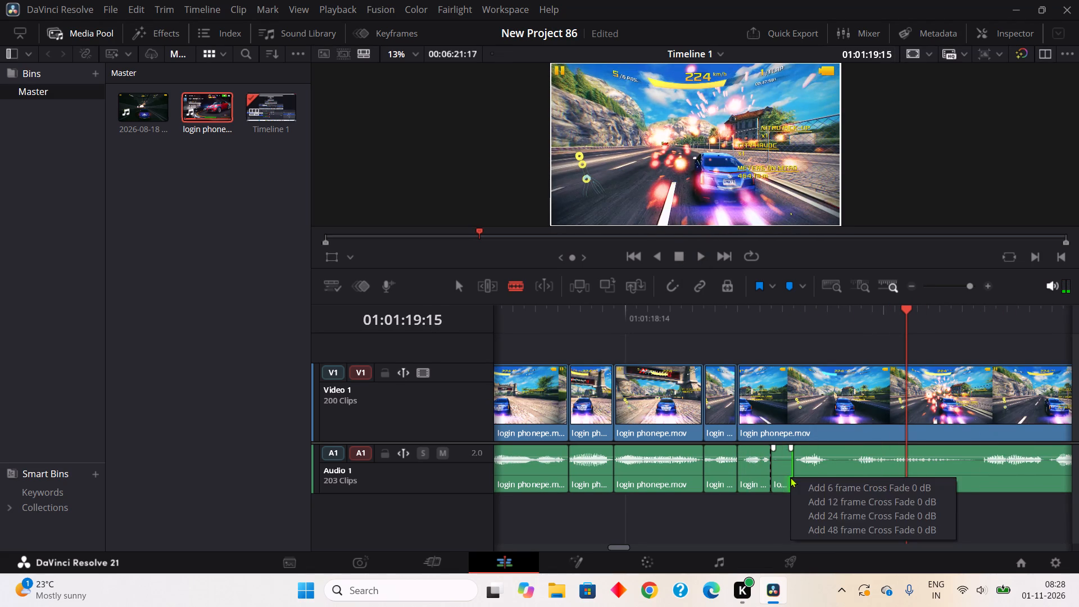
{"action": "right_click", "coordinate": [783, 471]}
{"action": "left_click", "coordinate": [825, 221]}
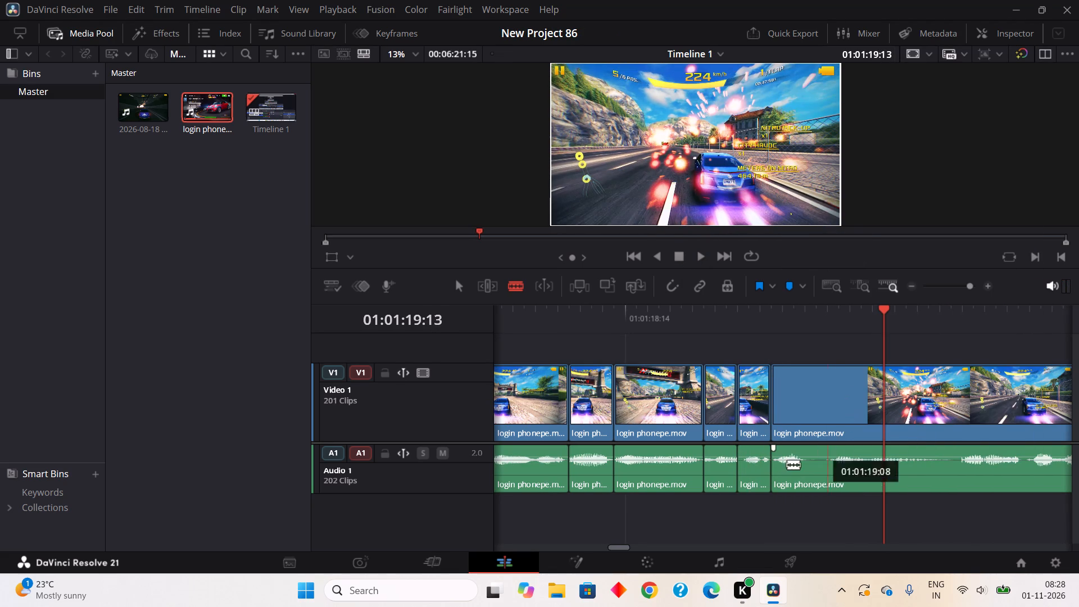
Split off and ripple cut the two-frame pause at about 01:01:19:06.
{"action": "left_click", "coordinate": [809, 468]}
{"action": "left_click", "coordinate": [831, 474]}
{"action": "right_click", "coordinate": [810, 469]}
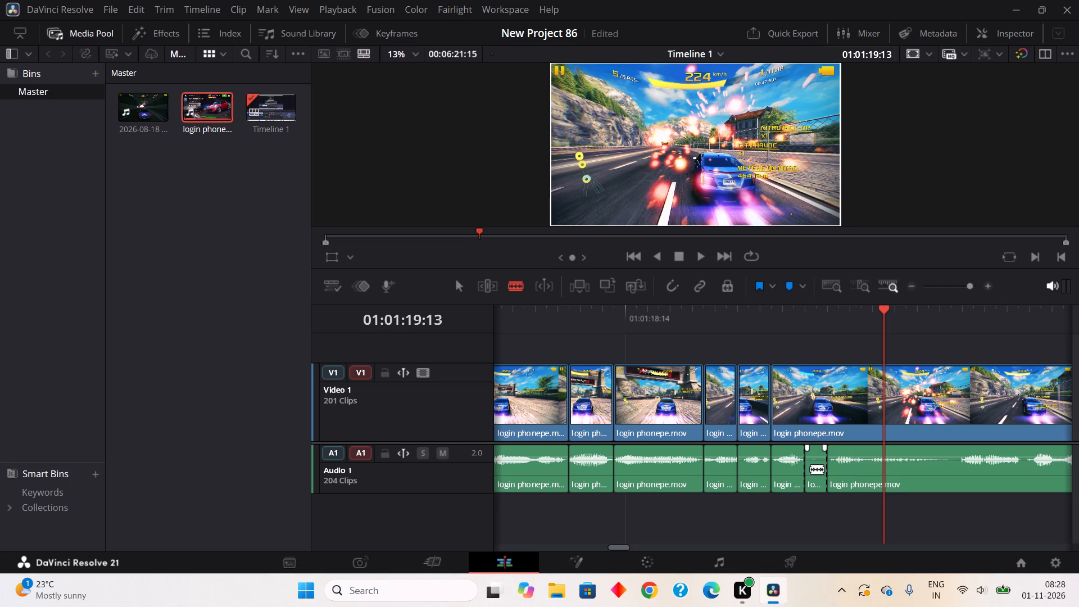
{"action": "left_click", "coordinate": [864, 224]}
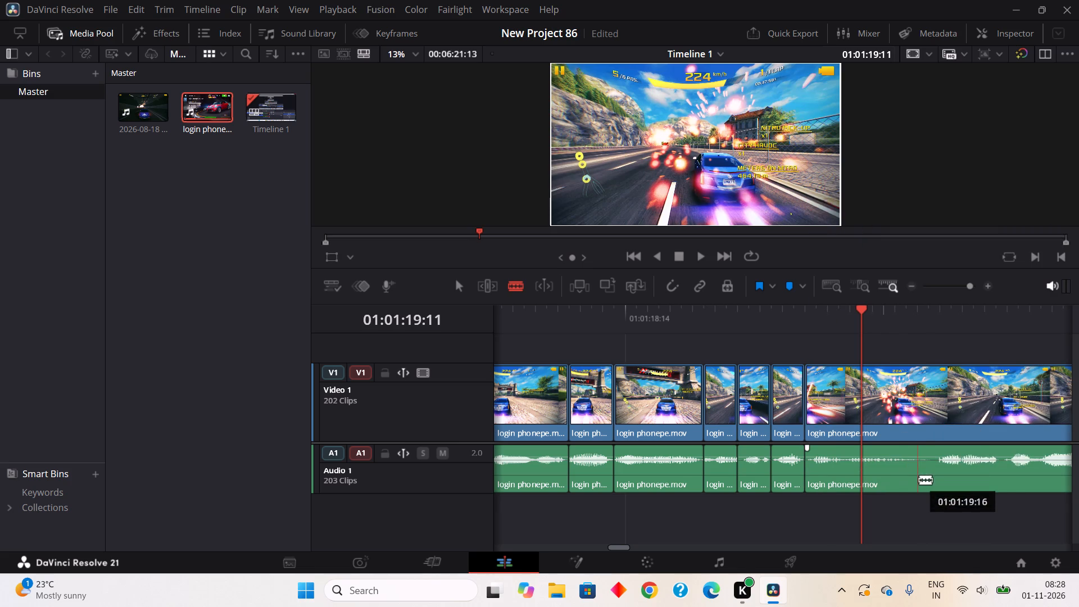
Split off and ripple cut the two-frame pause at about 01:01:19:16.
{"action": "left_click", "coordinate": [919, 479]}
{"action": "left_click", "coordinate": [942, 474]}
{"action": "right_click", "coordinate": [928, 475]}
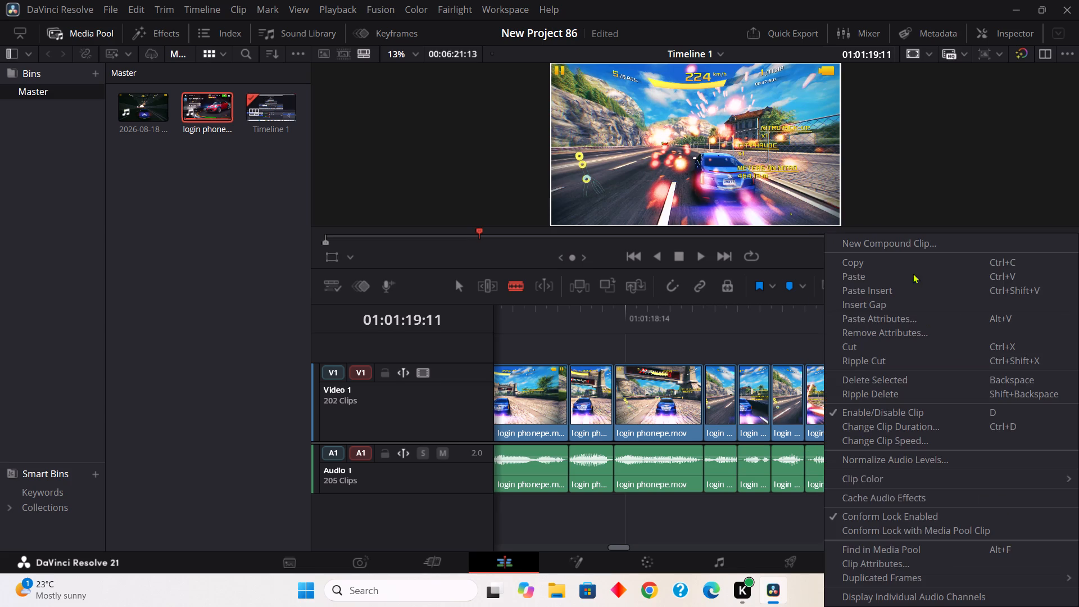
{"action": "left_click", "coordinate": [880, 362]}
Split off and ripple cut the one-frame pause at about 01:01:19:21.
{"action": "left_click", "coordinate": [980, 477]}
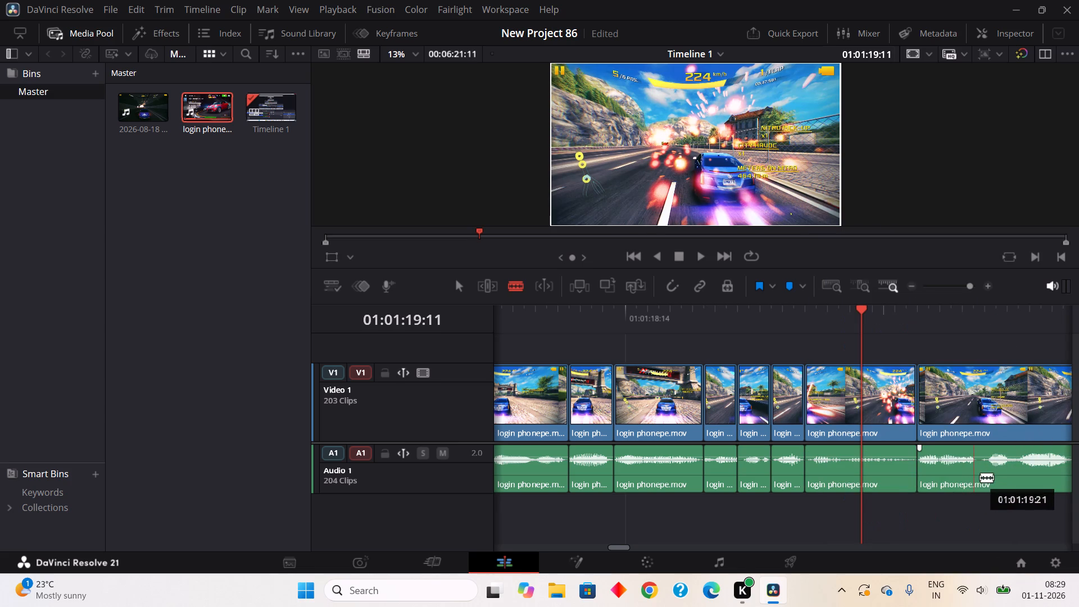
{"action": "left_click", "coordinate": [986, 475]}
{"action": "right_click", "coordinate": [981, 478]}
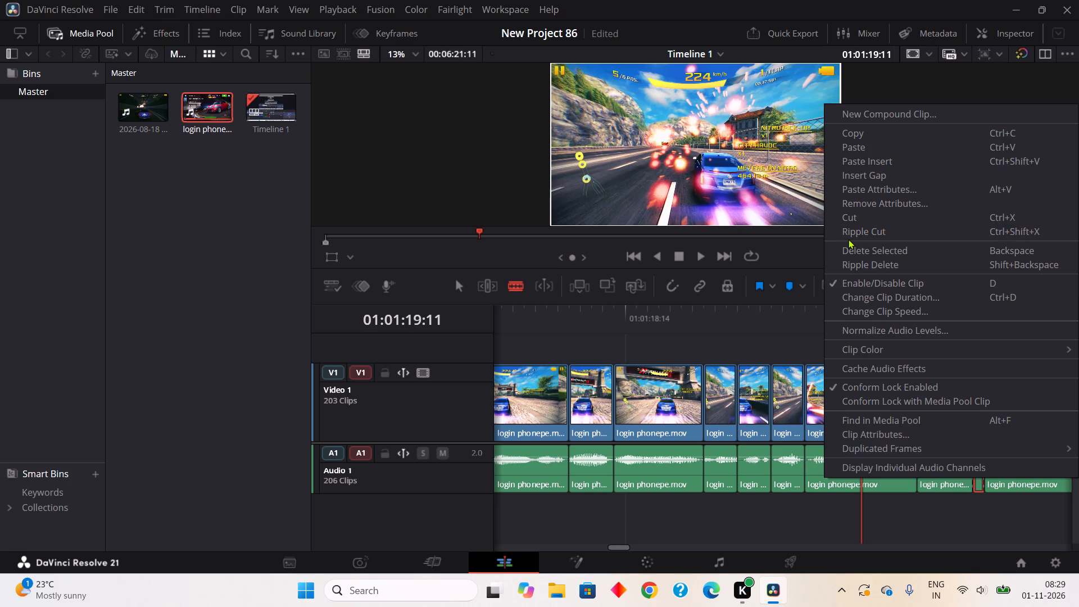
{"action": "left_click", "coordinate": [847, 229]}
Play on from 01:01:19:11, and split off and ripple cut the four-frame pause from about 01:01:20:06.
{"action": "left_click", "coordinate": [702, 255]}
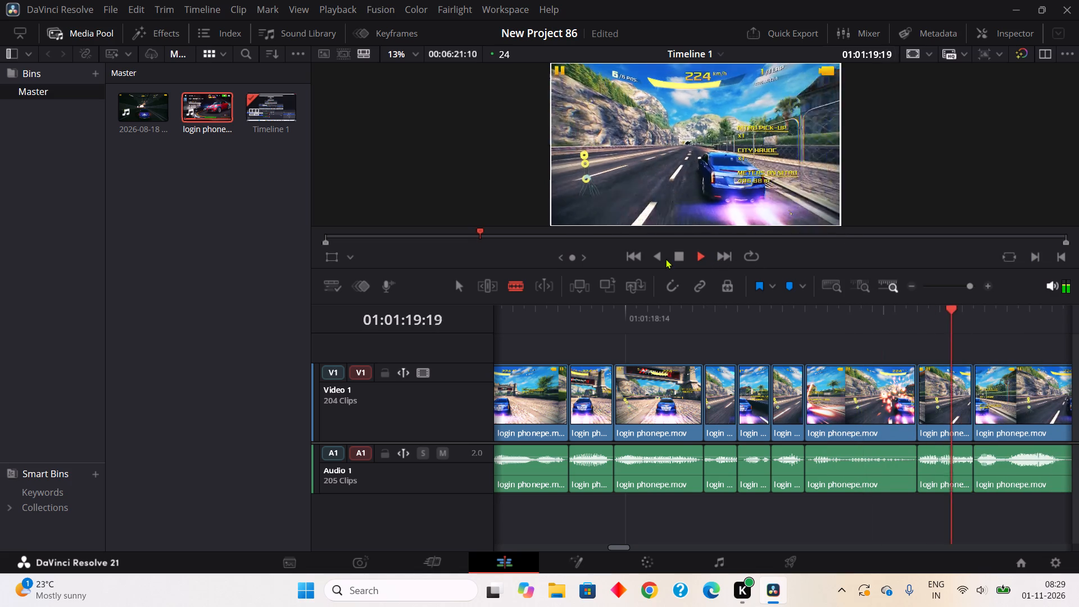
{"action": "left_click", "coordinate": [677, 256]}
{"action": "left_click", "coordinate": [786, 476]}
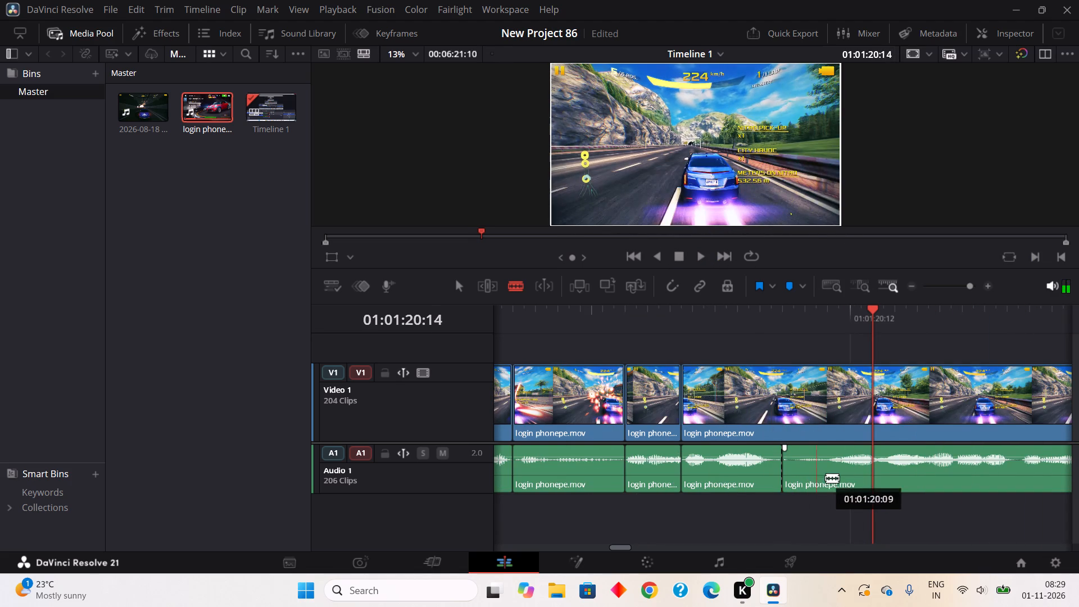
{"action": "left_click", "coordinate": [831, 480]}
{"action": "right_click", "coordinate": [811, 466]}
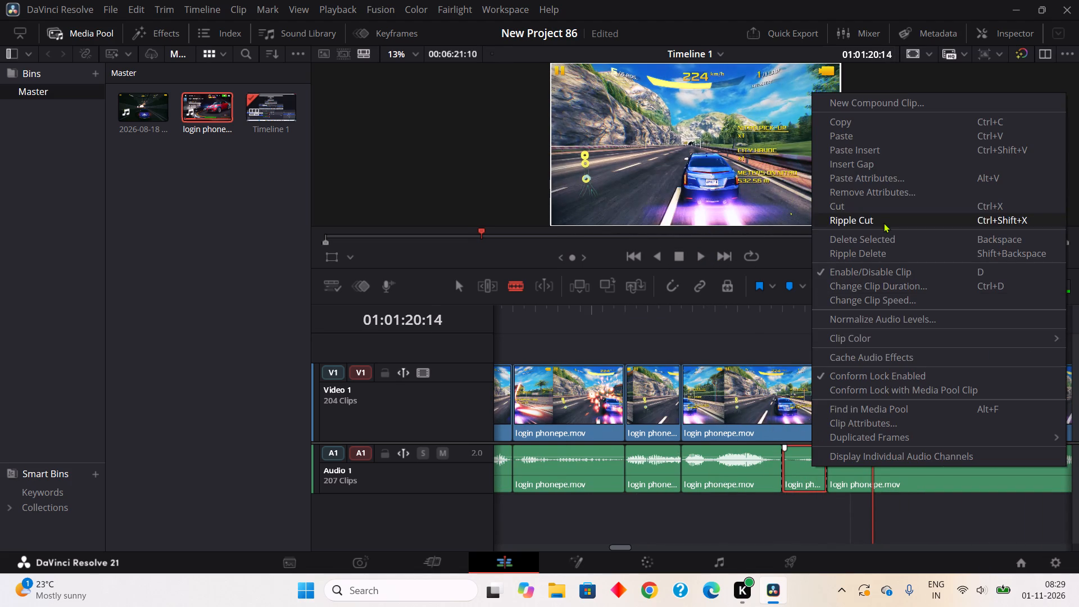
{"action": "left_click", "coordinate": [883, 223]}
Split off and ripple cut the one-frame pause at about 01:01:20:22.
{"action": "left_click", "coordinate": [971, 483]}
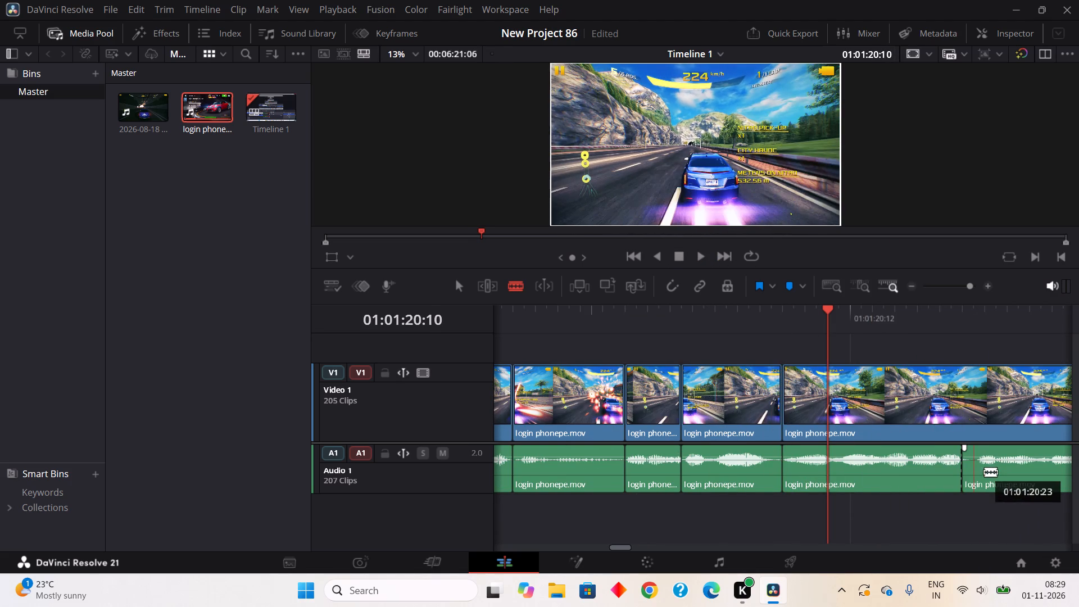
{"action": "left_click", "coordinate": [984, 473]}
{"action": "right_click", "coordinate": [972, 479]}
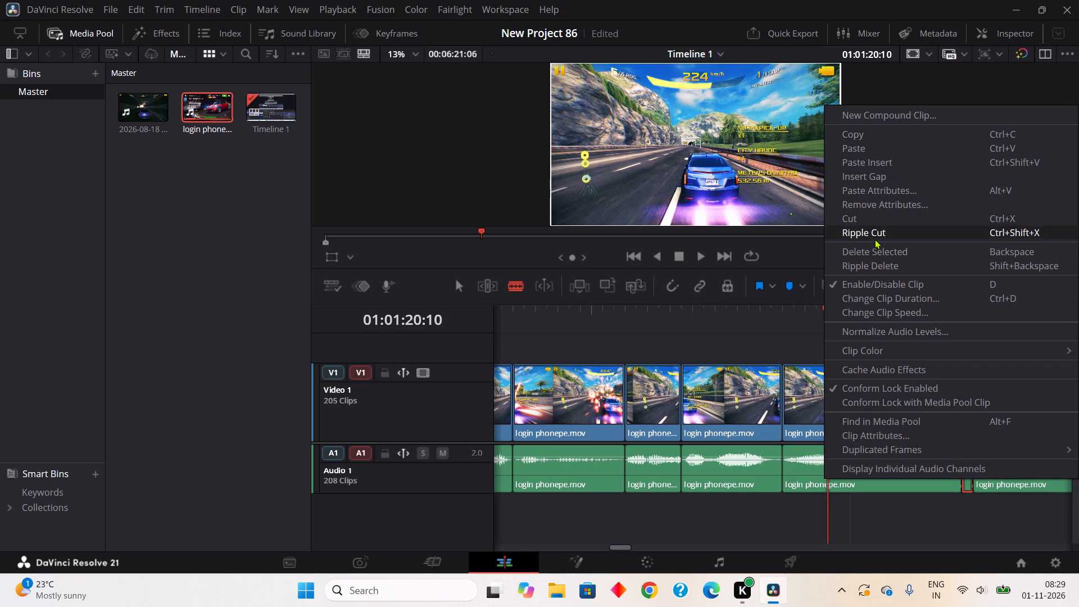
{"action": "left_click", "coordinate": [874, 236]}
Play on from 01:01:20:10, and split off and ripple cut the six-frame pause from about 01:01:21:22.
{"action": "left_click", "coordinate": [693, 256]}
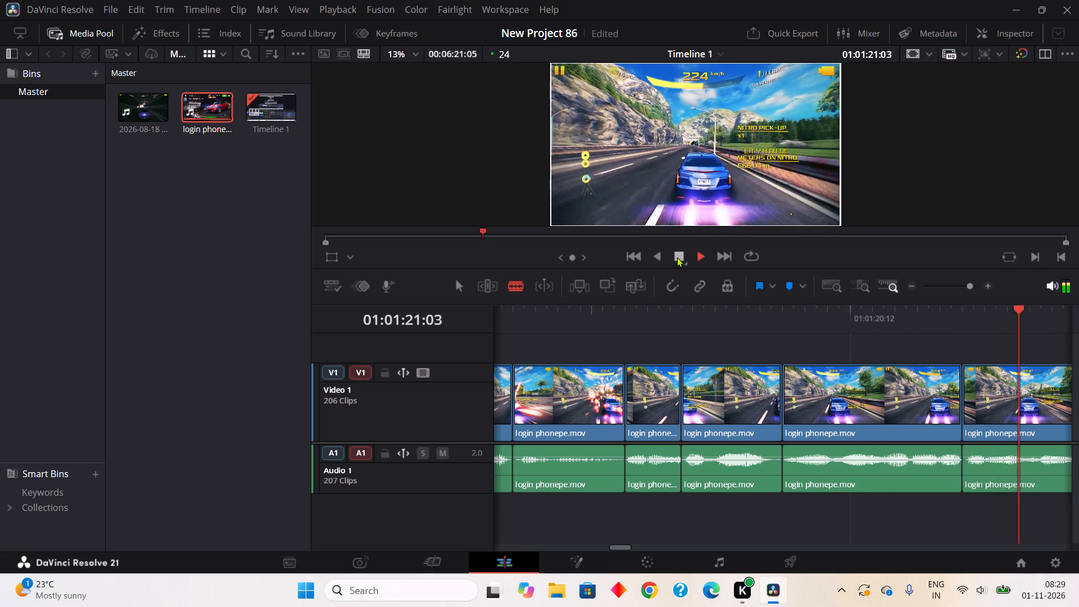
{"action": "left_click", "coordinate": [677, 257]}
{"action": "left_click", "coordinate": [942, 481]}
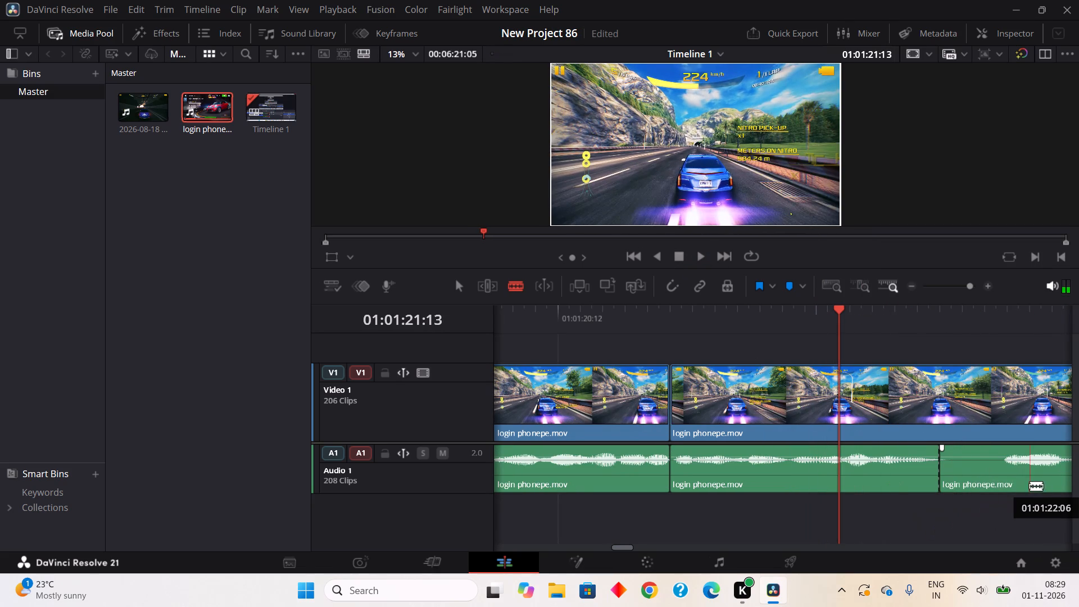
{"action": "left_click", "coordinate": [1009, 479]}
{"action": "right_click", "coordinate": [982, 462]}
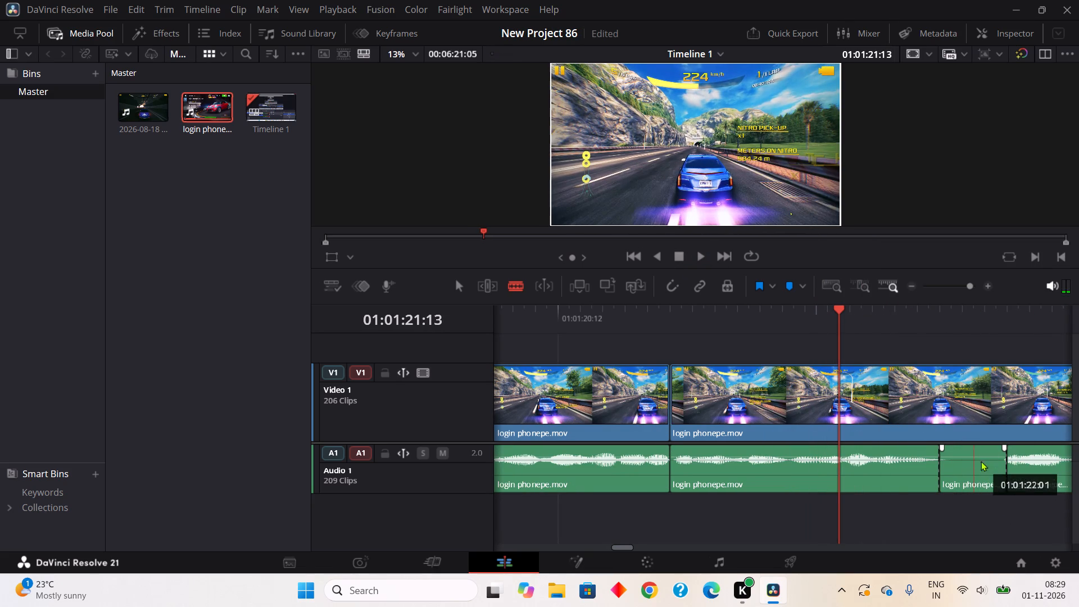
{"action": "left_click", "coordinate": [912, 216]}
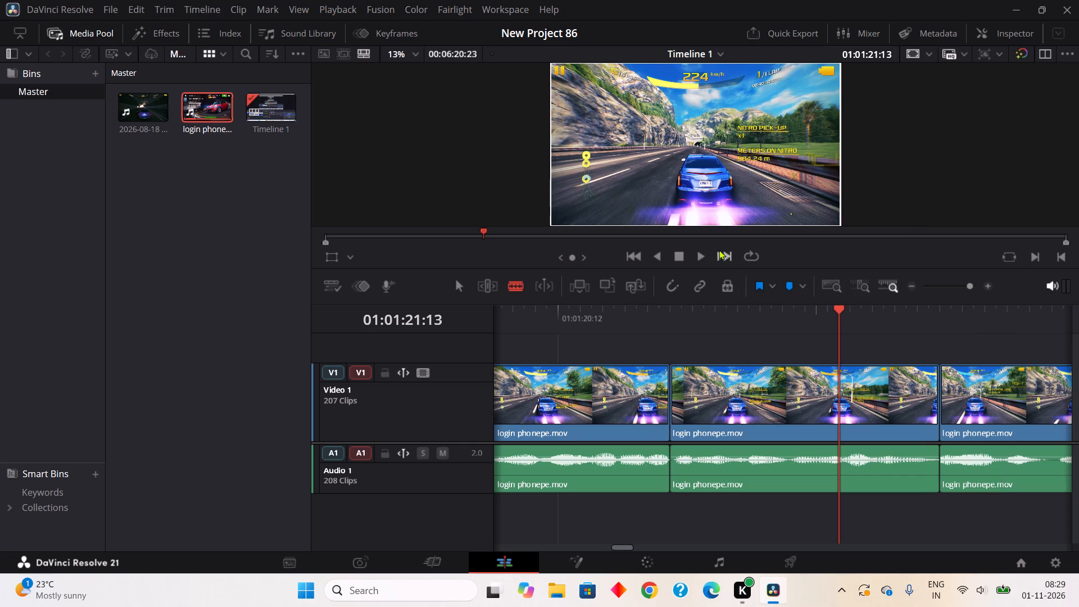
Split off and ripple cut the two-frame pause at about 01:01:22:07.
{"action": "left_click", "coordinate": [1048, 486]}
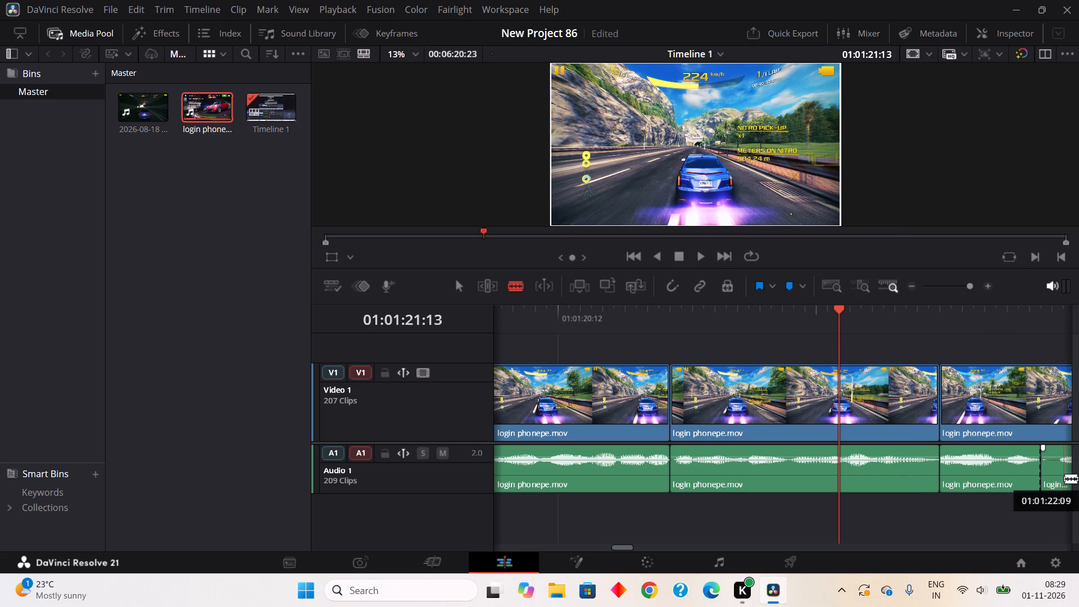
{"action": "left_click", "coordinate": [1064, 478]}
{"action": "right_click", "coordinate": [1060, 474]}
{"action": "right_click", "coordinate": [1053, 454]}
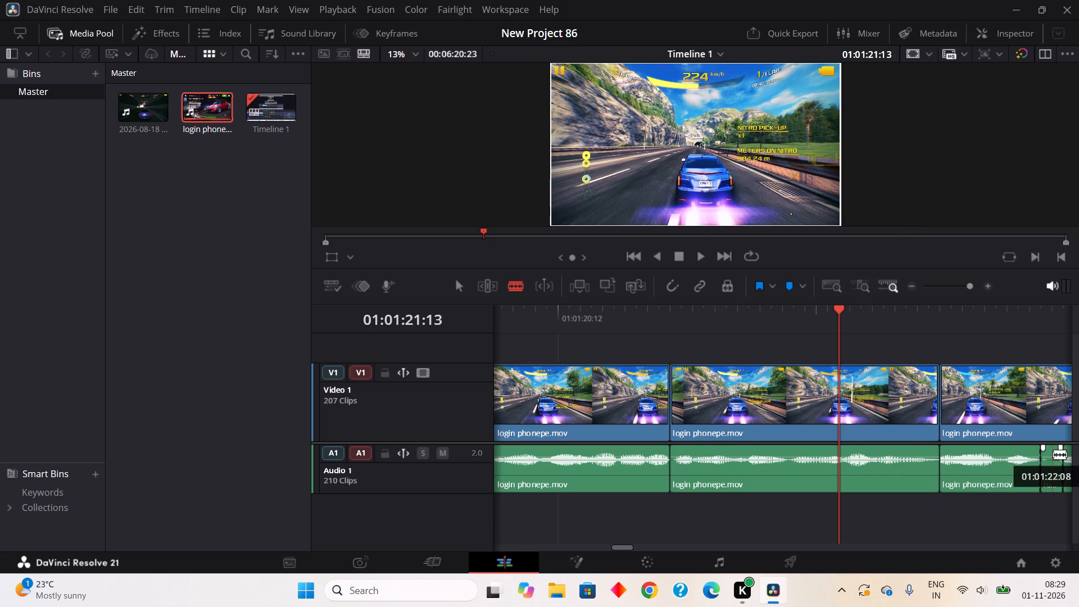
{"action": "left_click", "coordinate": [834, 211]}
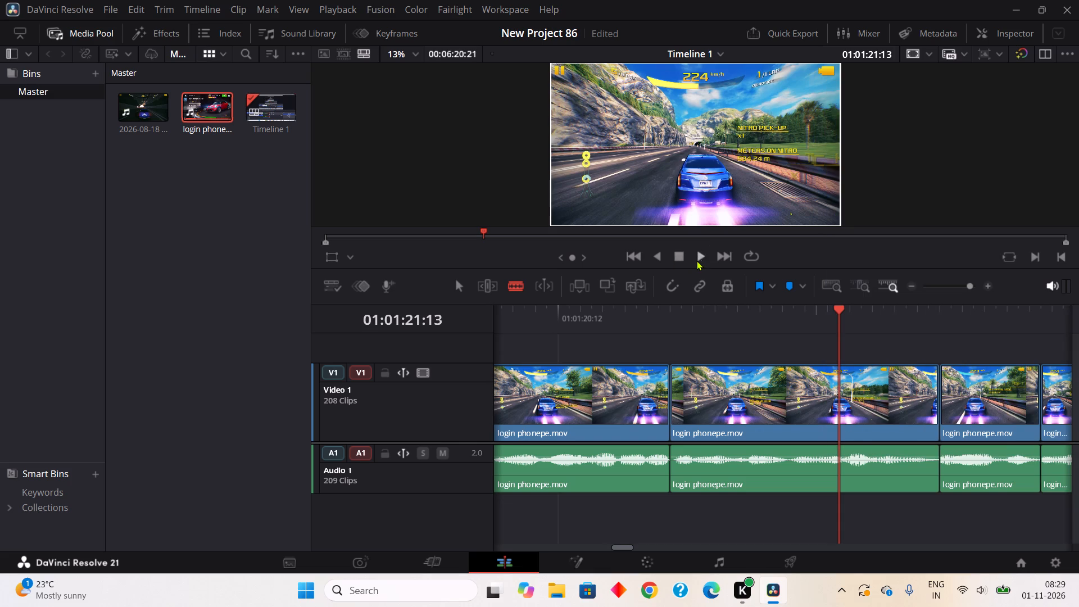
Play on from 01:01:21:13, and split off and ripple cut the two-frame pause from about 01:01:22:12.
{"action": "left_click", "coordinate": [698, 255]}
{"action": "left_click", "coordinate": [675, 256]}
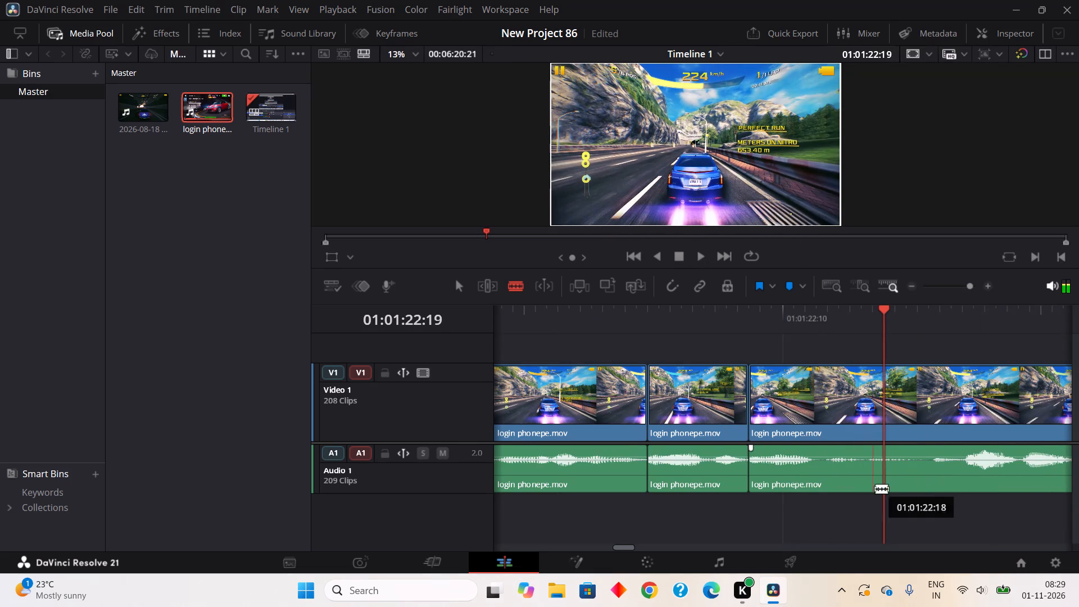
{"action": "left_click", "coordinate": [816, 474]}
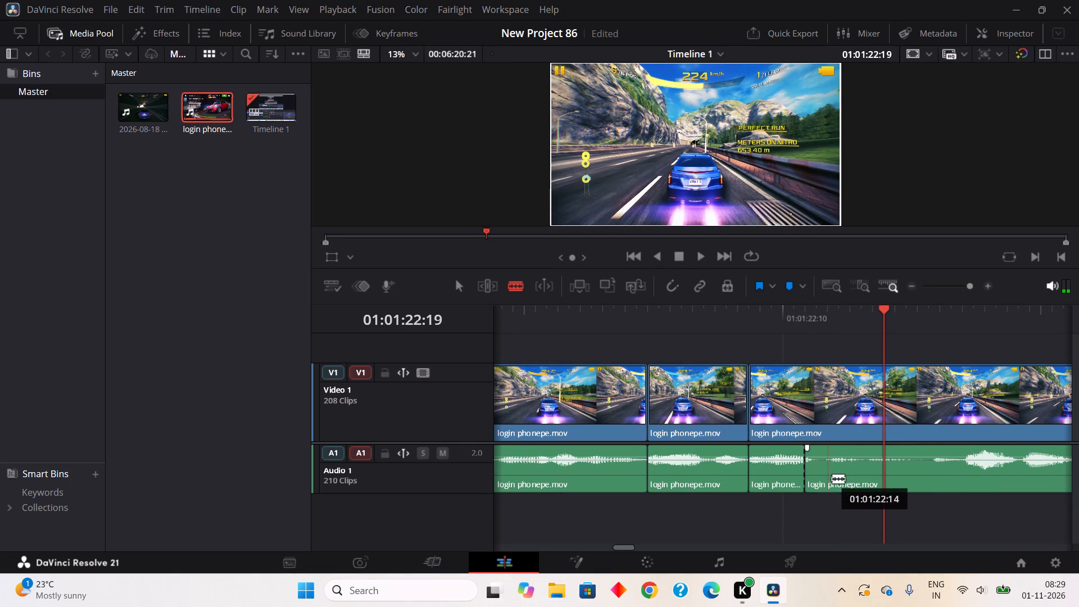
{"action": "left_click", "coordinate": [832, 478]}
{"action": "right_click", "coordinate": [815, 473]}
{"action": "left_click", "coordinate": [867, 229]}
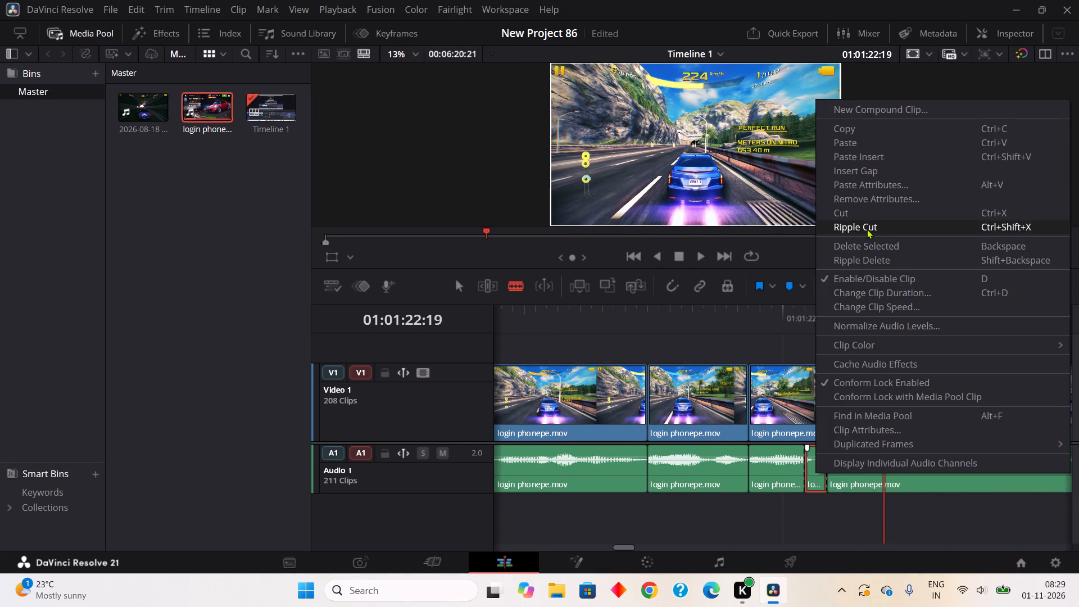
Split off and ripple cut the two-frame pause from about 01:01:22:19.
{"action": "left_click", "coordinate": [892, 476]}
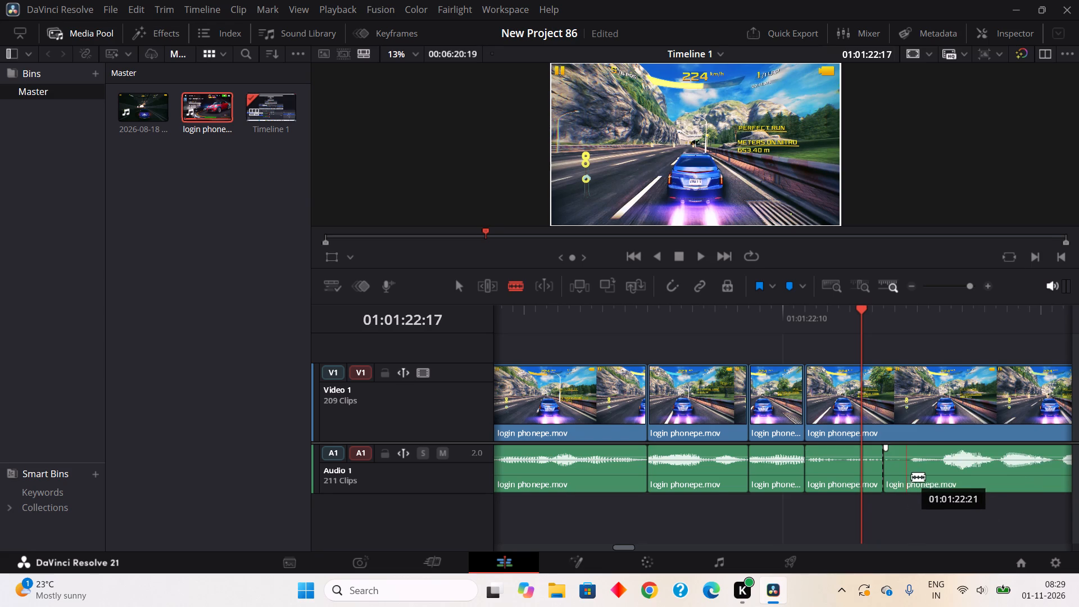
{"action": "left_click", "coordinate": [912, 477]}
{"action": "right_click", "coordinate": [896, 473]}
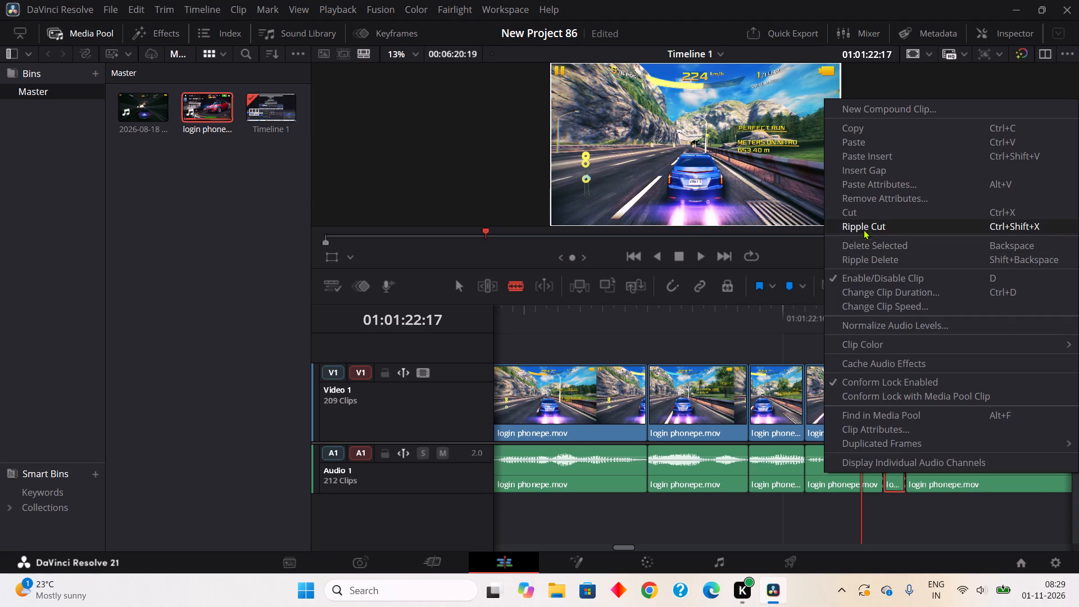
{"action": "left_click", "coordinate": [864, 225]}
Split off and ripple cut the one-frame pause at about 01:01:23:08.
{"action": "left_click", "coordinate": [1035, 482]}
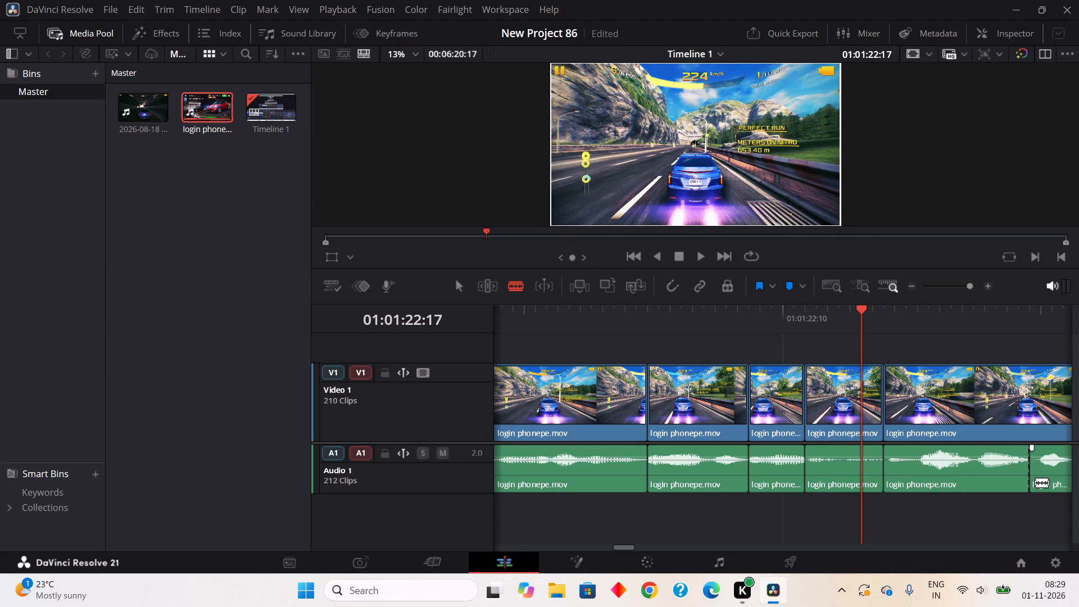
{"action": "left_click", "coordinate": [1045, 470]}
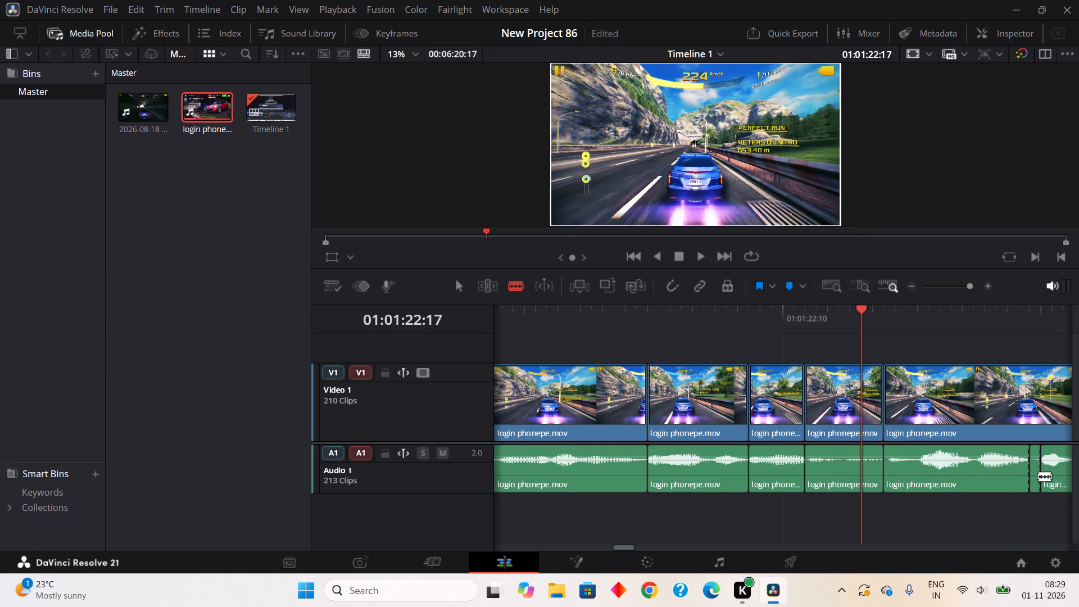
{"action": "right_click", "coordinate": [1039, 476]}
{"action": "left_click", "coordinate": [893, 230]}
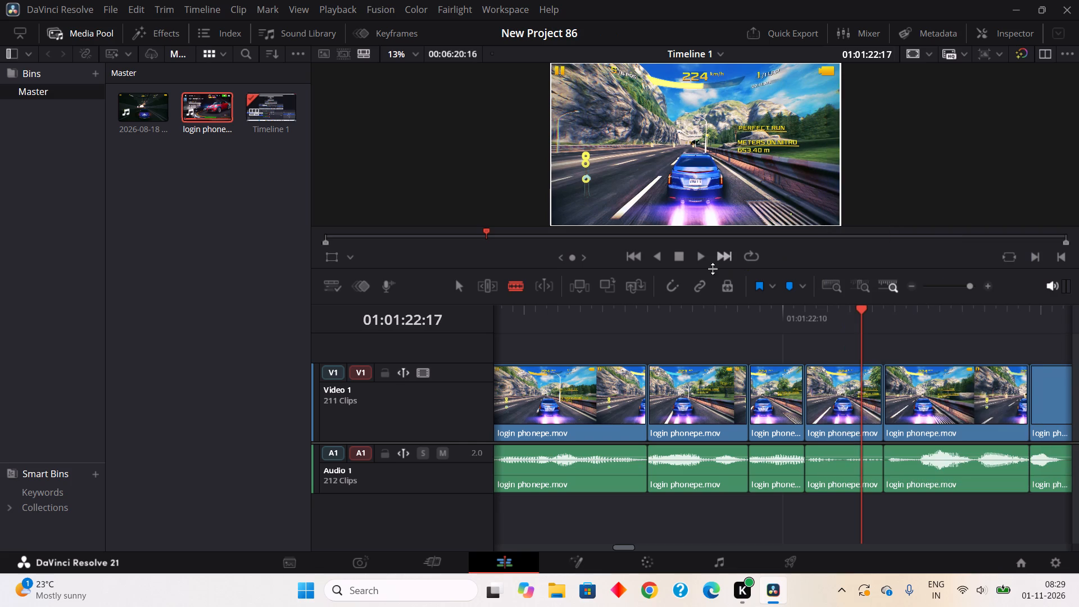
Play on from 01:01:22:17, and split off and ripple cut the one-frame pause at about 01:01:23:11.
{"action": "left_click", "coordinate": [700, 256]}
{"action": "left_click", "coordinate": [681, 255]}
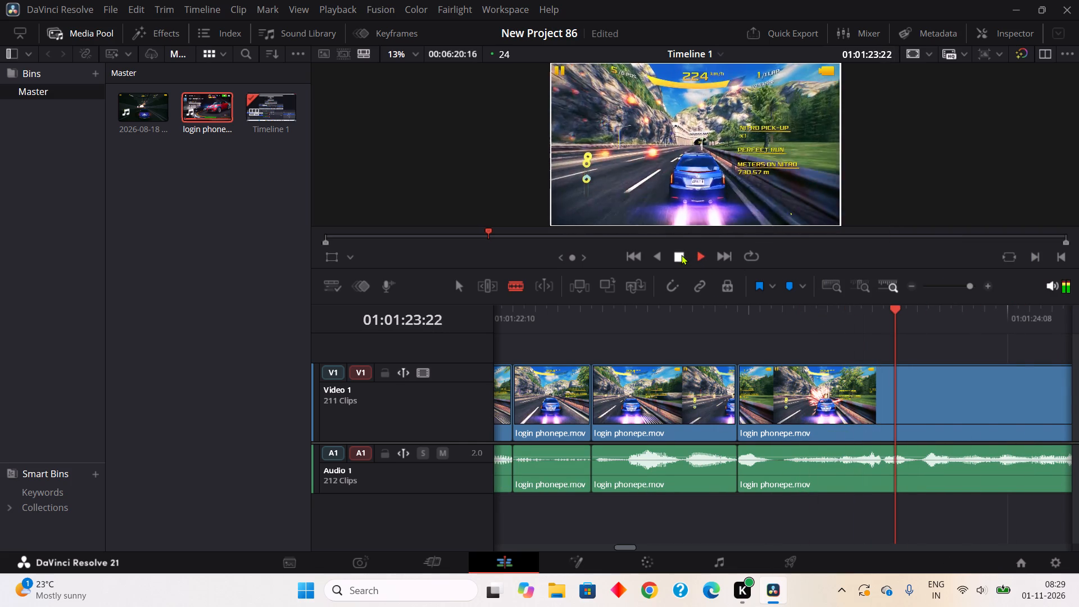
{"action": "left_click", "coordinate": [774, 482]}
{"action": "left_click", "coordinate": [789, 474]}
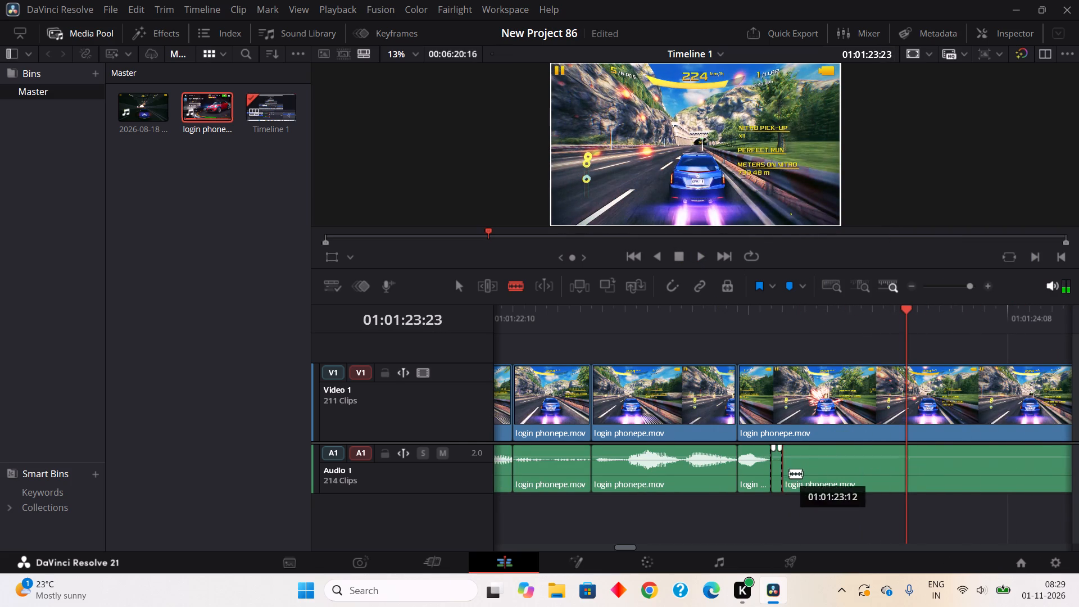
{"action": "right_click", "coordinate": [777, 475]}
{"action": "left_click", "coordinate": [918, 226]}
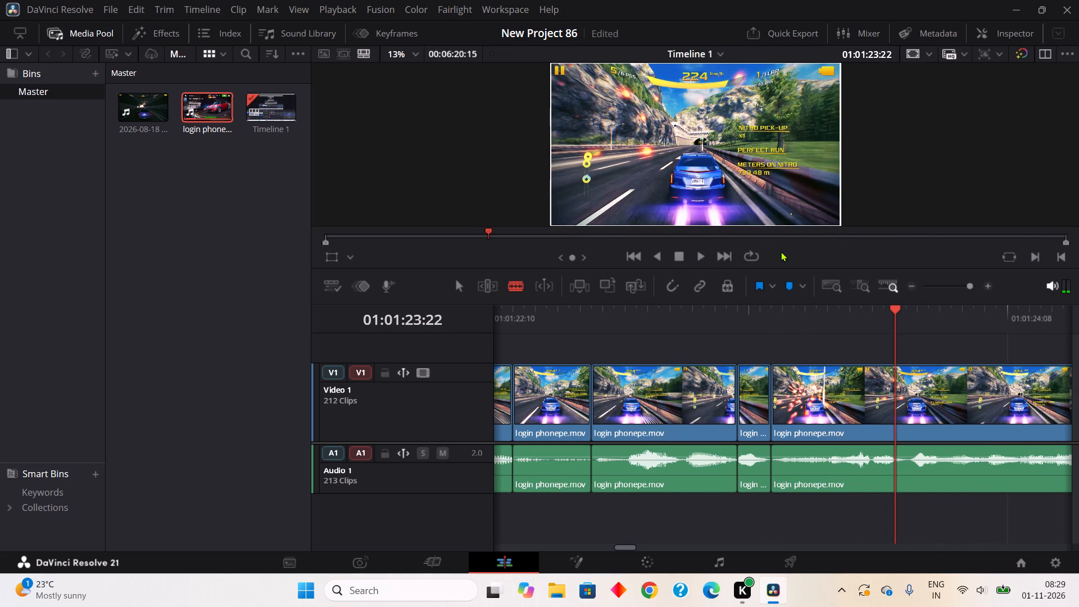
Play on from 01:01:23:22, and split off and ripple cut the one-frame pause at about 01:01:24:16.
{"action": "left_click", "coordinate": [698, 255]}
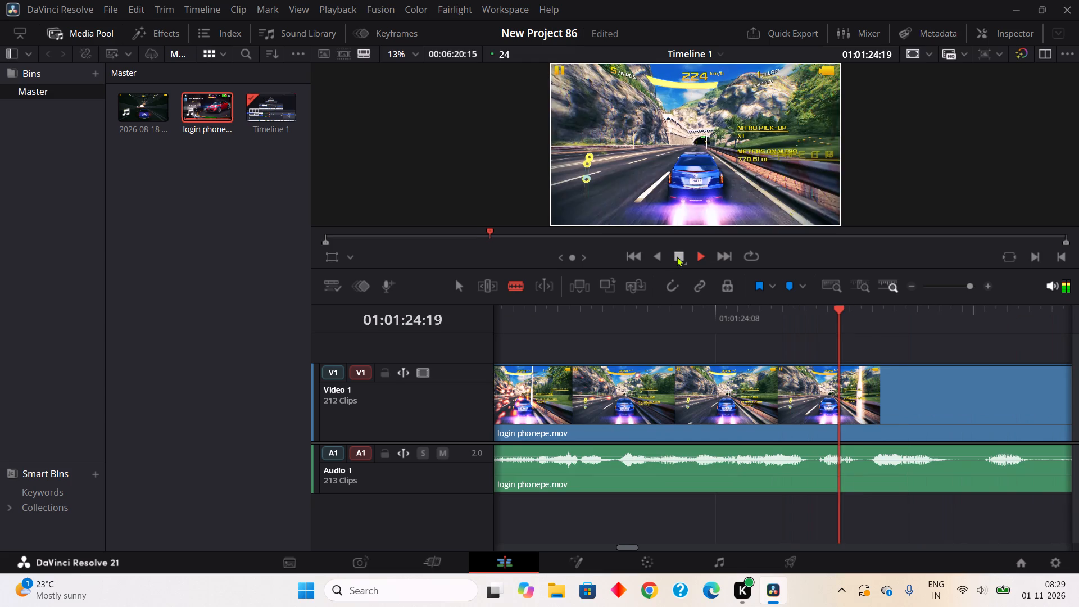
{"action": "left_click", "coordinate": [677, 256]}
{"action": "left_click", "coordinate": [812, 481]}
{"action": "left_click", "coordinate": [825, 477]}
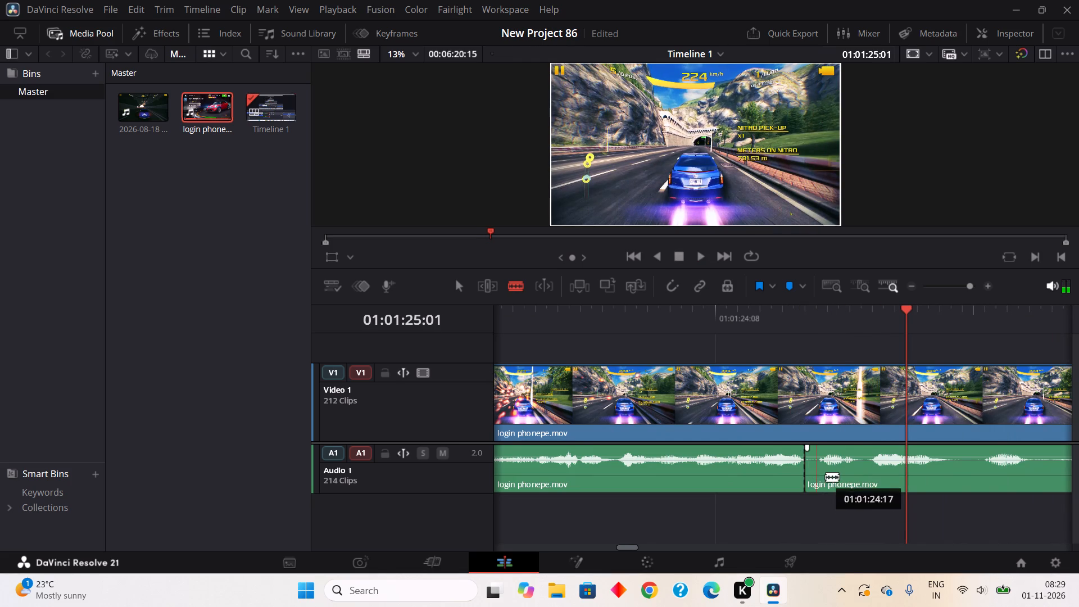
{"action": "right_click", "coordinate": [812, 473]}
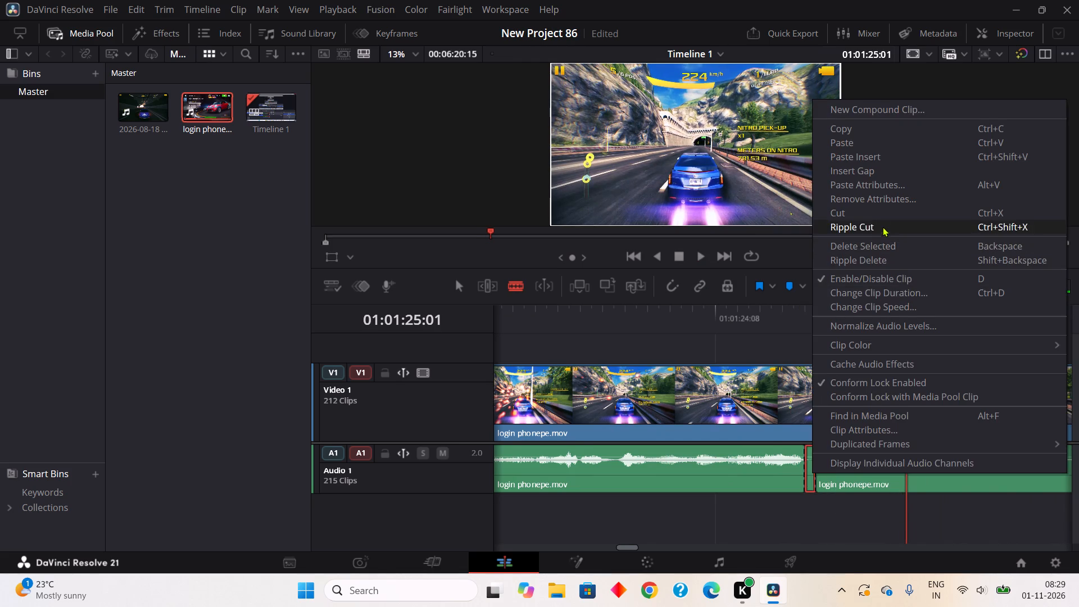
{"action": "left_click", "coordinate": [882, 227]}
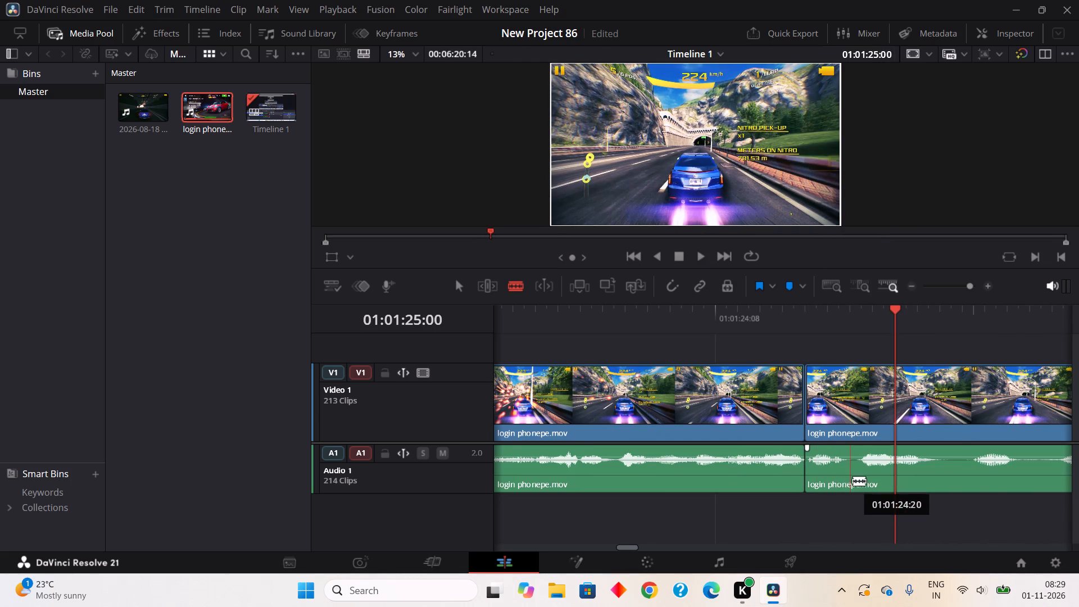
Split off and ripple cut the two-frame pause from about 01:01:24:19.
{"action": "left_click", "coordinate": [846, 480]}
{"action": "left_click", "coordinate": [864, 472]}
{"action": "right_click", "coordinate": [847, 472]}
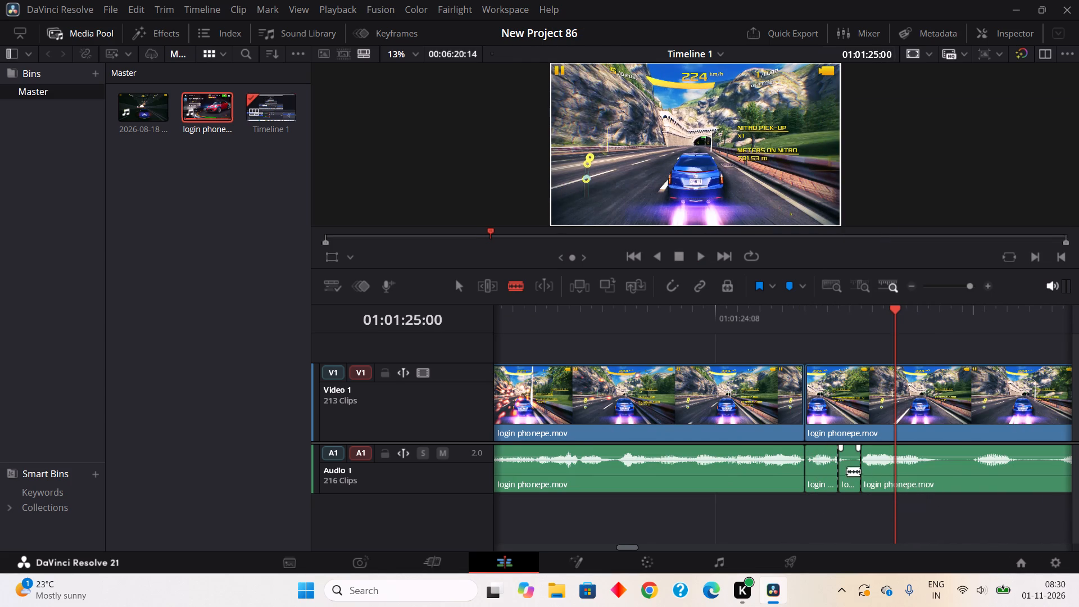
{"action": "left_click", "coordinate": [917, 355]}
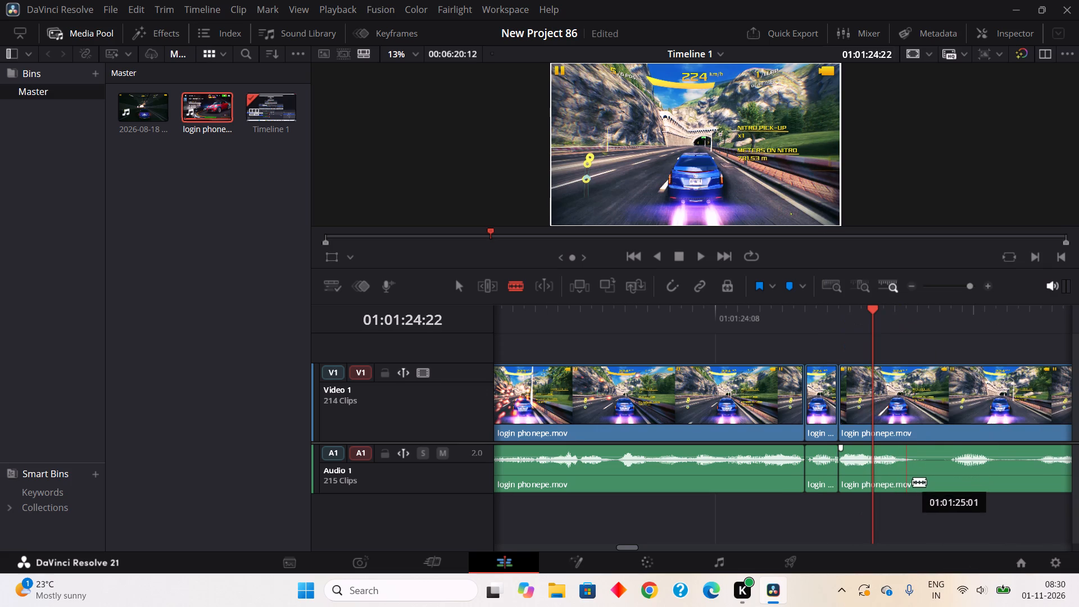
Split off and ripple cut the four-frame pause from about 01:01:25:01.
{"action": "left_click", "coordinate": [914, 482]}
{"action": "left_click", "coordinate": [958, 478]}
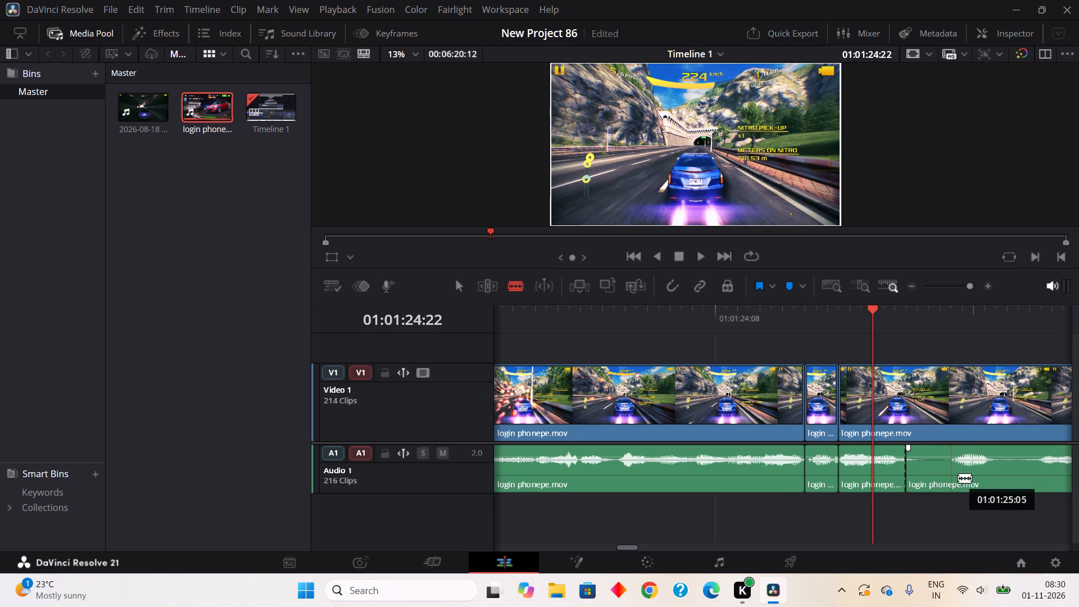
{"action": "right_click", "coordinate": [939, 463]}
{"action": "left_click", "coordinate": [887, 201]}
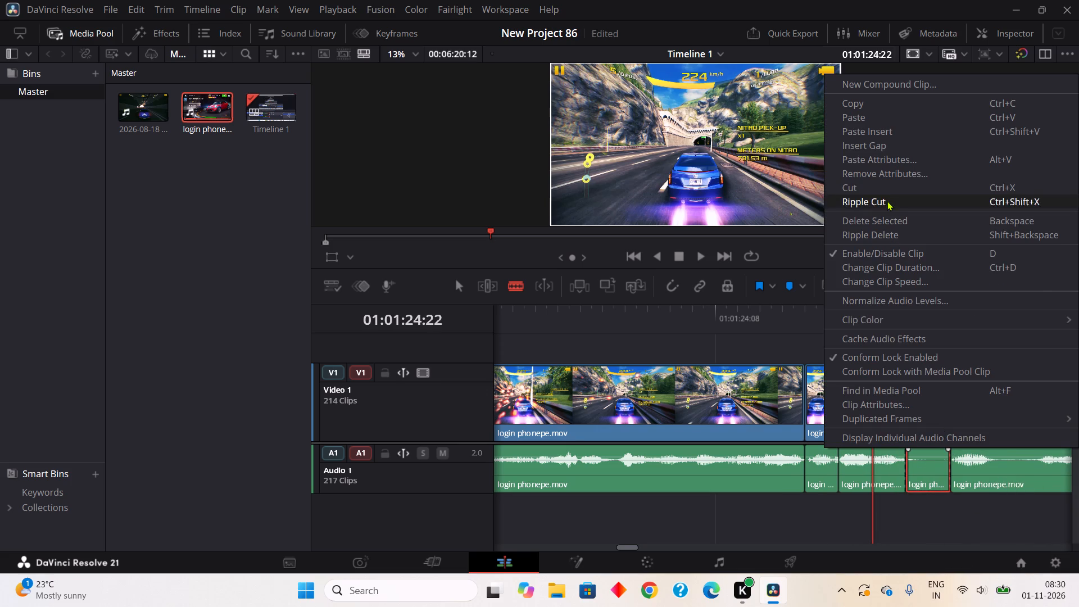
Split off and ripple cut the four-frame pause from about 01:01:25:05.
{"action": "left_click", "coordinate": [955, 469]}
{"action": "left_click", "coordinate": [1005, 478]}
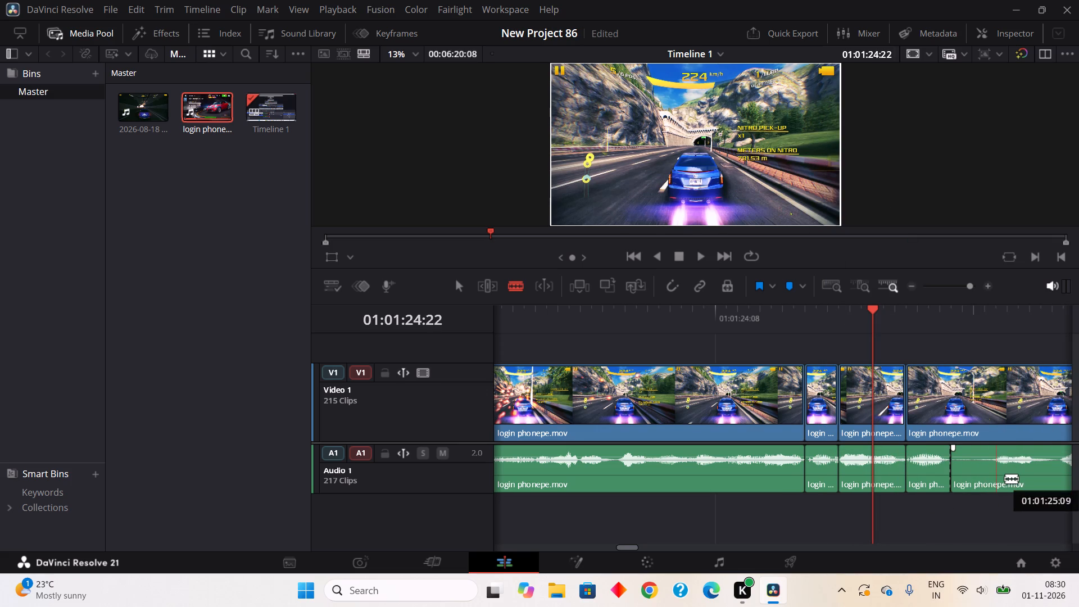
{"action": "right_click", "coordinate": [974, 470]}
{"action": "left_click", "coordinate": [945, 228]}
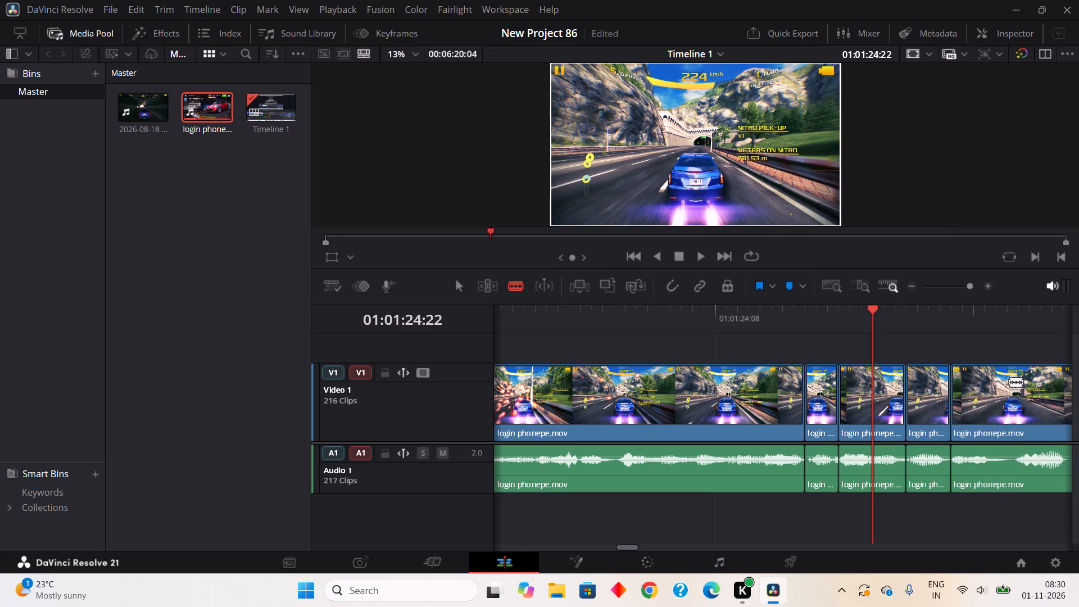
Split off and ripple cut the two-frame pause from about 01:01:25:09.
{"action": "left_click", "coordinate": [997, 462]}
{"action": "left_click", "coordinate": [1022, 483]}
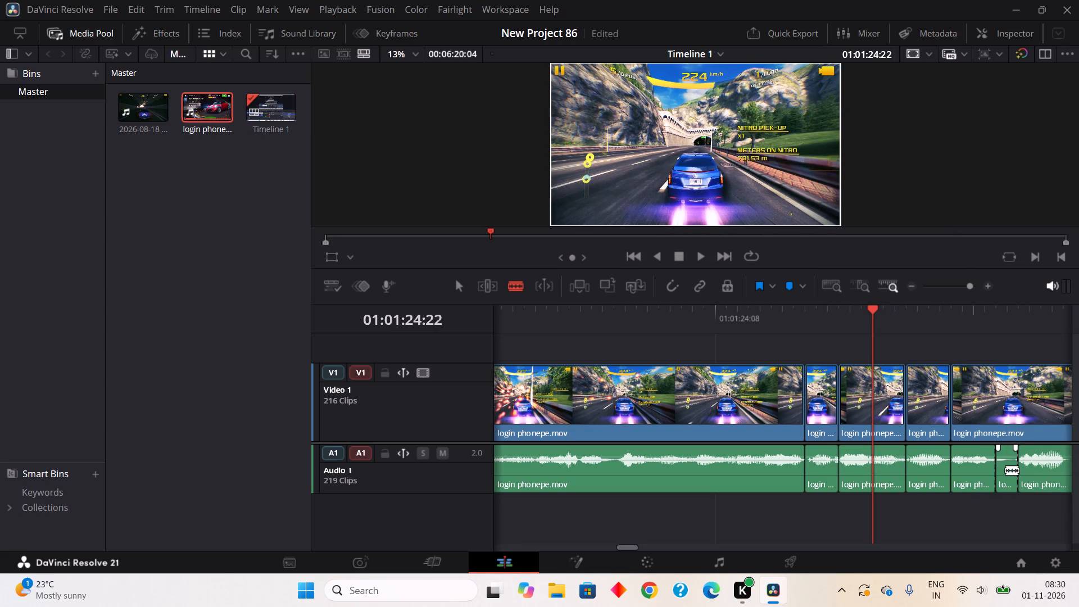
{"action": "right_click", "coordinate": [1005, 470]}
{"action": "left_click", "coordinate": [879, 355]}
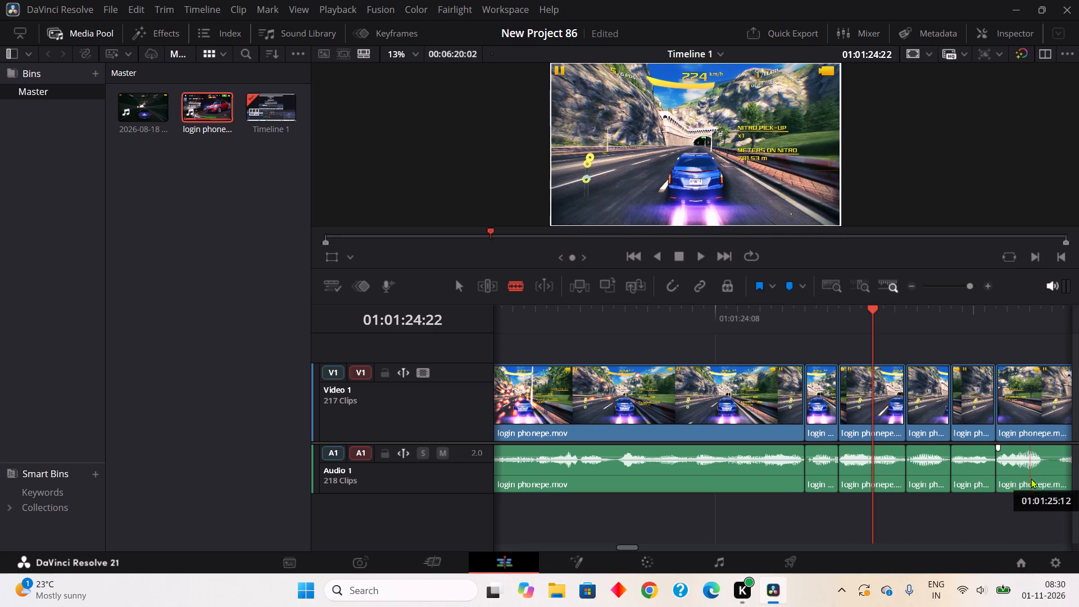
Split off and ripple cut the two-frame pause from about 01:01:25:13.
{"action": "left_click", "coordinate": [1044, 469]}
{"action": "left_click", "coordinate": [1069, 477]}
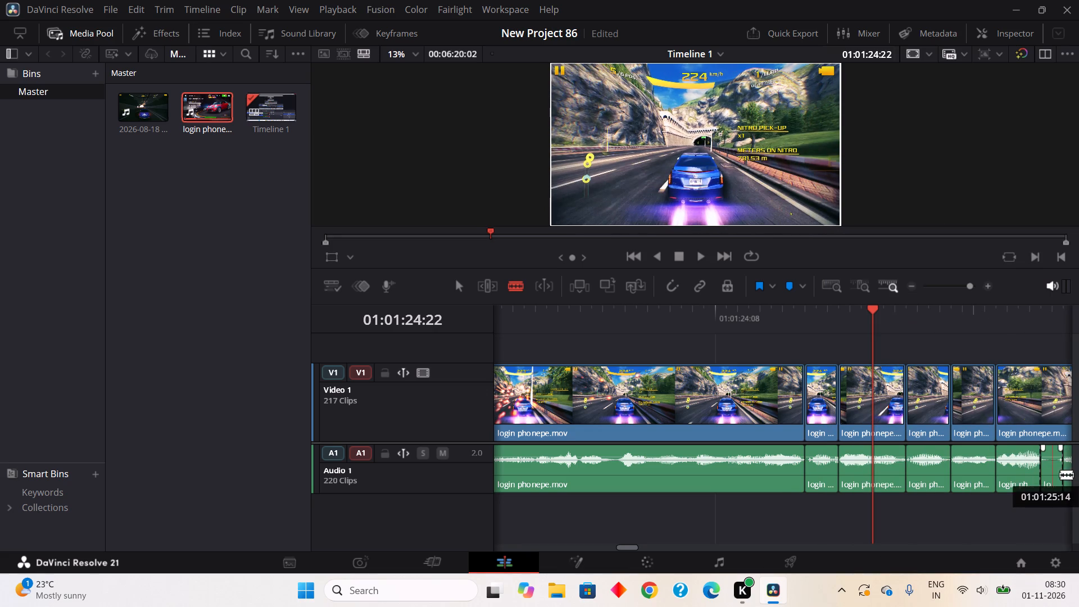
{"action": "right_click", "coordinate": [1060, 474]}
{"action": "right_click", "coordinate": [1054, 458]}
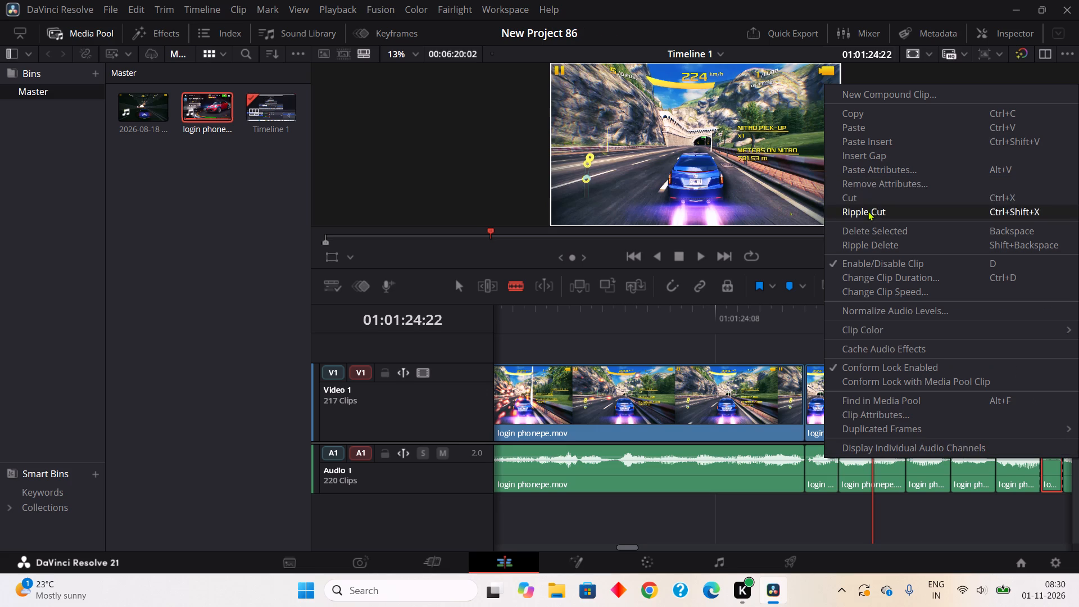
{"action": "left_click", "coordinate": [869, 211]}
Play on from 01:01:24:22, and split off and ripple cut the one-frame pause at about 01:01:25:15.
{"action": "left_click", "coordinate": [699, 251]}
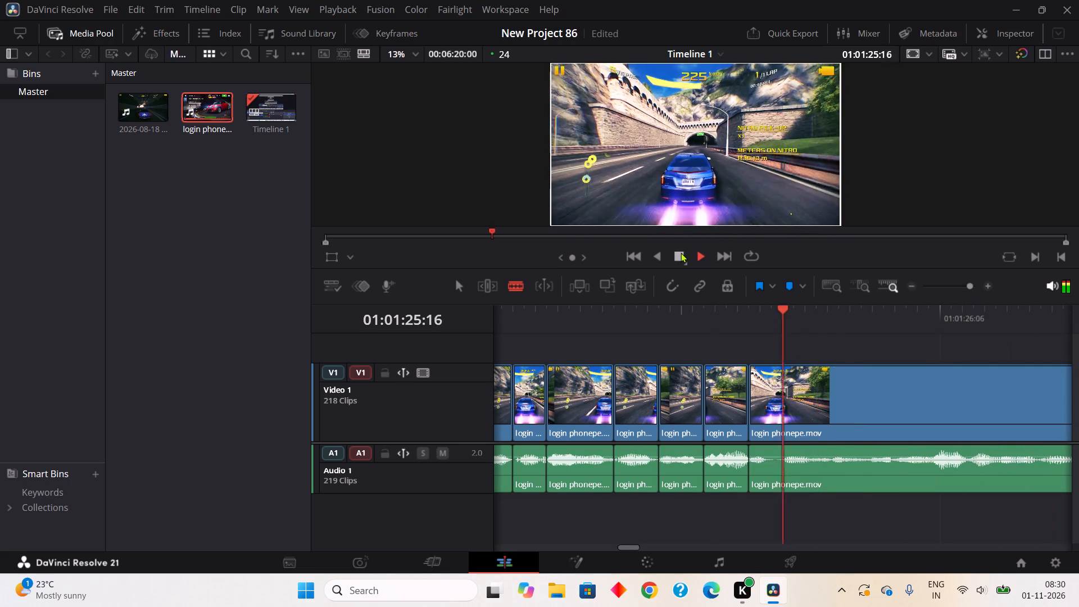
{"action": "left_click", "coordinate": [681, 252]}
{"action": "left_click", "coordinate": [782, 482]}
{"action": "left_click", "coordinate": [791, 453]}
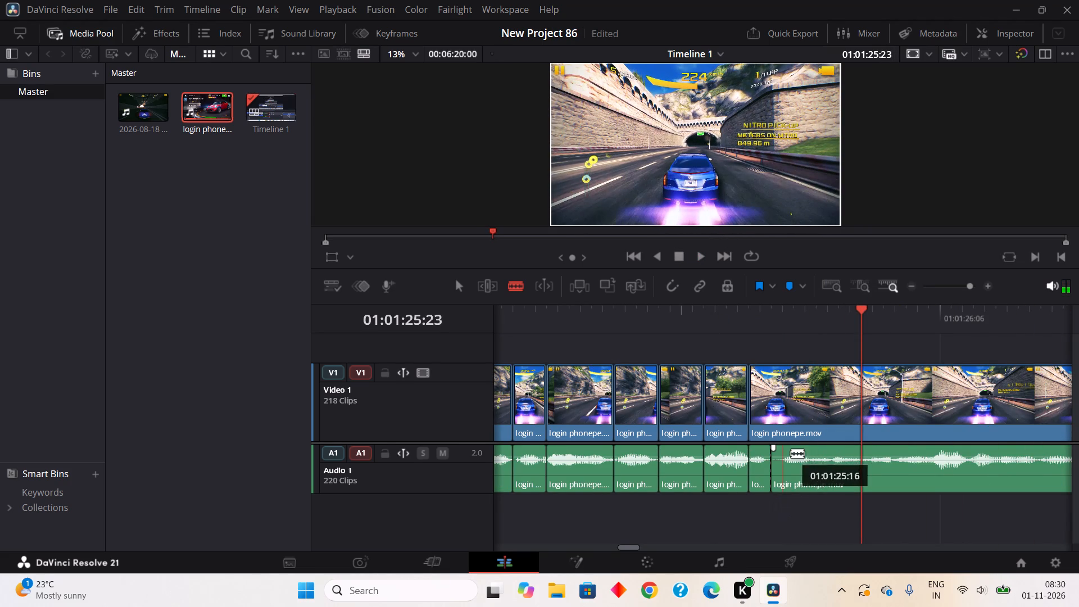
{"action": "right_click", "coordinate": [779, 478]}
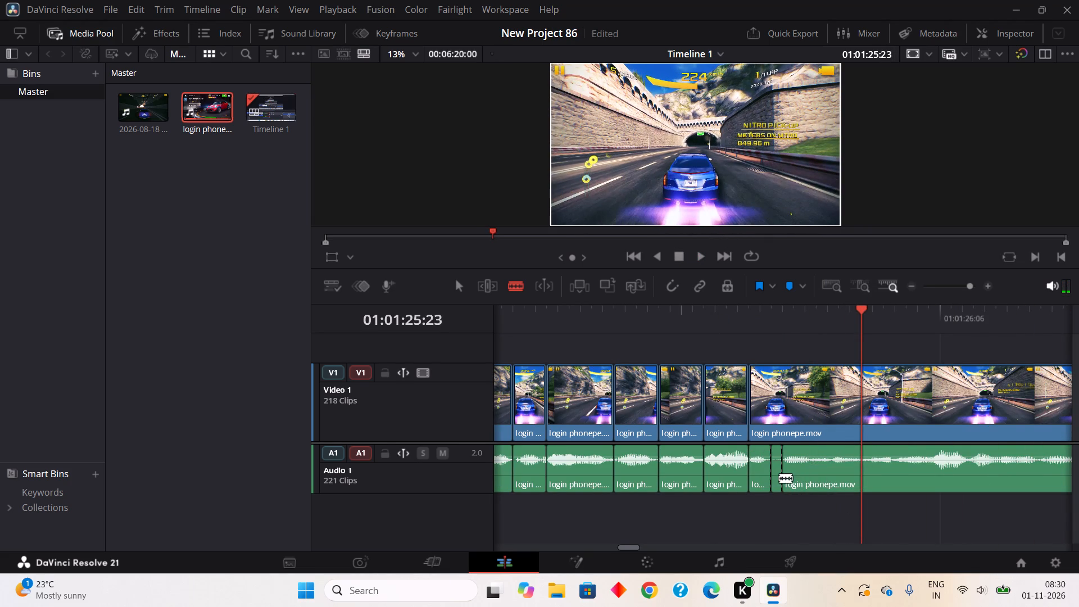
{"action": "left_click", "coordinate": [823, 237]}
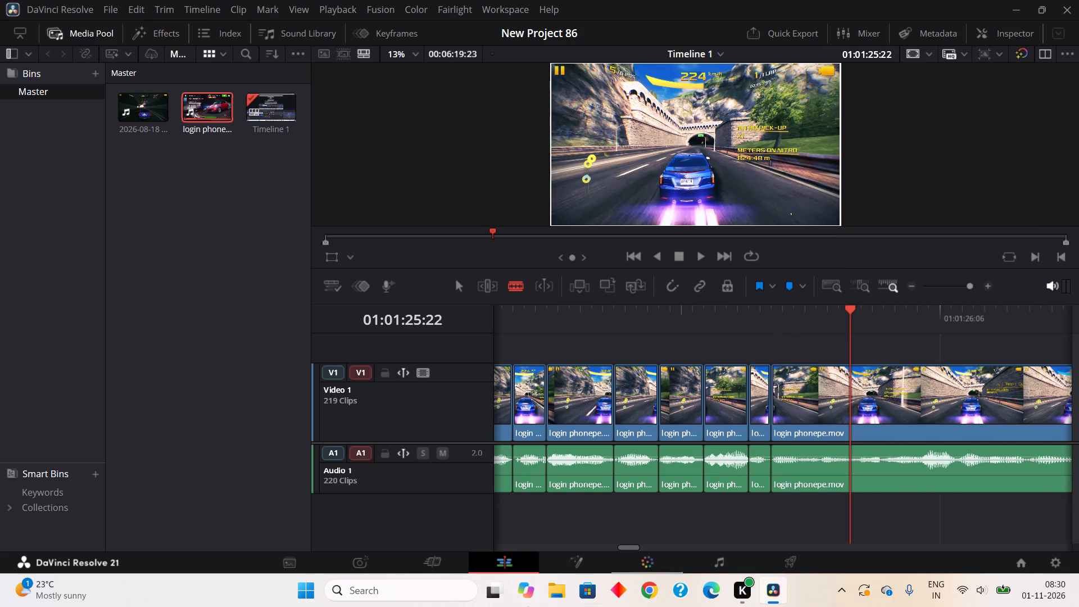